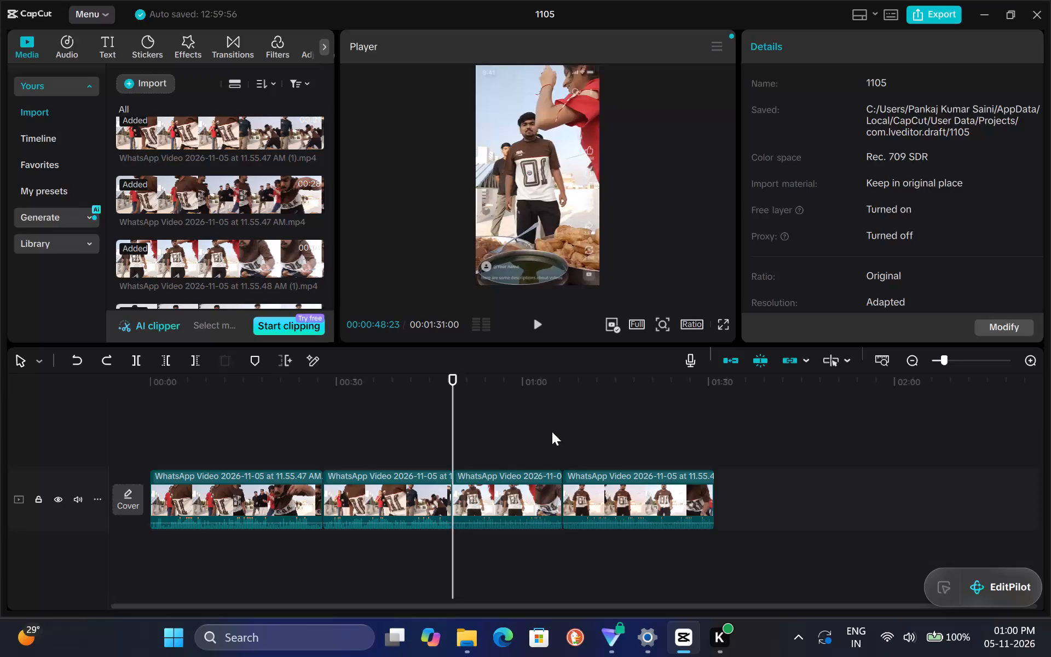
Trim the end of the second clip, removing everything after 00:00:46:29 up to the next clip.
key(space)
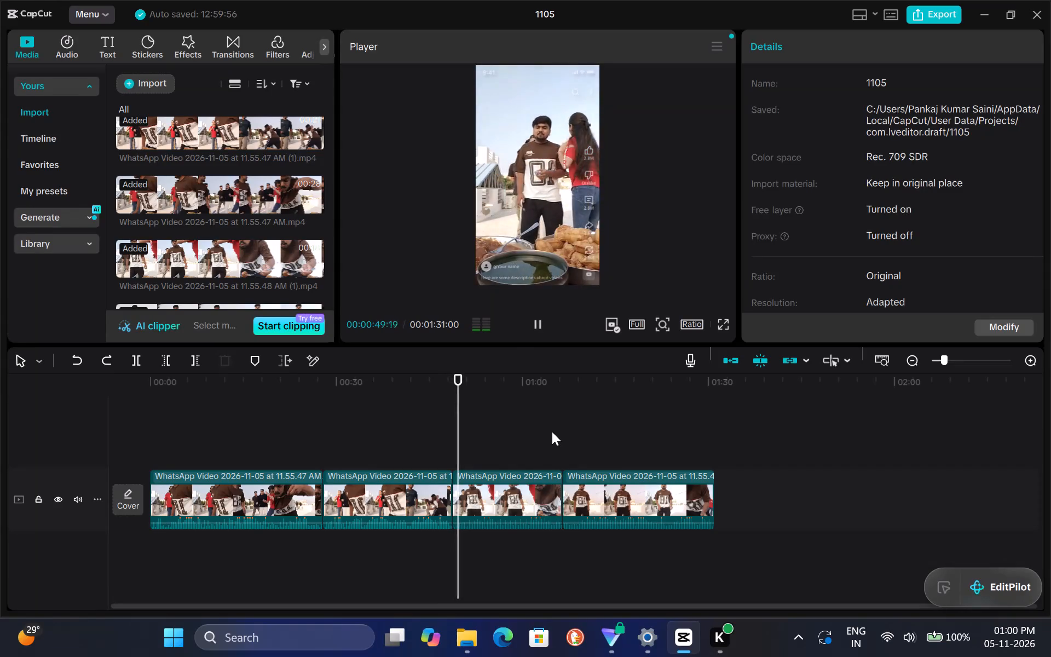
key(Left)
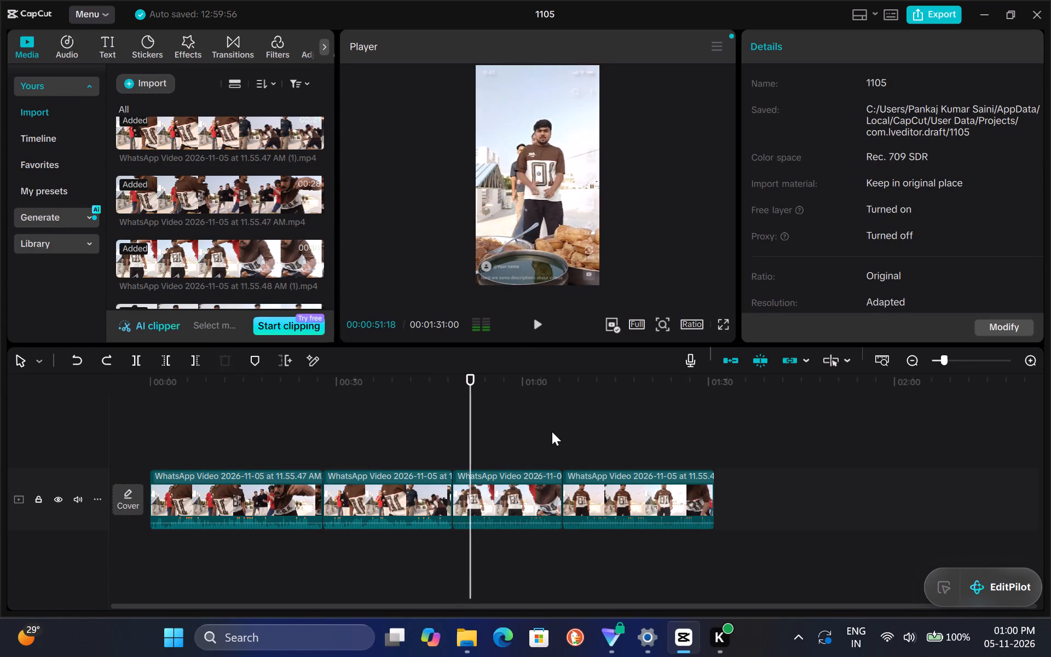
key(Left)
key(Left)
key(Left)
key(Left)
key(Left)
key(Left)
key(Left)
key(Left)
key(Left)
key(Left)
key(Left)
key(Left)
key(Left)
key(Left)
key(Left)
key(Left)
key(Left)
key(Left)
key(Left)
key(Left)
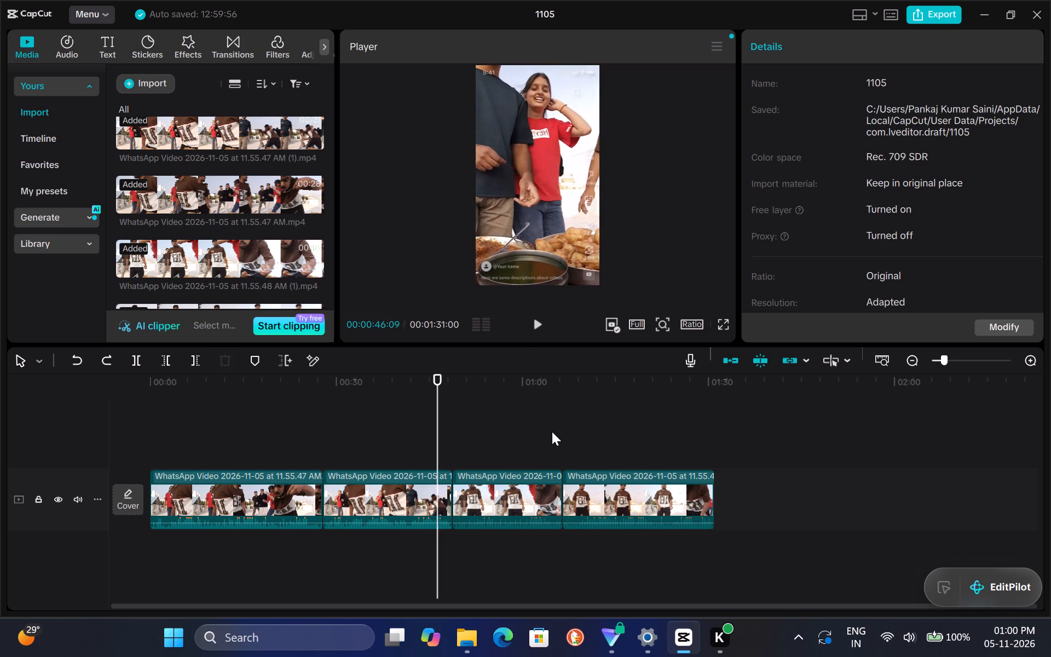
key(space)
key(space)
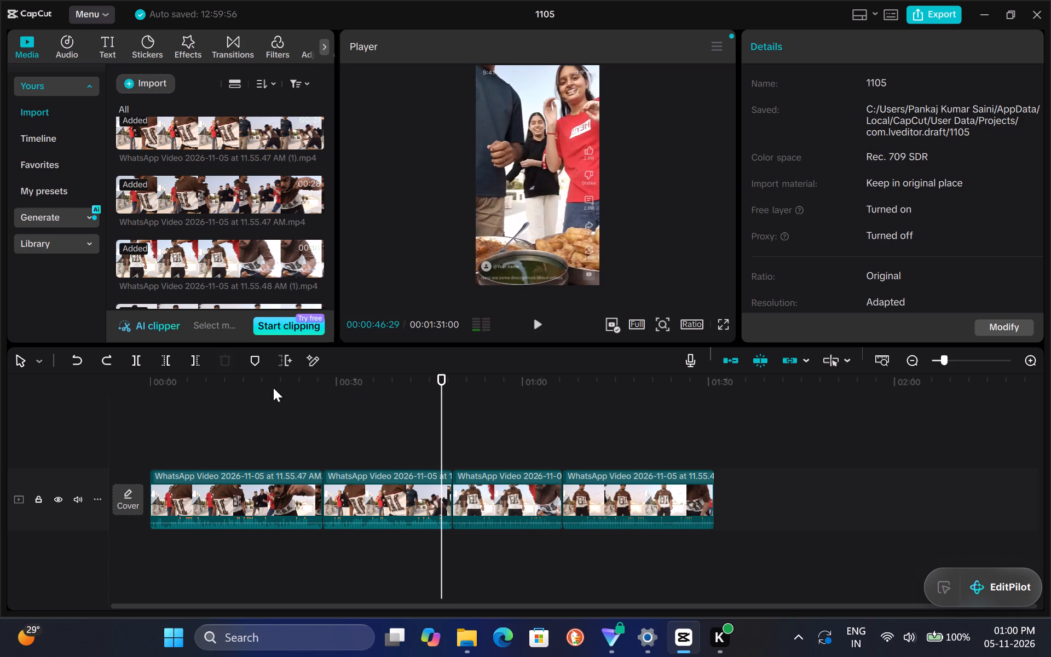
click(196, 356)
Trim the end of the third clip, removing its footage after 00:01:02:17.
key(space)
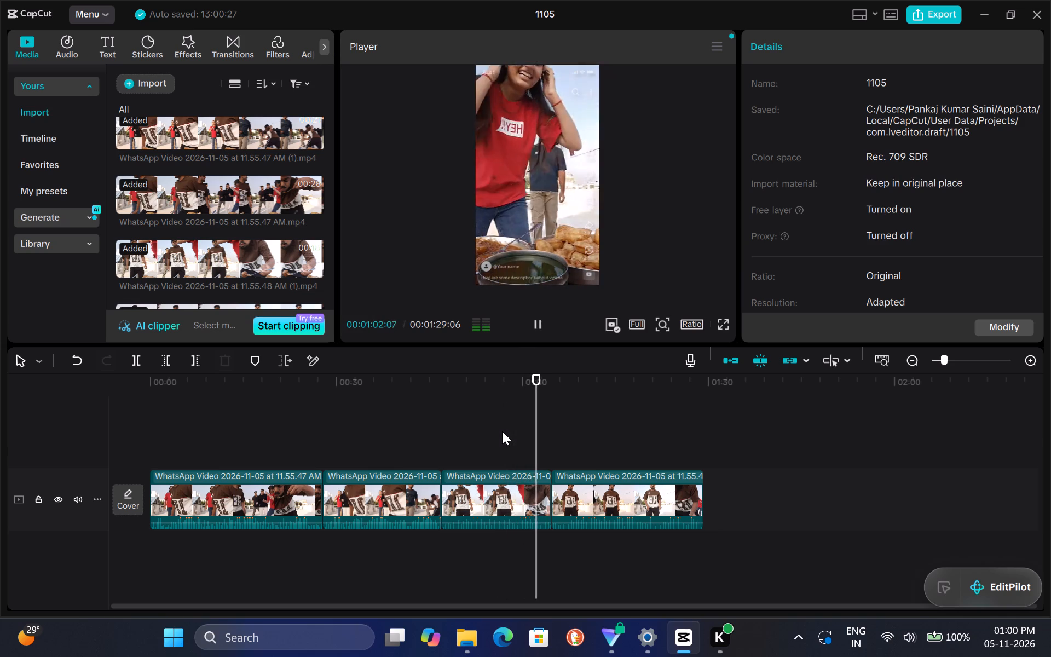
key(space)
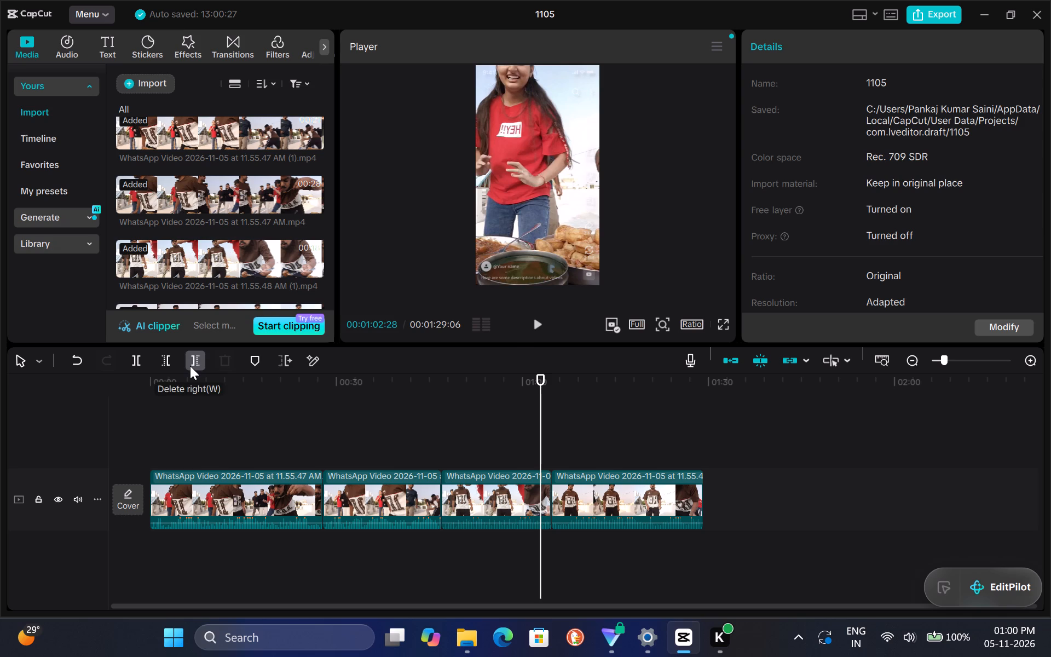
key(Left)
key(Left)
key(Left)
key(Left)
key(Left)
key(Left)
key(Left)
key(Left)
key(Left)
key(Left)
key(Left)
key(Left)
key(Left)
key(Left)
key(Left)
key(Left)
key(Left)
key(Left)
key(Left)
key(Left)
key(Left)
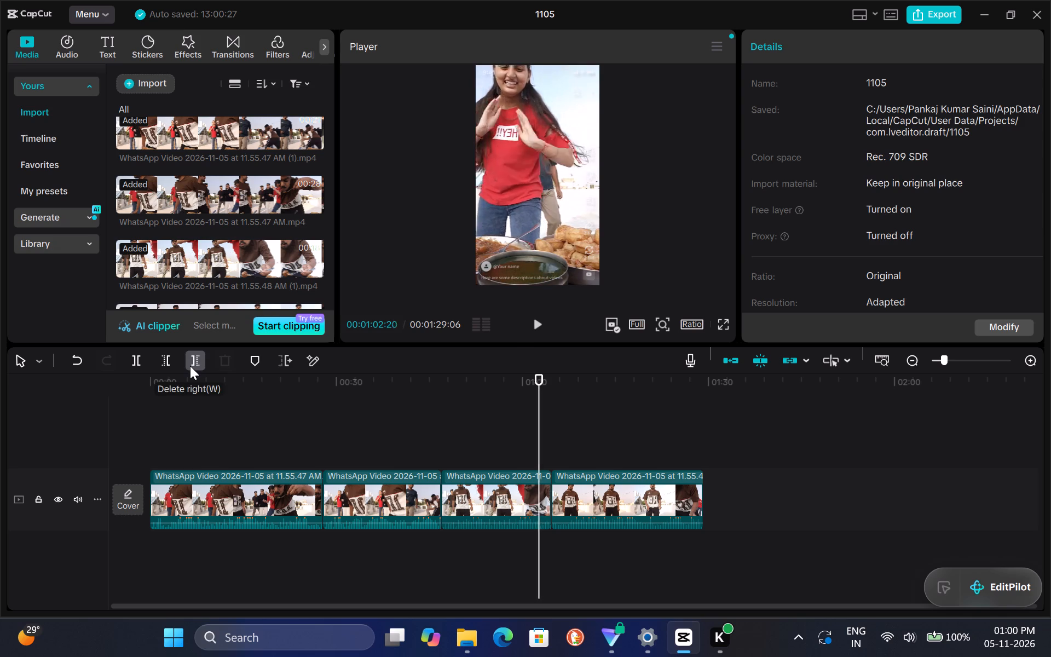
key(Left)
key(Left)
key(Left)
key(Left)
key(Left)
key(Left)
key(Left)
key(Left)
key(Left)
key(Left)
key(Left)
key(Left)
key(Left)
key(Left)
key(Left)
key(Left)
key(Left)
key(Left)
key(Left)
key(Left)
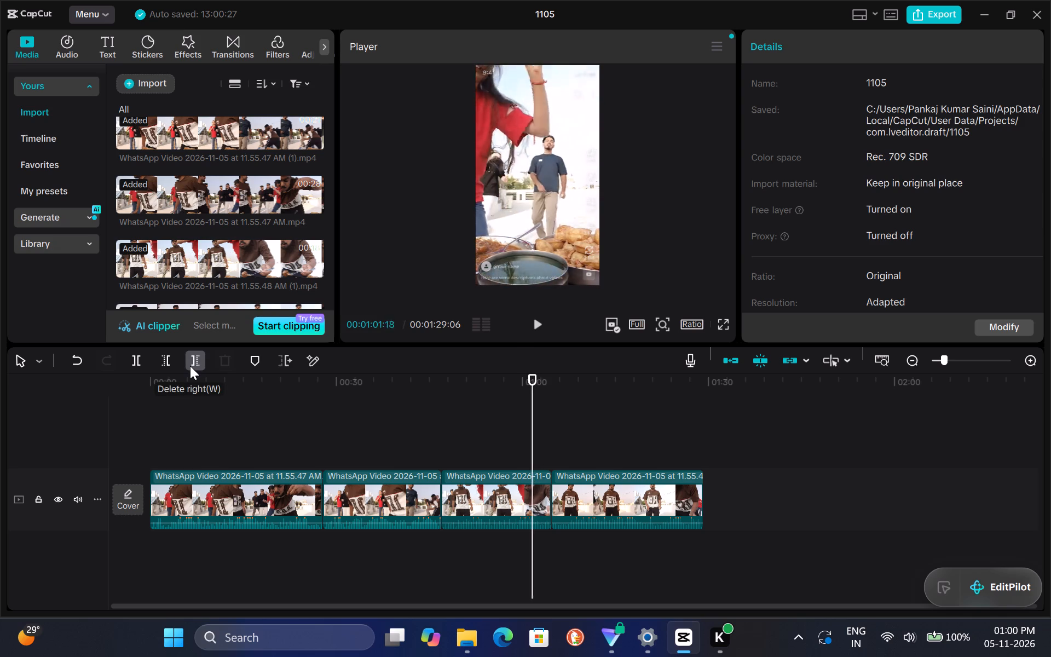
key(Right)
key(Right)
key(Right)
key(Right)
key(Right)
key(Right)
key(Right)
key(Right)
key(Right)
key(Right)
key(Right)
key(Right)
key(Right)
key(Right)
key(Right)
key(Right)
key(Right)
key(Right)
key(Right)
key(Right)
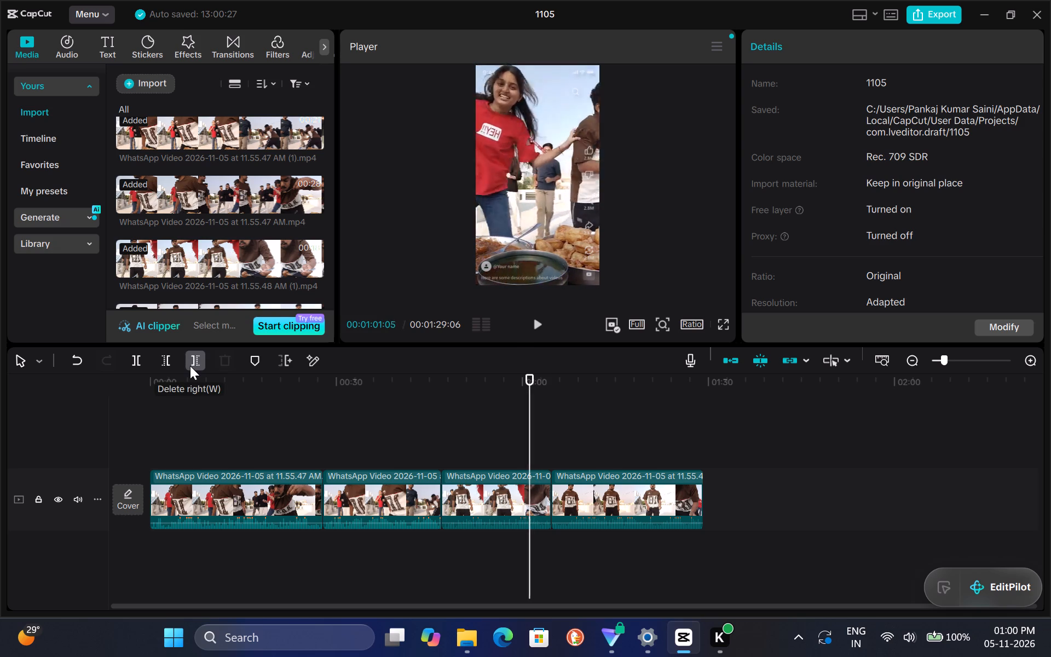
key(Right)
key(Right)
key(Right)
key(Right)
key(Right)
key(Right)
key(Right)
key(Right)
key(Right)
key(Right)
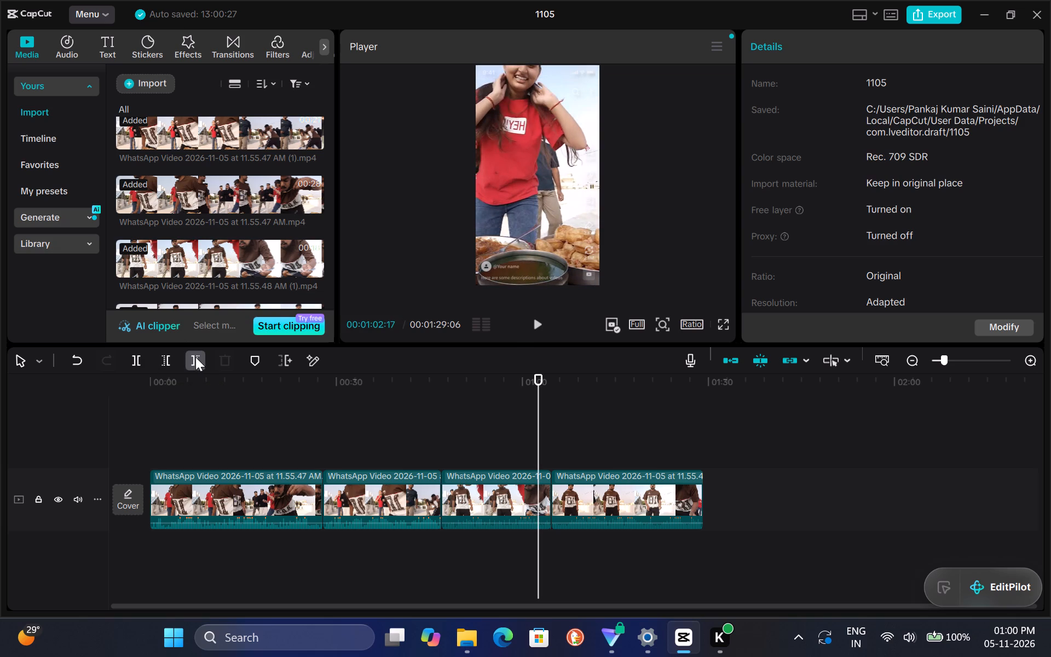
click(197, 357)
Trim the start of the fourth clip, removing its footage before 00:01:05:25.
key(space)
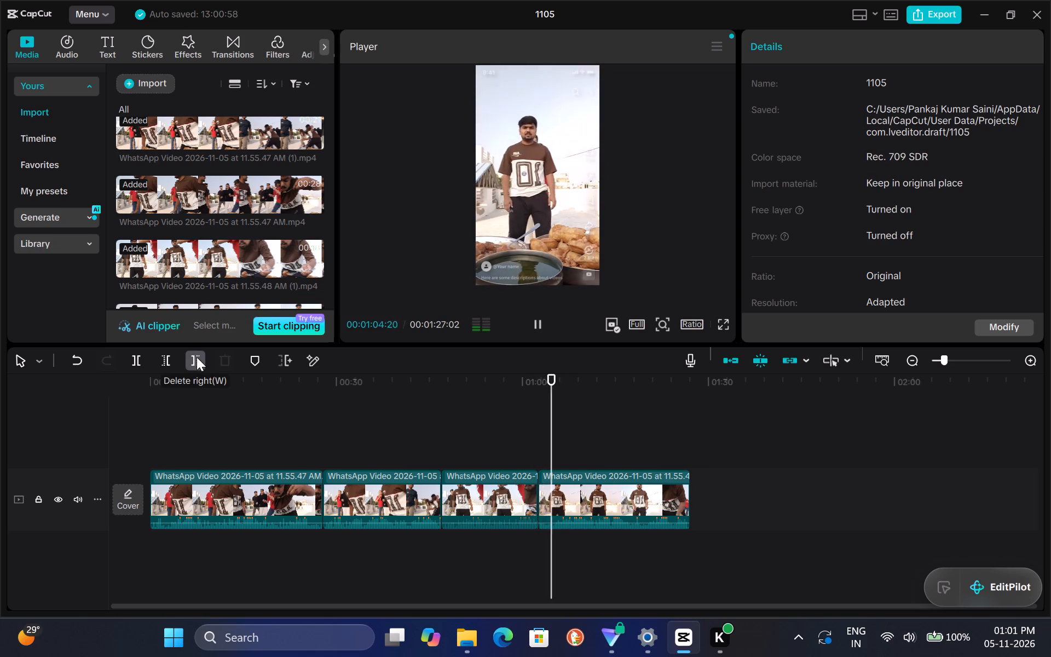
key(space)
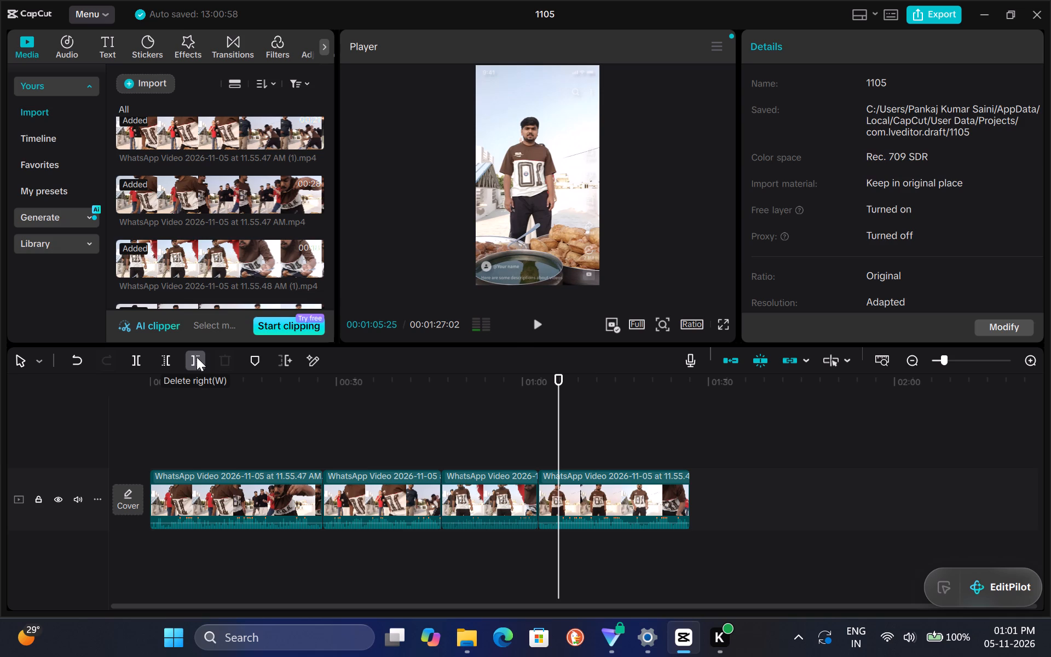
click(163, 363)
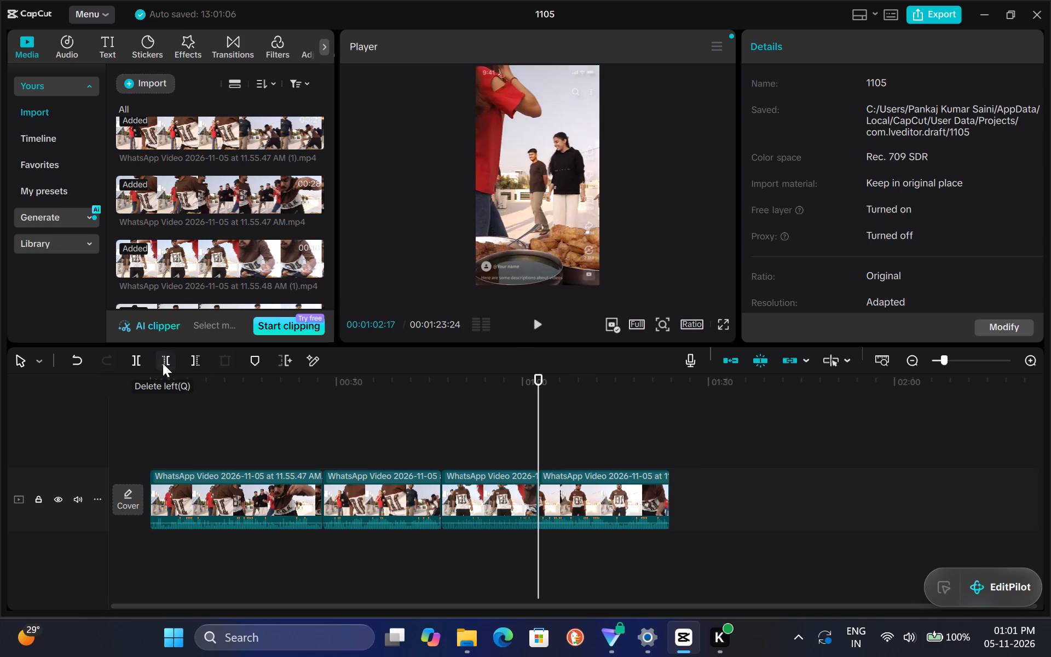
Split the first clip at 00:00:15:18.
key(space)
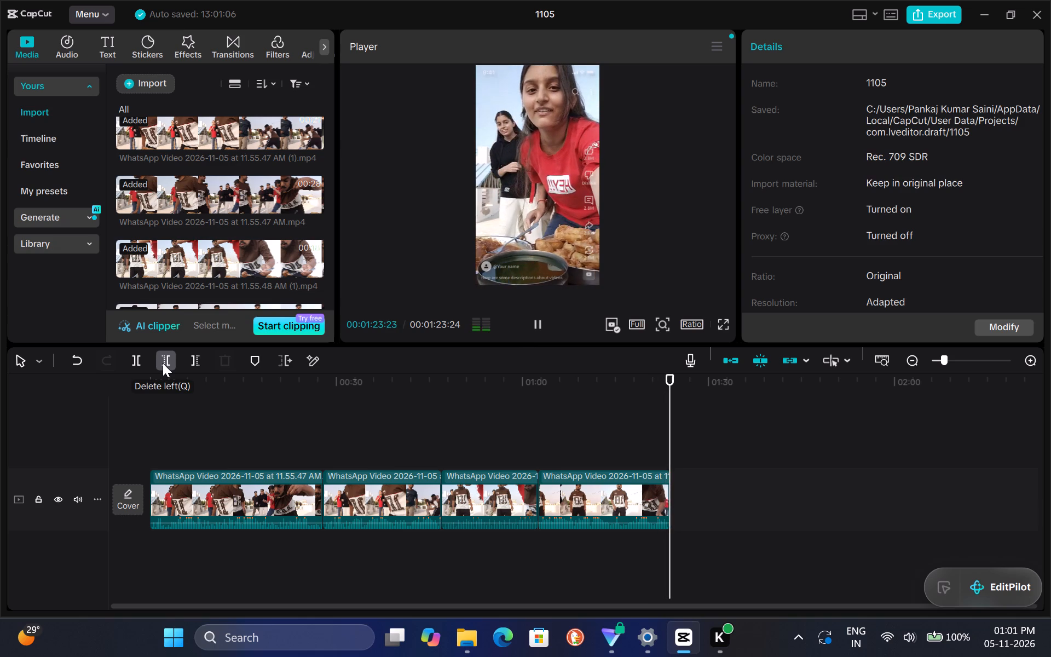
click(204, 488)
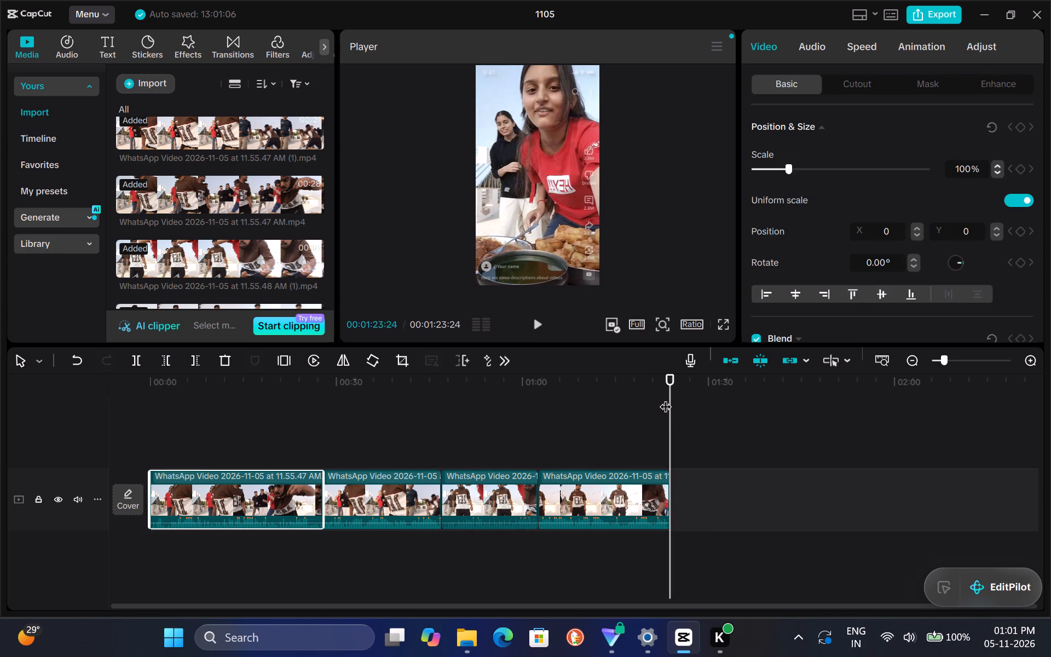
drag(670, 397, 141, 423)
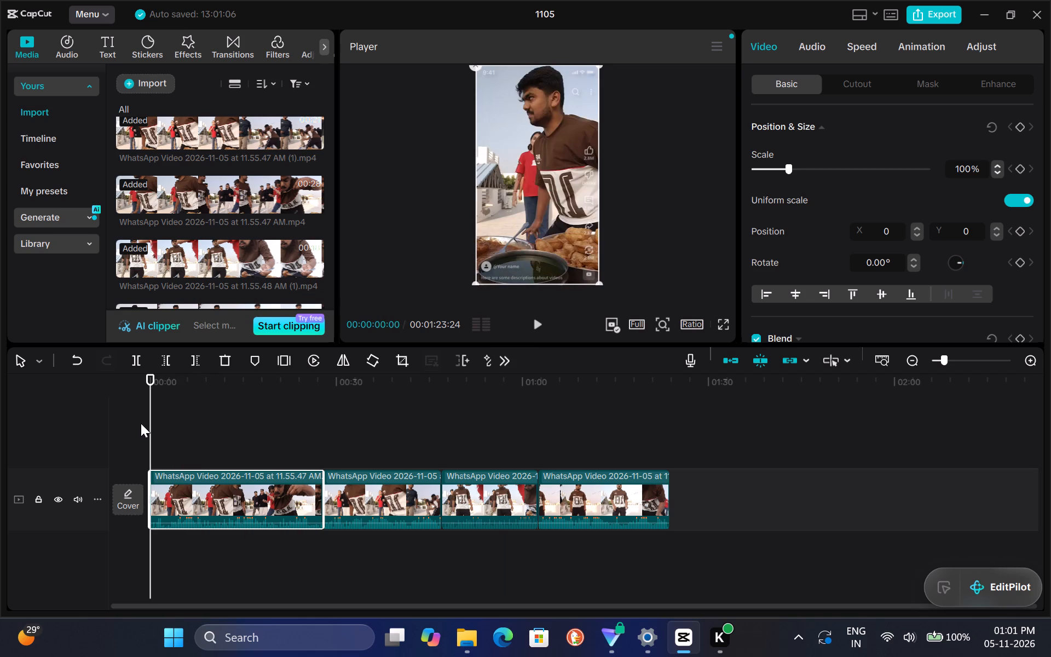
key(space)
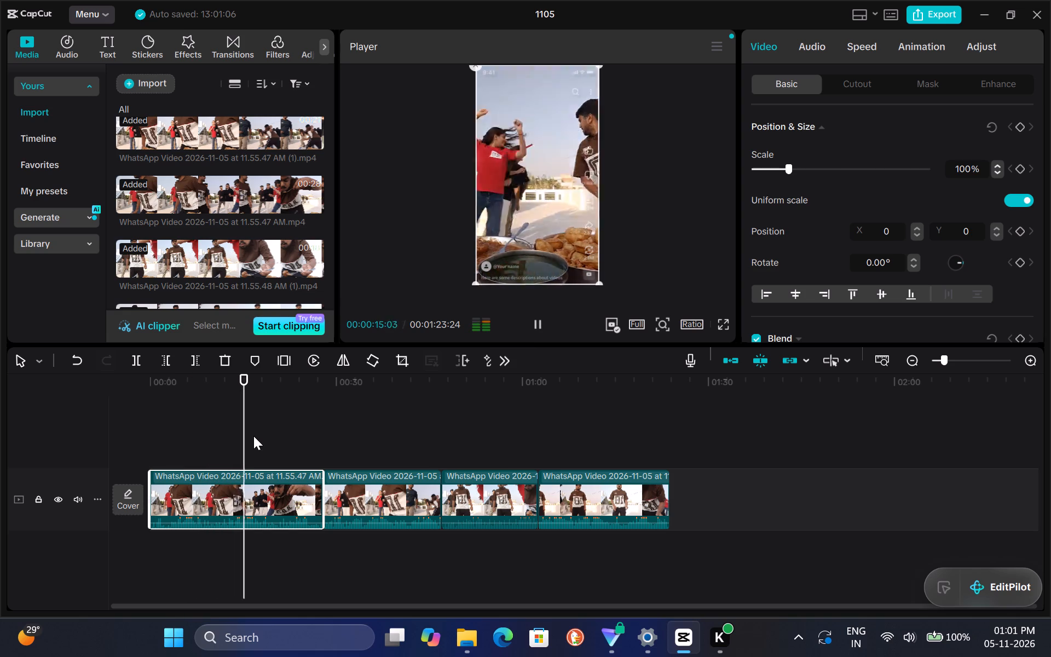
key(space)
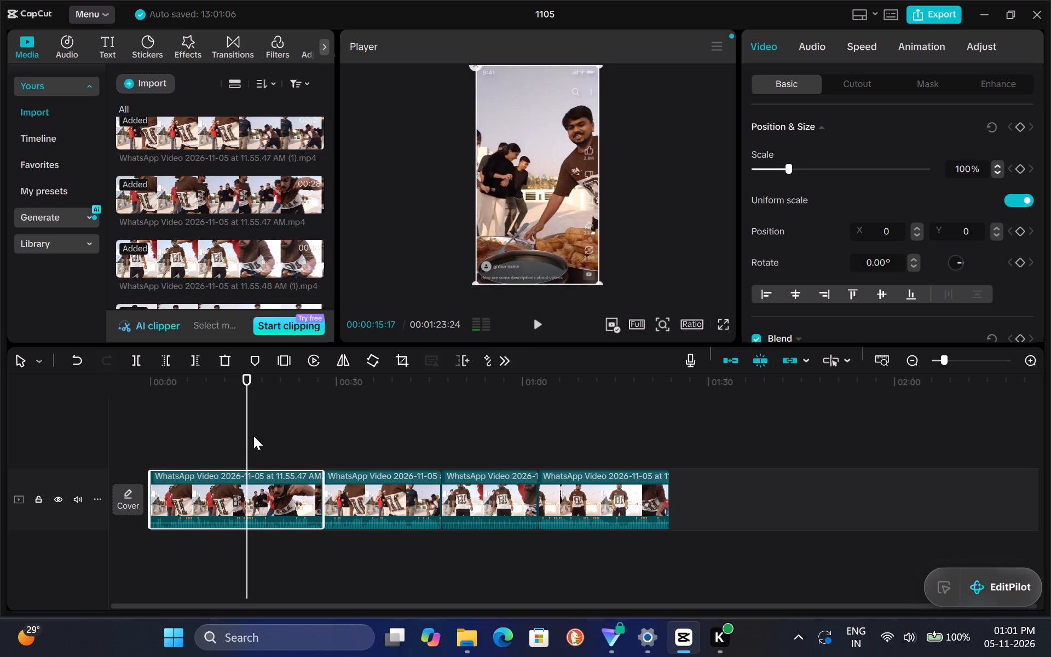
key(space)
key(space)
key(Left)
key(Left)
key(Left)
key(Left)
key(Left)
key(Left)
key(Left)
key(Left)
key(Left)
key(Left)
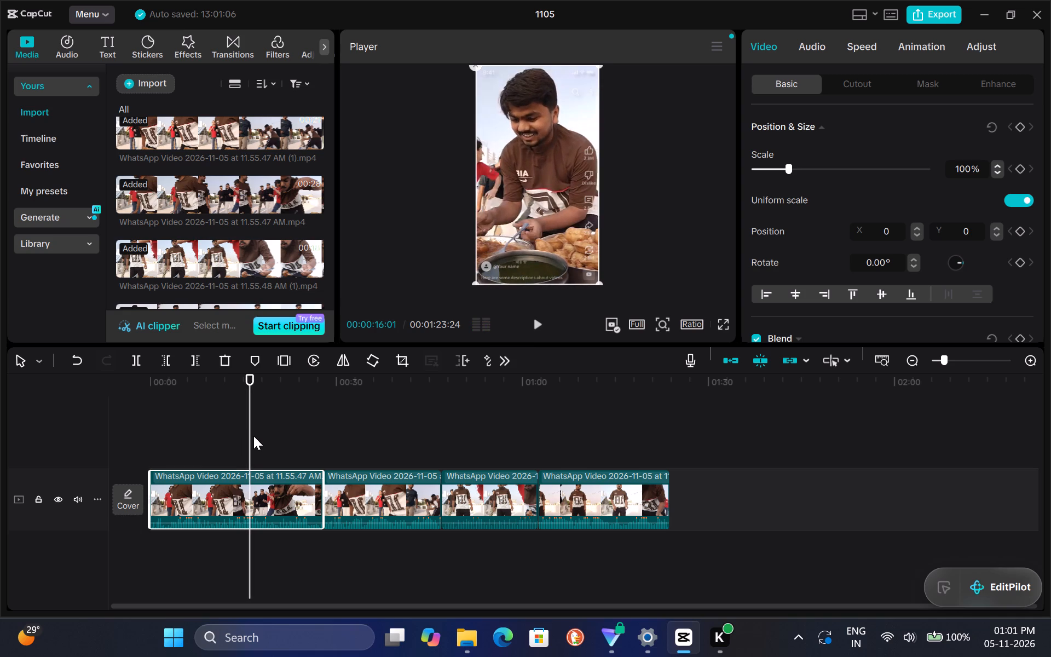
key(Left)
key(Left)
key(Left)
key(Left)
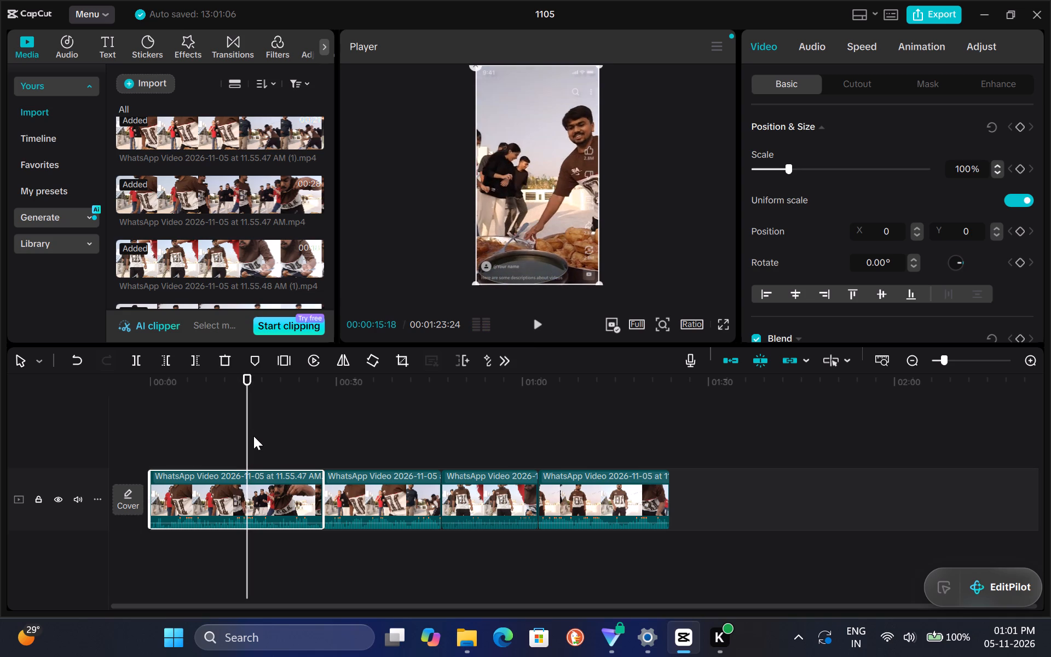
click(132, 361)
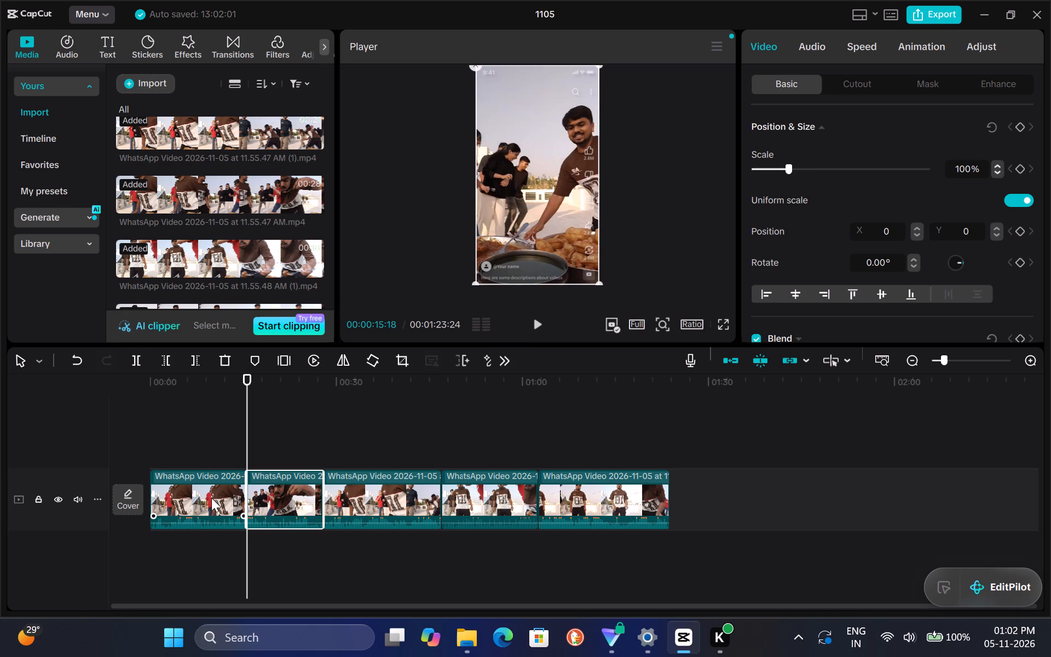
Set the playback speed of the first clip's opening segment to 2.00x.
click(211, 498)
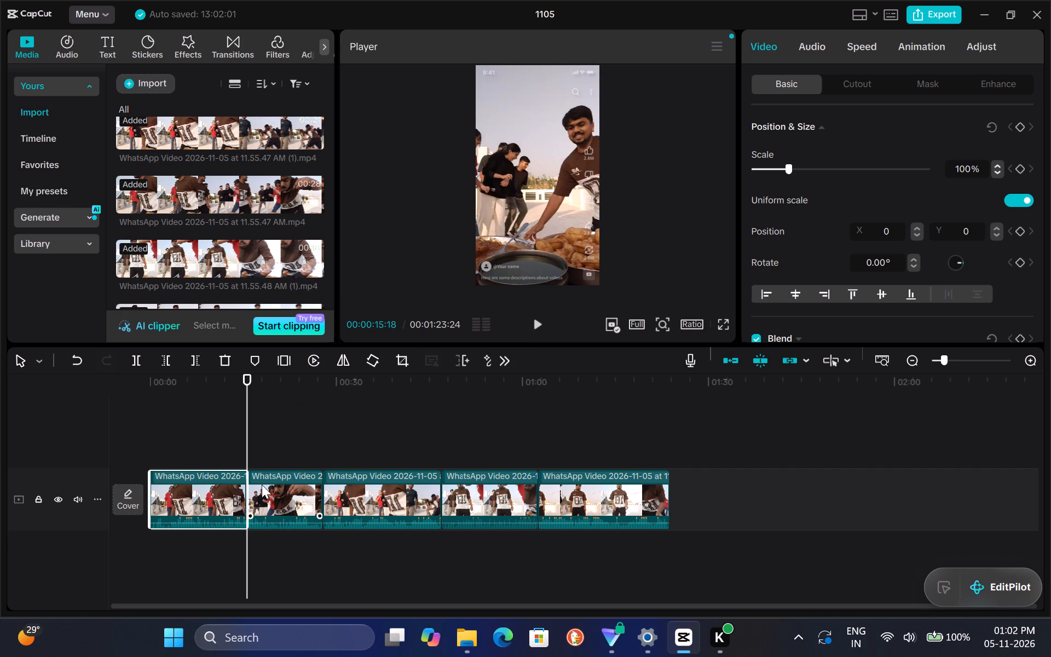
click(215, 500)
click(862, 45)
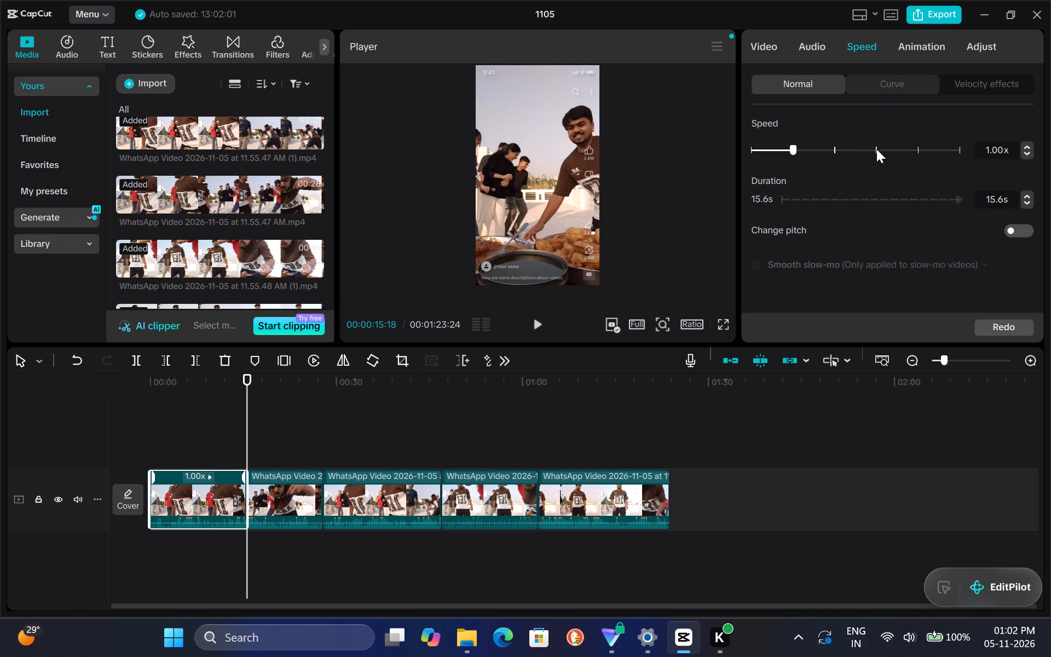
click(837, 151)
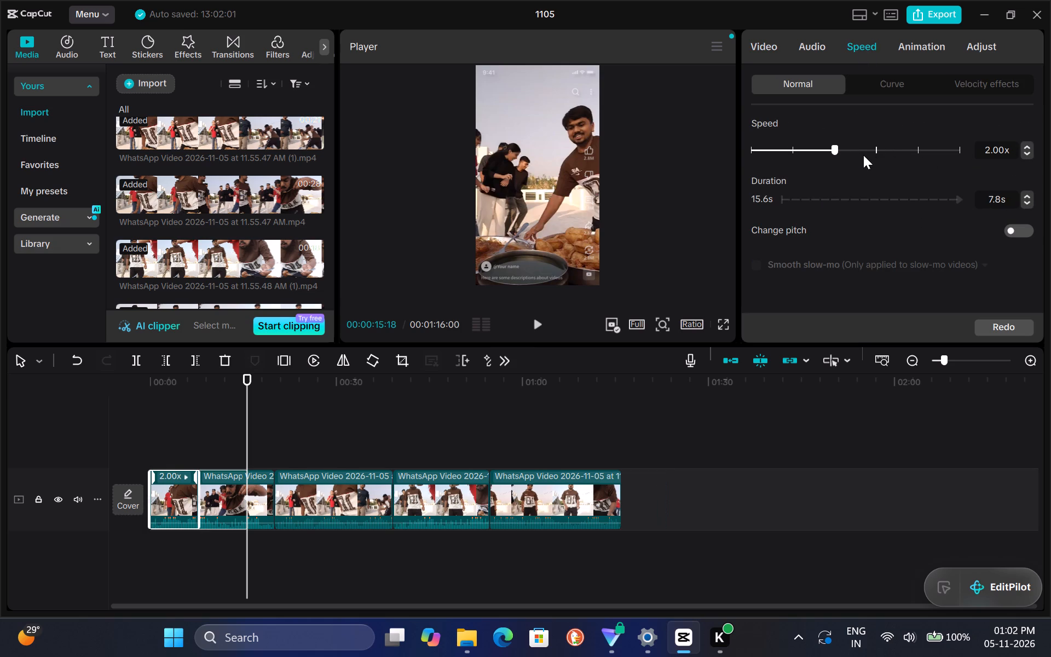
Play the timeline from the start to review the sped-up opening segment and the segment after it.
key(Left)
key(Left)
key(Left)
key(Left)
key(Left)
key(Left)
key(Left)
key(Left)
key(Left)
key(Left)
key(Left)
key(Left)
key(Left)
key(Left)
key(Left)
key(Left)
key(Left)
key(Left)
key(Left)
key(Left)
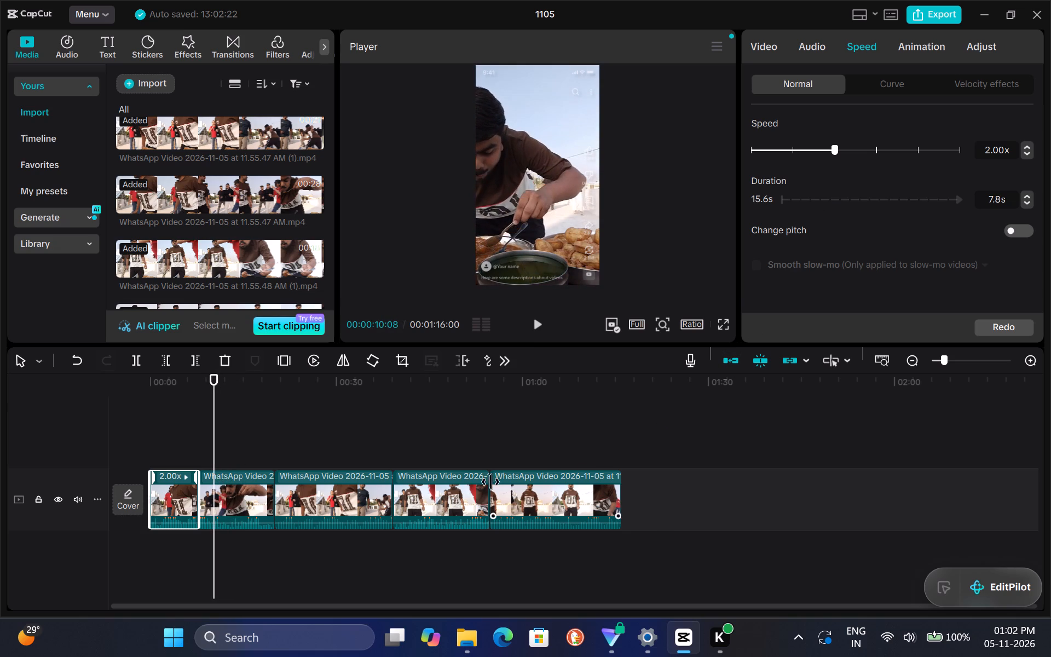
drag(211, 410, 112, 409)
key(space)
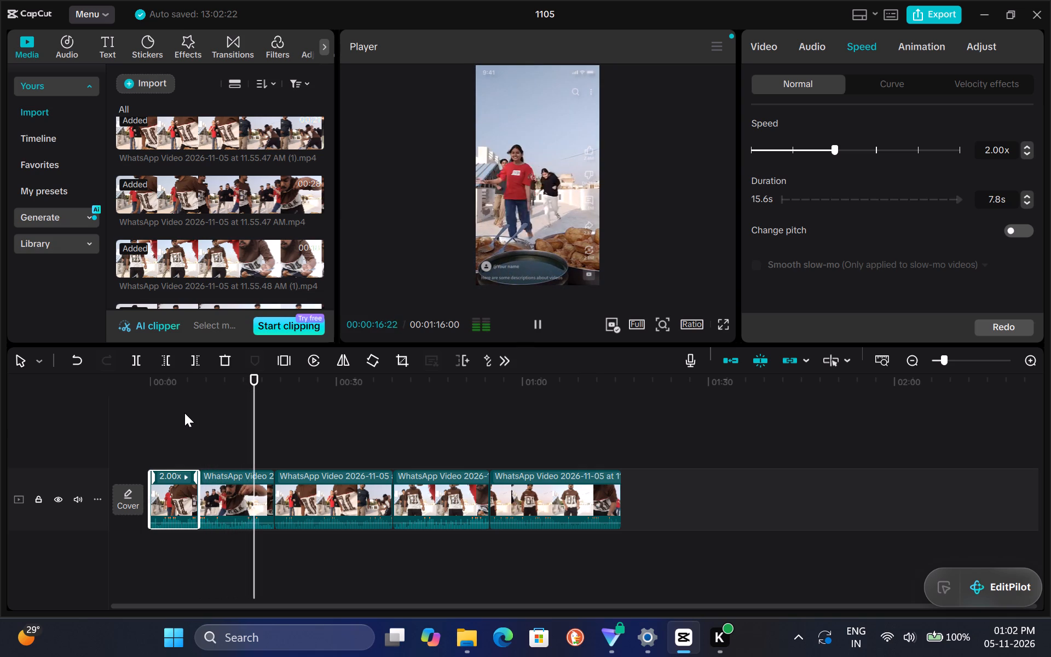
key(space)
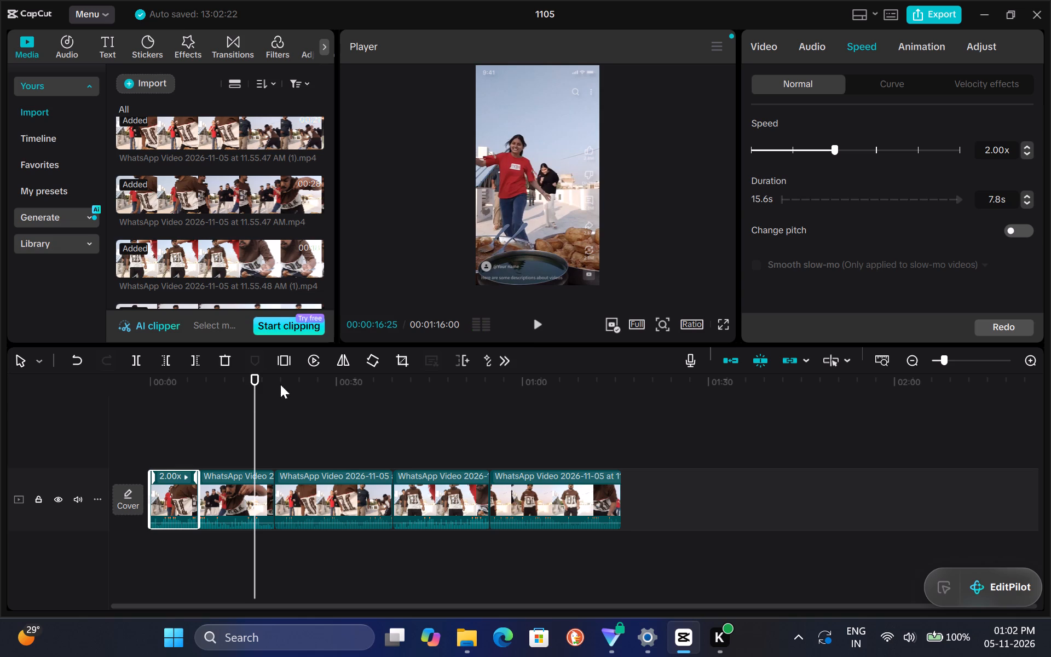
Set the speed of the second segment on the timeline to 1.45x.
click(226, 499)
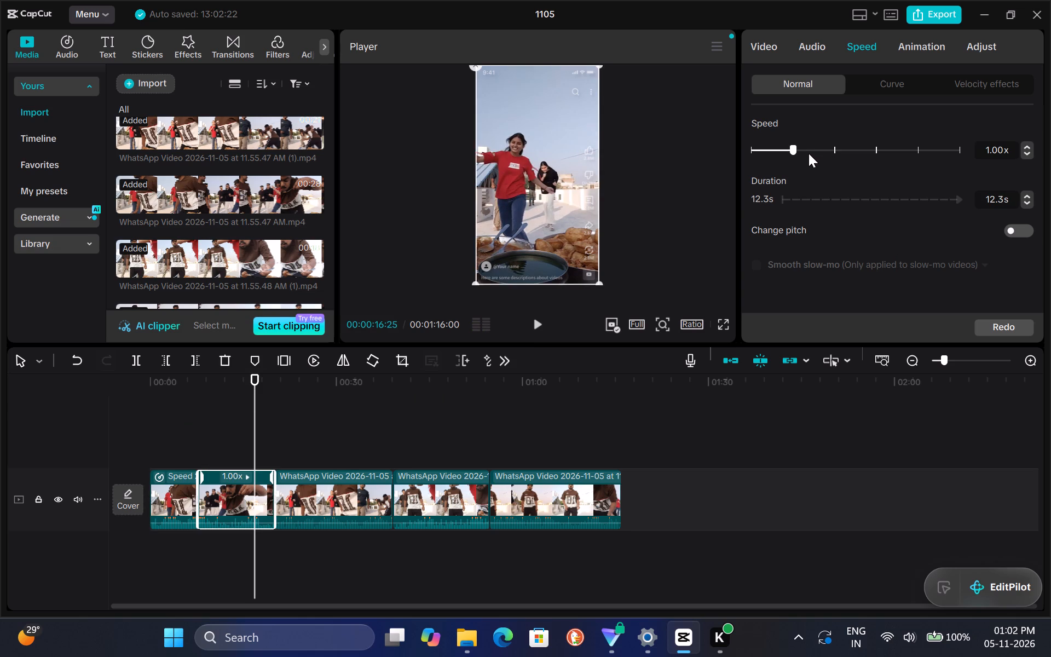
click(812, 151)
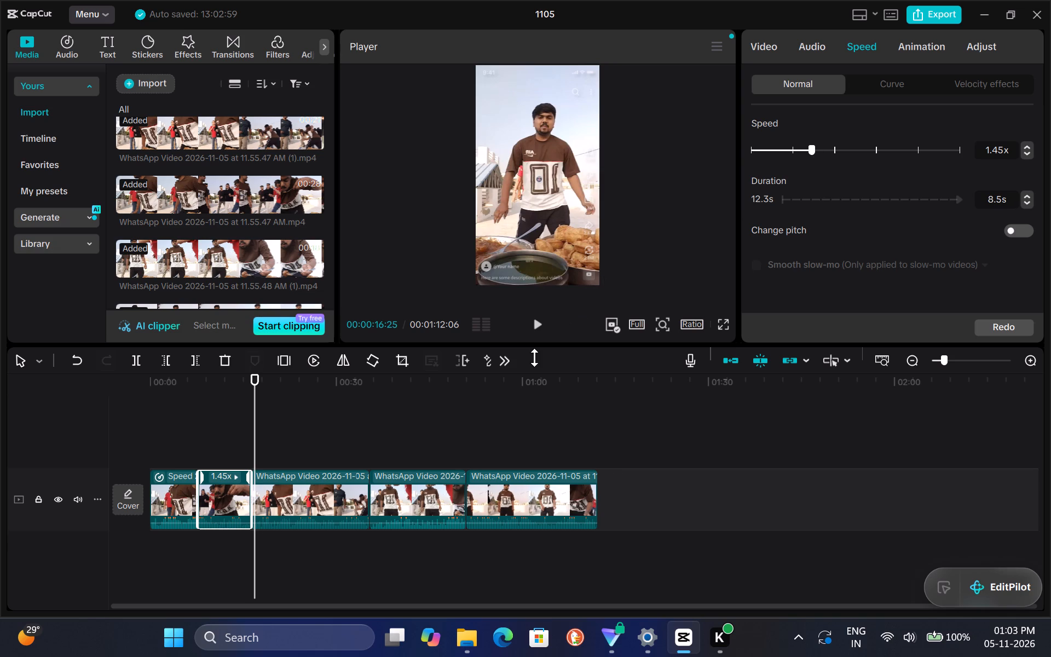
Split the third segment on the timeline at 00:00:25:28.
click(324, 489)
key(space)
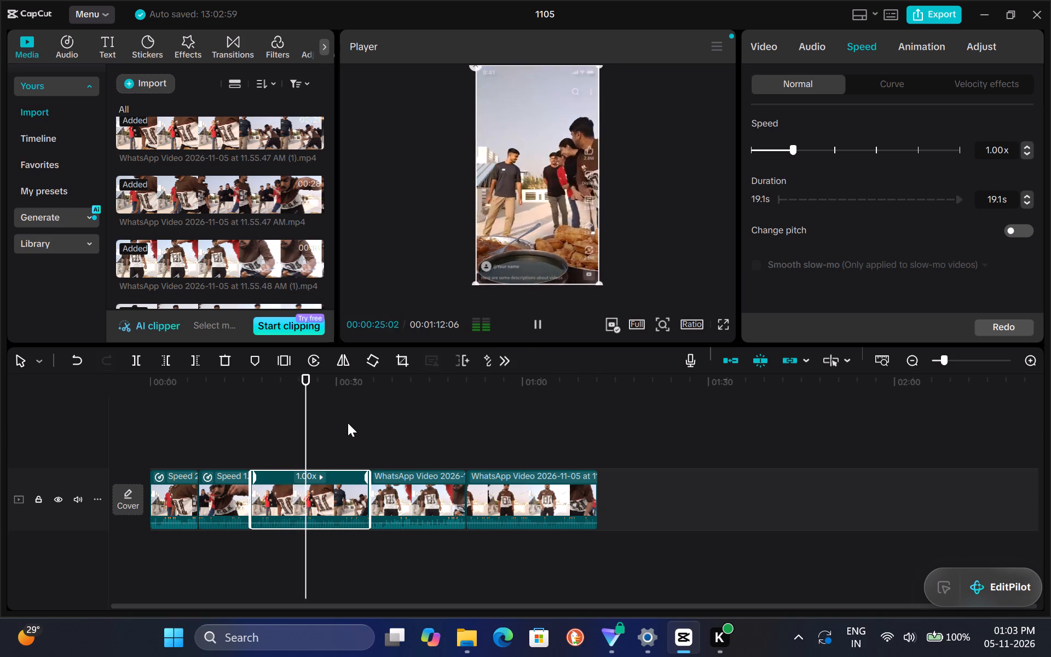
key(space)
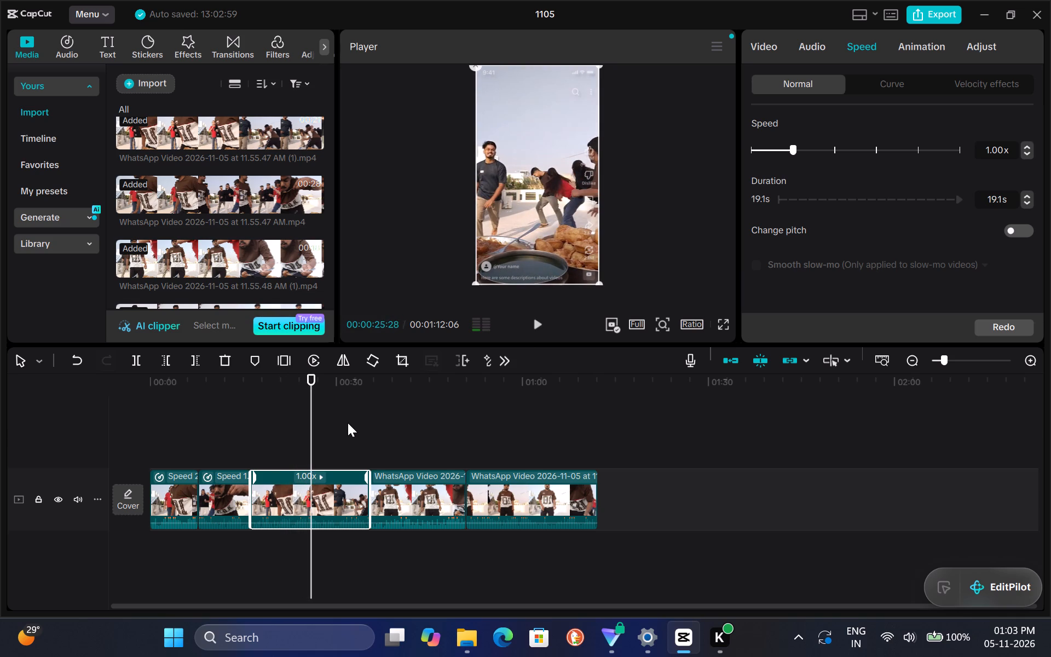
click(136, 359)
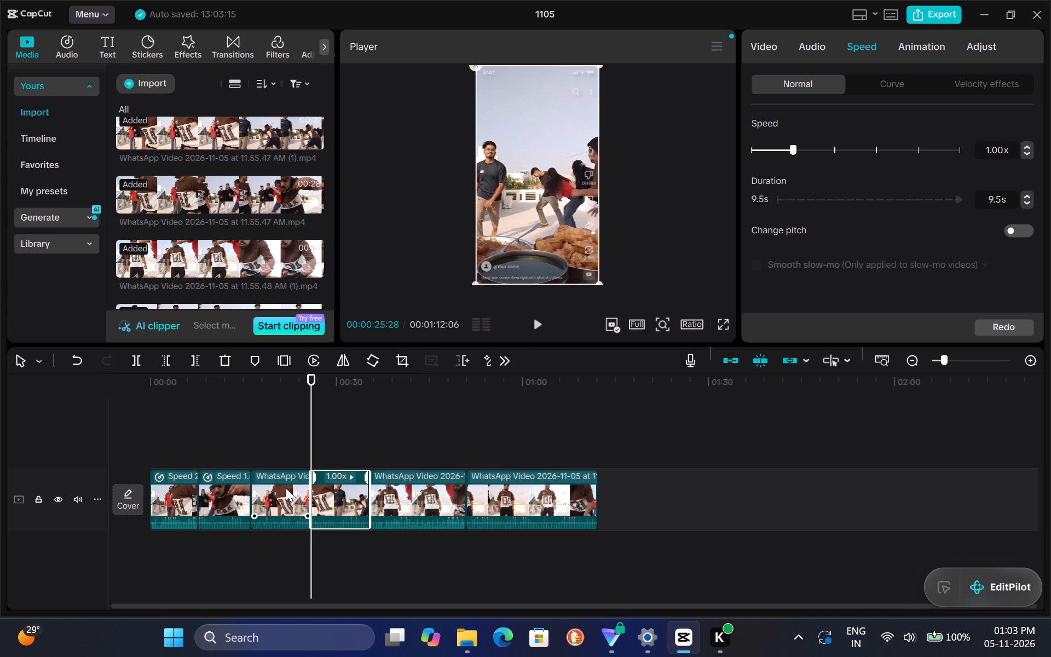
Set the playback speed of the third segment on the timeline to 2.00x.
click(286, 488)
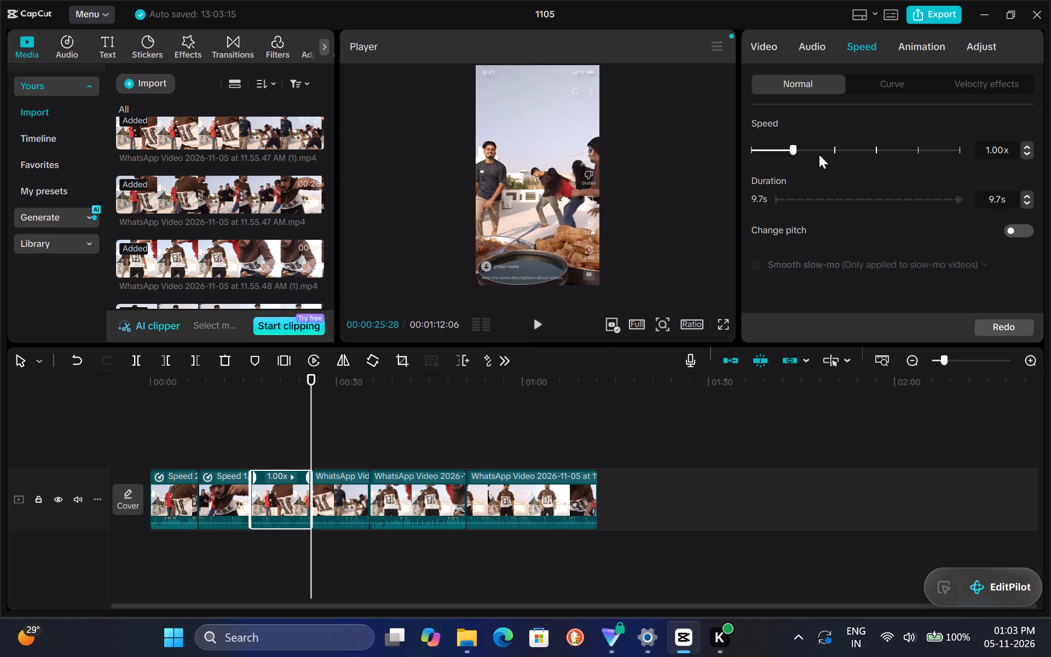
click(820, 154)
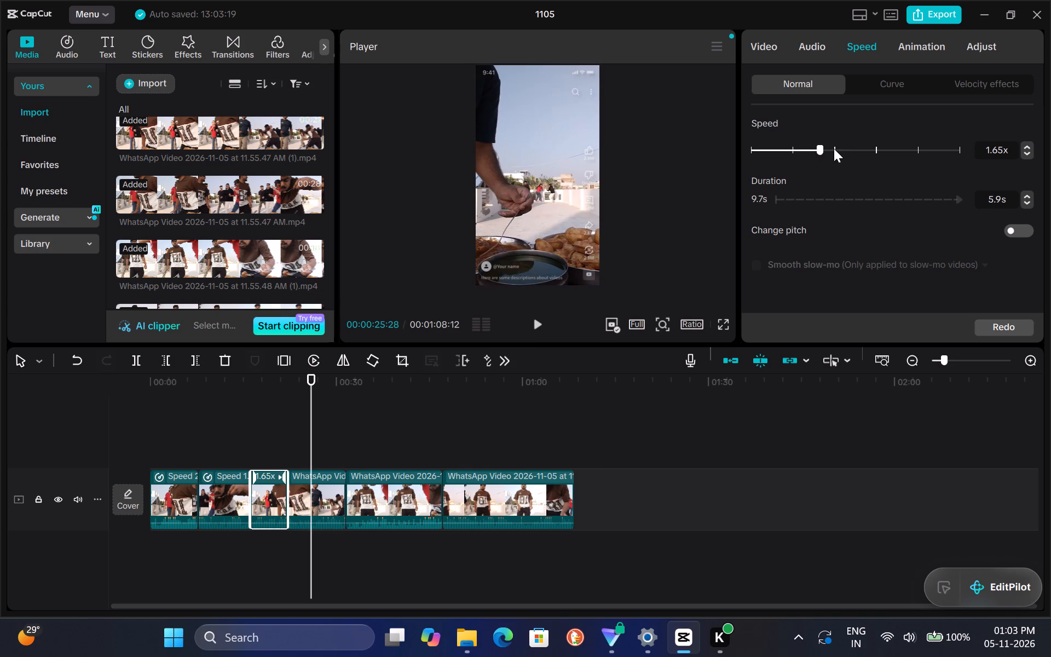
click(835, 148)
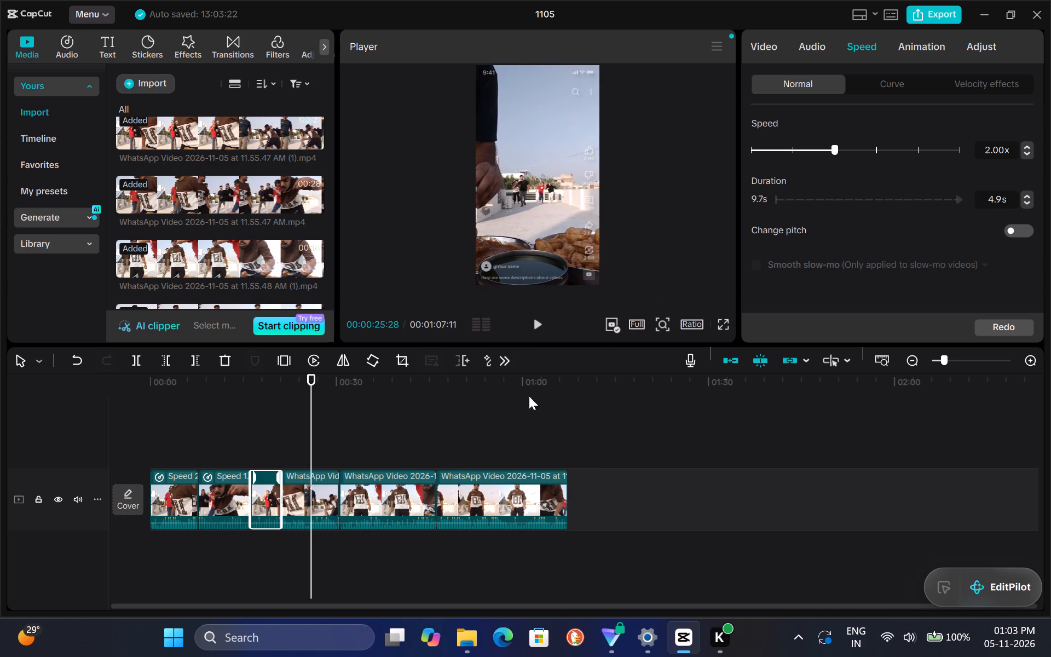
Set the playback speed of the fourth segment on the timeline to 1.37x.
click(319, 494)
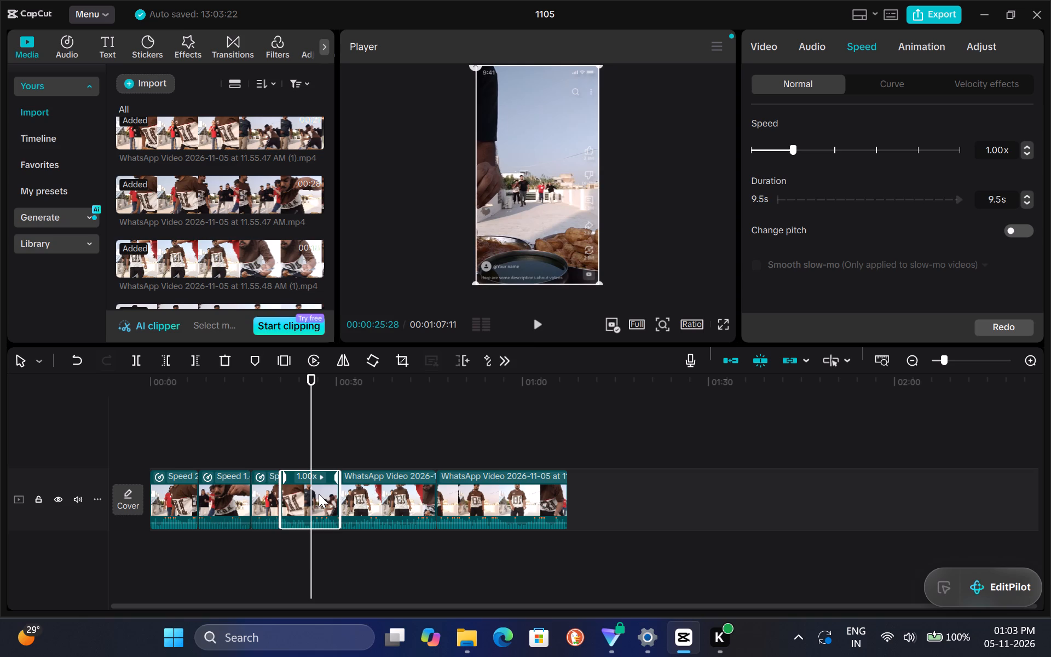
click(809, 153)
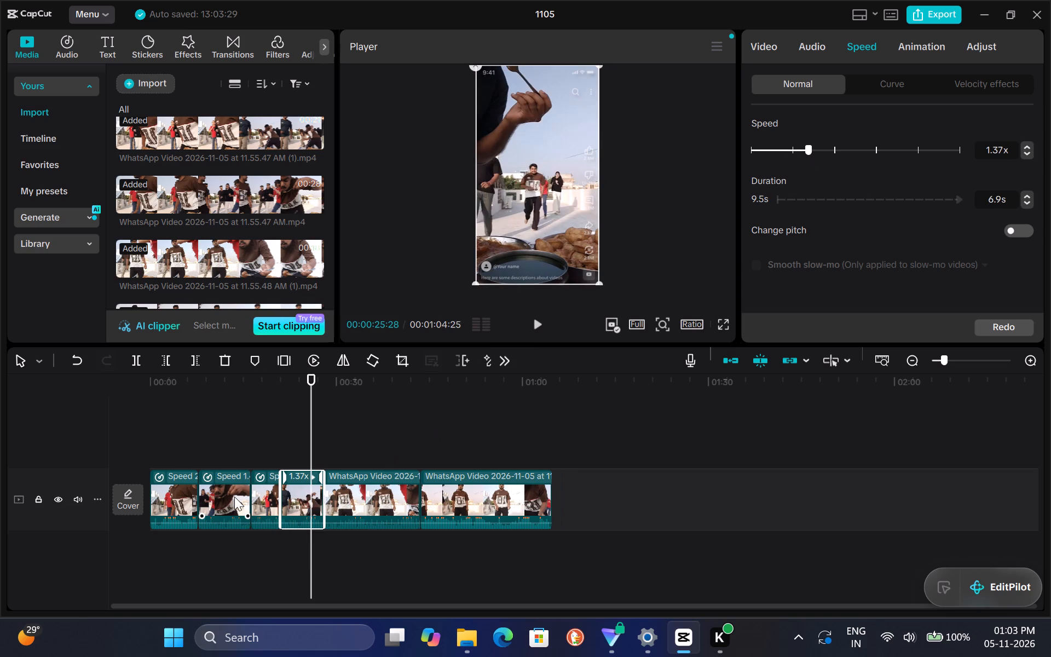
click(234, 497)
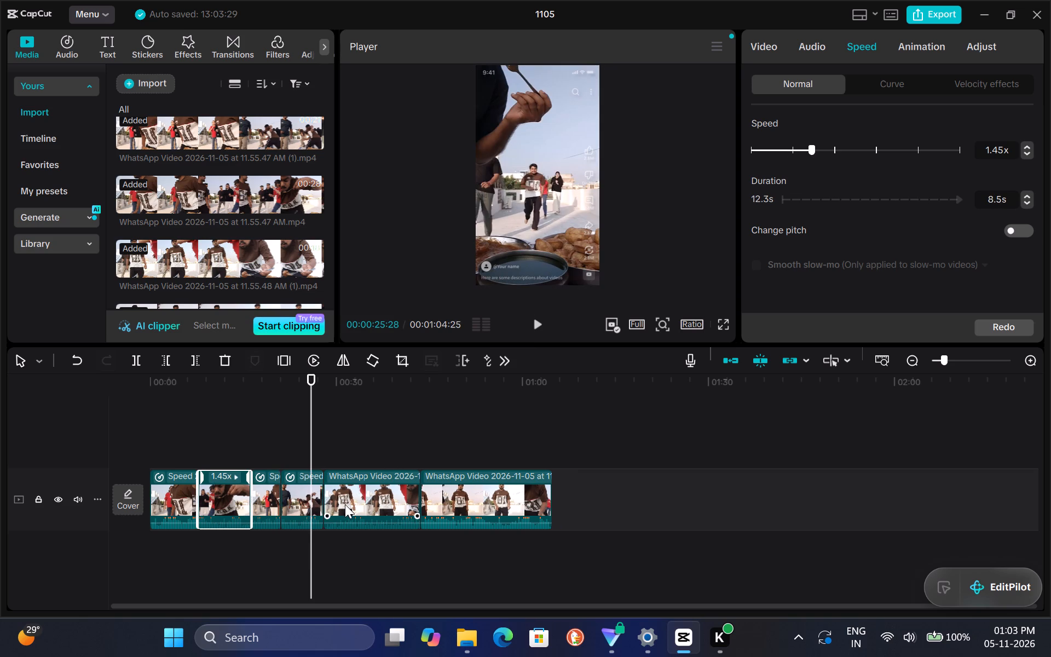
Trim the start of the fifth segment, removing everything before 00:00:31:01.
click(345, 504)
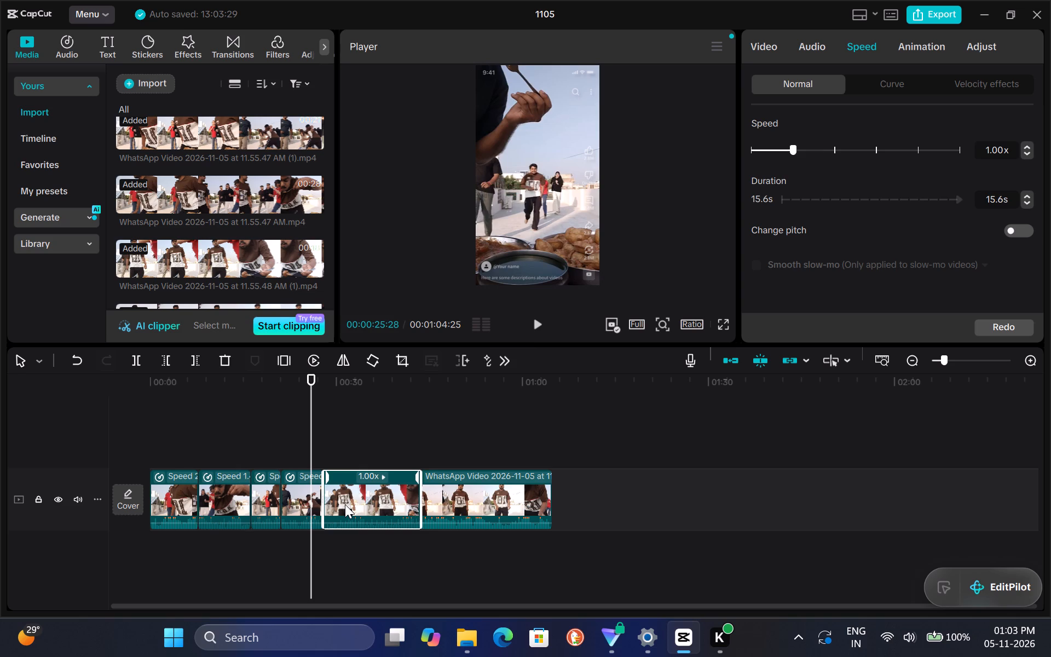
key(space)
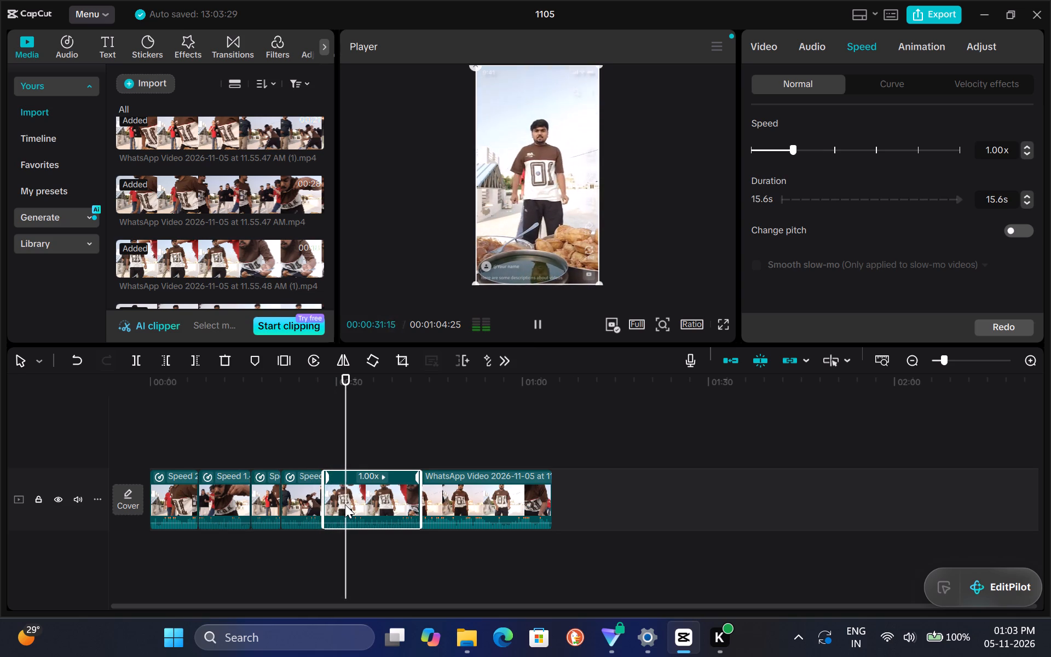
key(space)
key(Left)
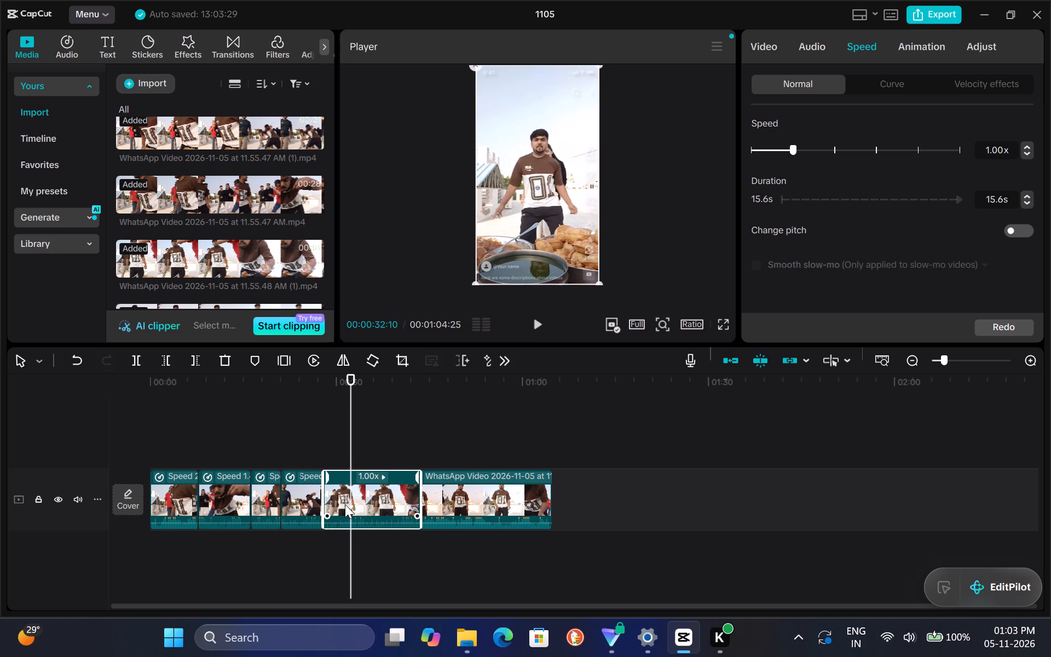
key(Left)
key(Left)
key(Left)
key(Left)
key(Left)
key(Left)
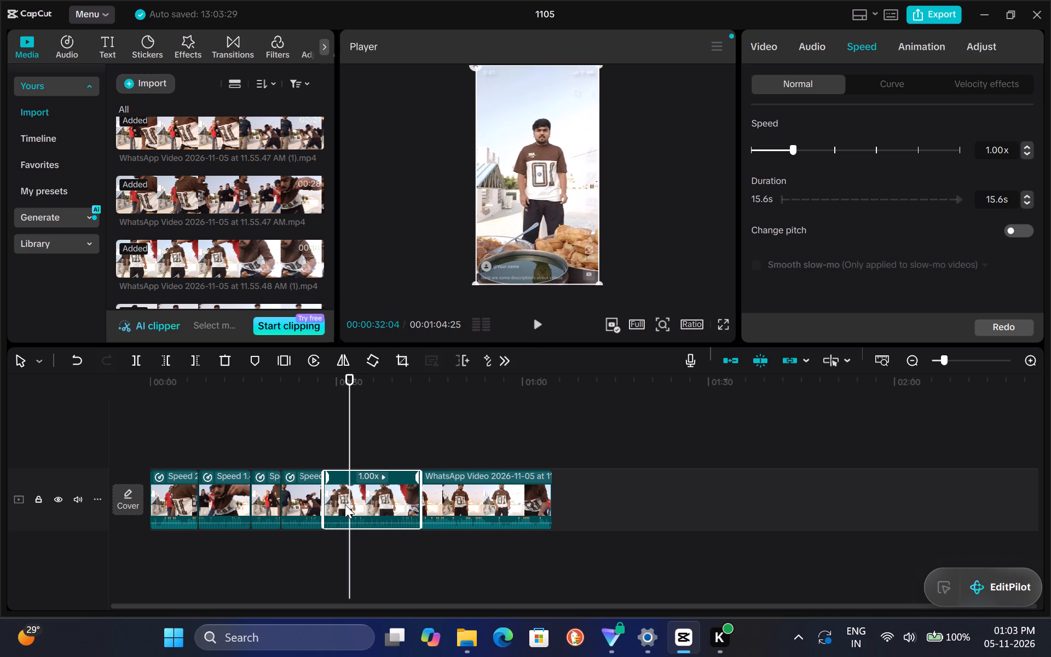
key(Left)
key(Left)
key(Left)
key(Left)
key(Left)
key(Left)
key(Left)
key(Left)
key(Left)
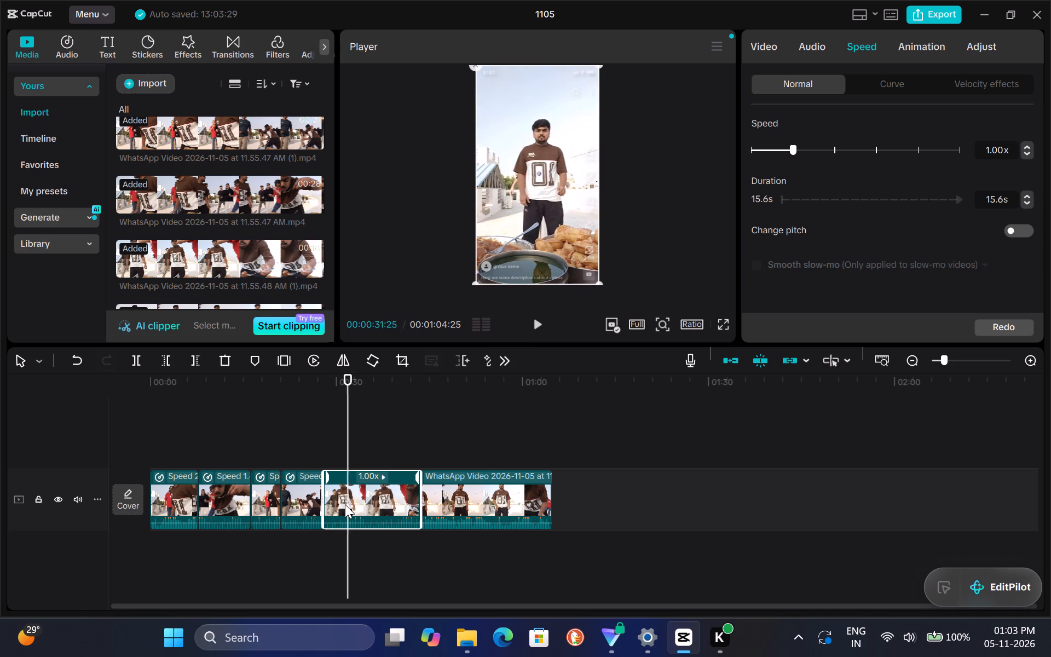
key(Left)
key(Left)
key(Left)
key(Left)
key(Left)
key(Left)
key(Left)
key(Left)
key(Left)
key(Left)
key(Left)
key(Left)
key(Left)
key(Left)
key(Left)
key(Left)
key(Left)
key(Left)
key(Left)
key(Left)
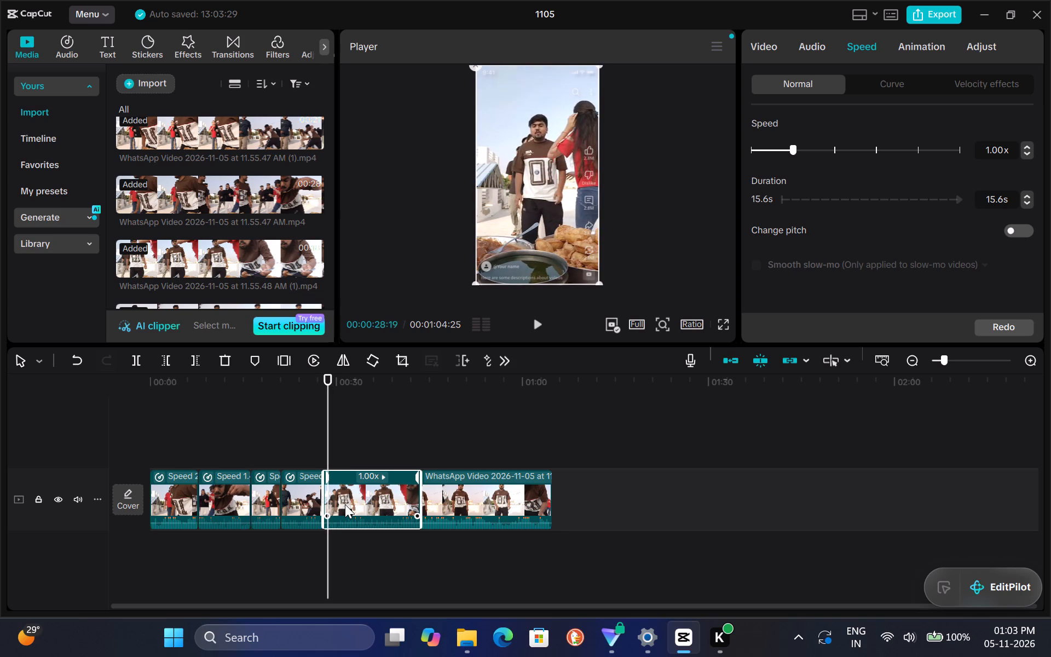
key(Left)
key(Left)
key(space)
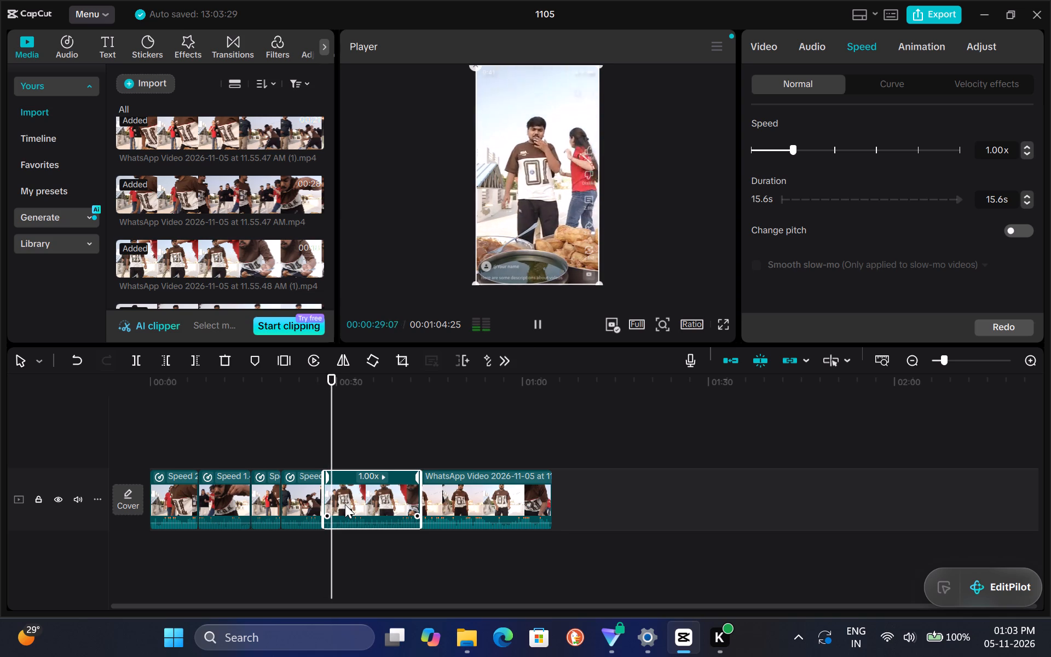
key(space)
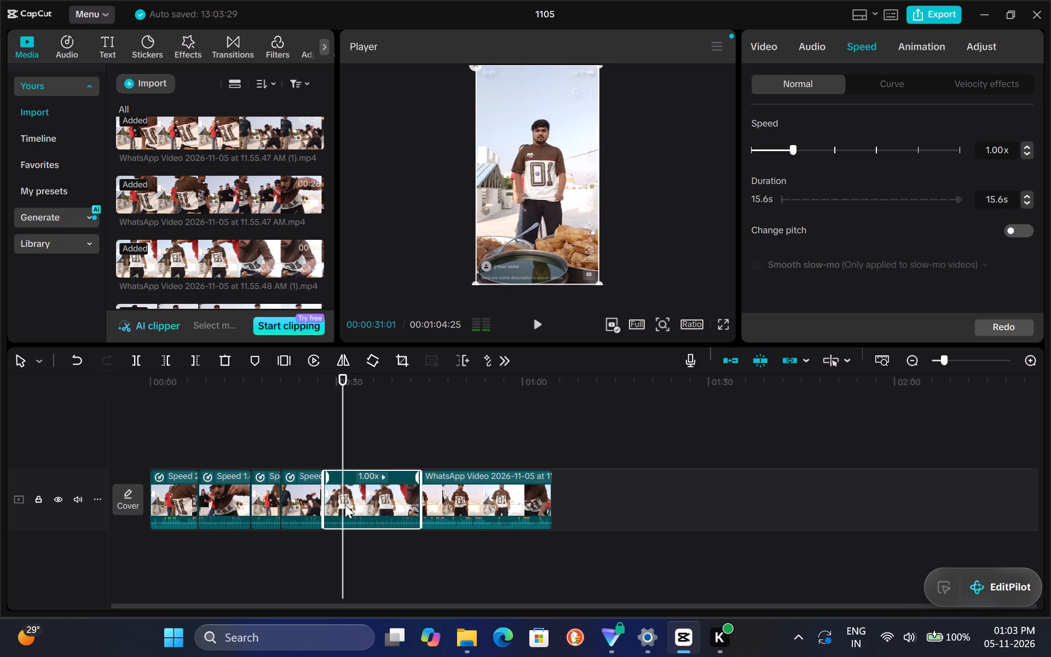
click(163, 365)
Split the fifth segment at 00:00:30:16, just before the man starts eating.
key(space)
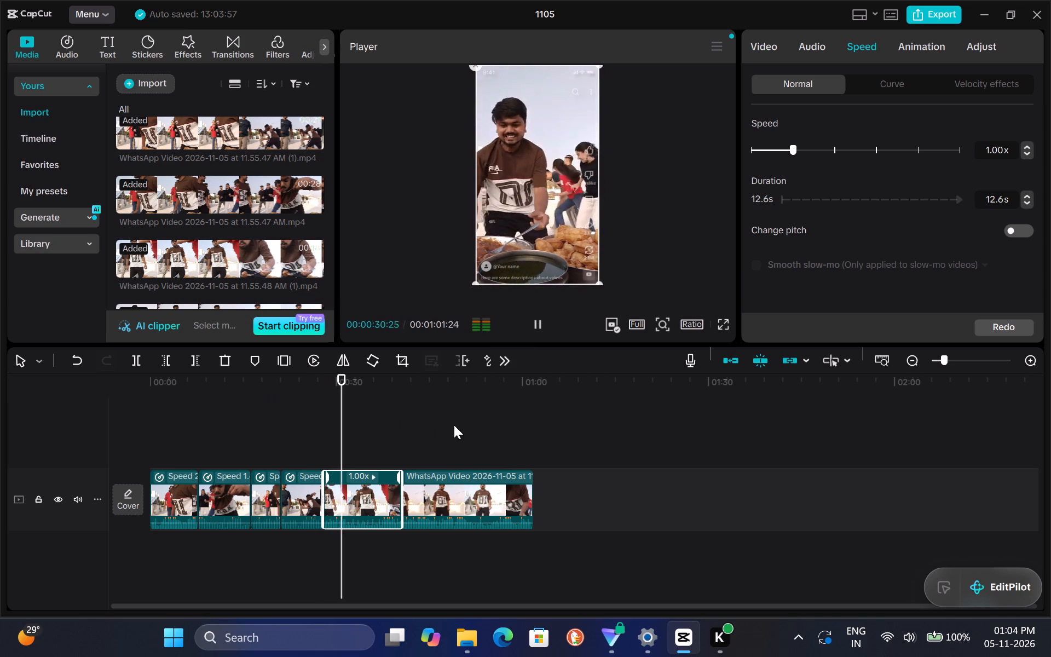
key(space)
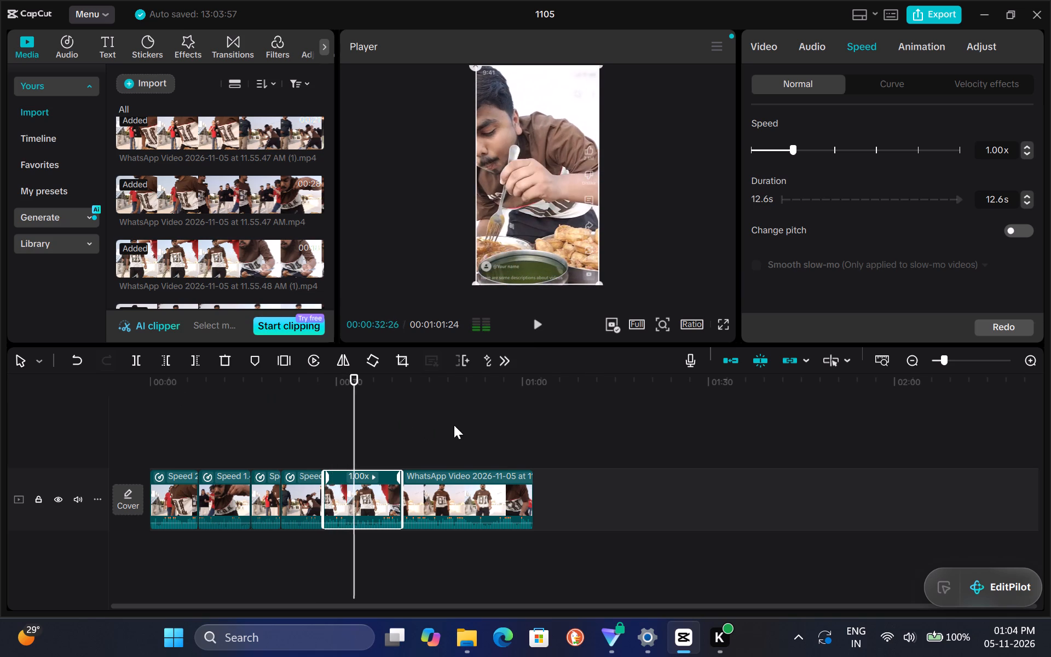
key(Left)
key(Left)
key(Left)
key(Left)
key(Left)
key(Left)
key(Left)
key(Left)
key(Left)
key(Left)
key(Left)
key(Left)
key(Left)
key(Left)
key(Left)
key(Left)
key(Left)
key(Left)
key(Left)
key(Left)
key(Left)
key(Left)
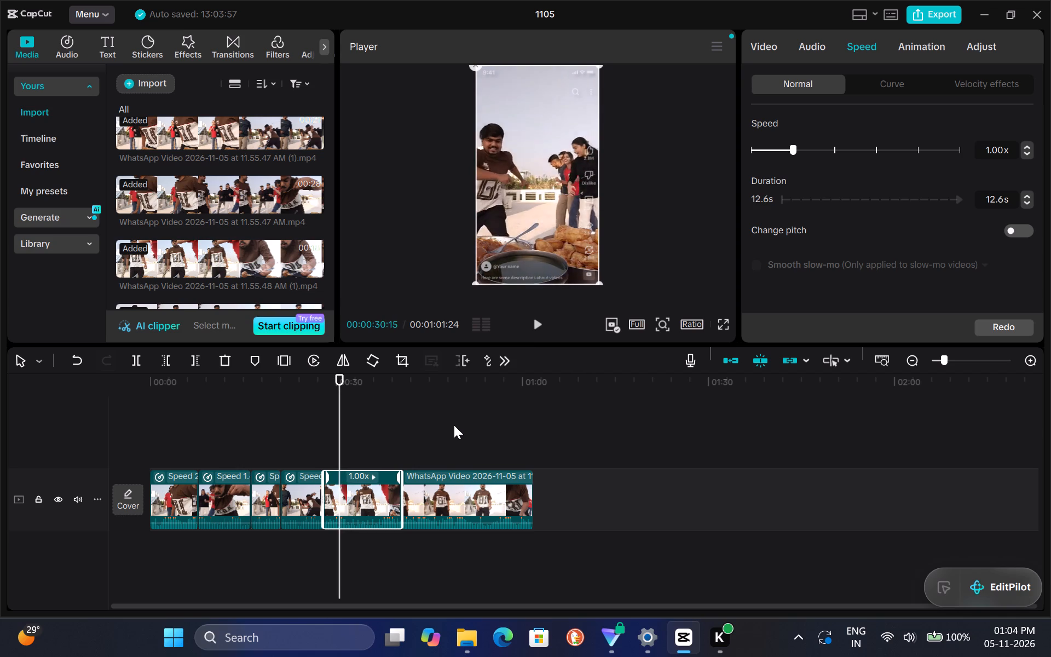
key(Left)
key(Left)
key(Left)
key(Left)
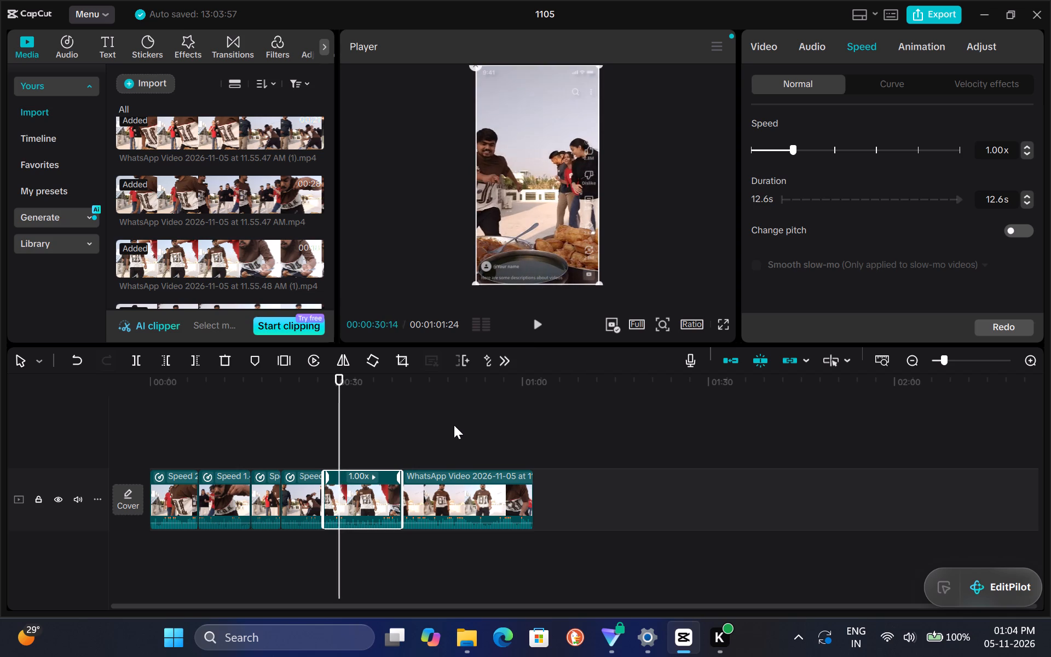
key(Left)
key(Left)
key(Left)
key(Left)
key(Left)
key(Left)
key(Left)
key(Left)
key(Left)
key(Left)
key(Left)
key(Left)
key(Left)
key(Left)
key(Left)
key(Left)
key(Left)
key(Left)
key(Left)
key(Left)
key(Left)
key(Left)
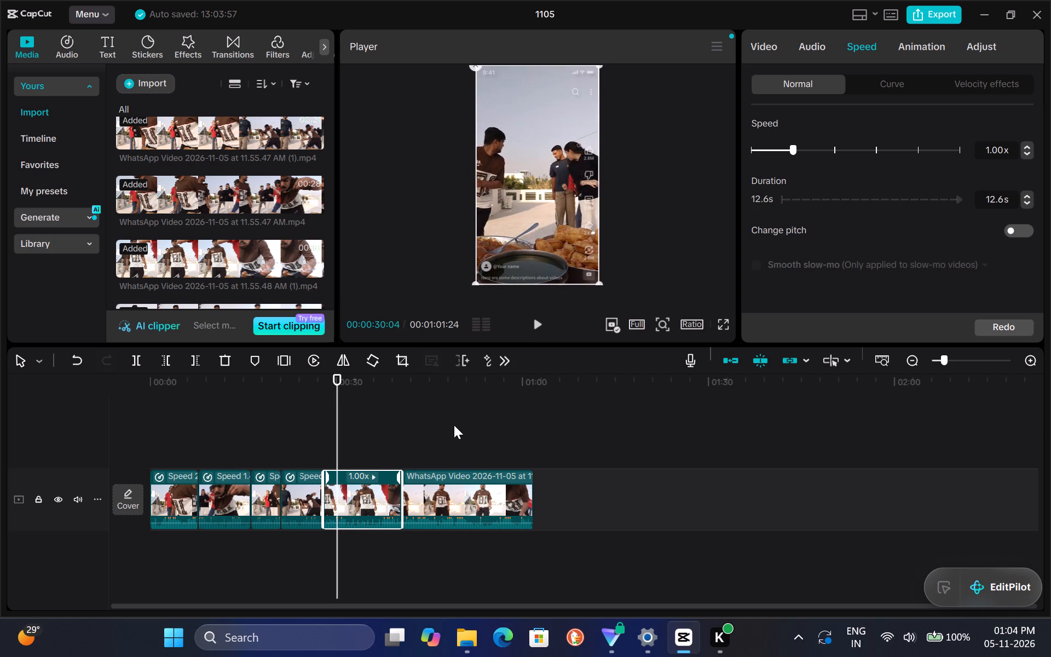
key(Right)
key(Right)
key(Right)
key(Right)
key(Right)
key(Right)
key(Right)
key(Right)
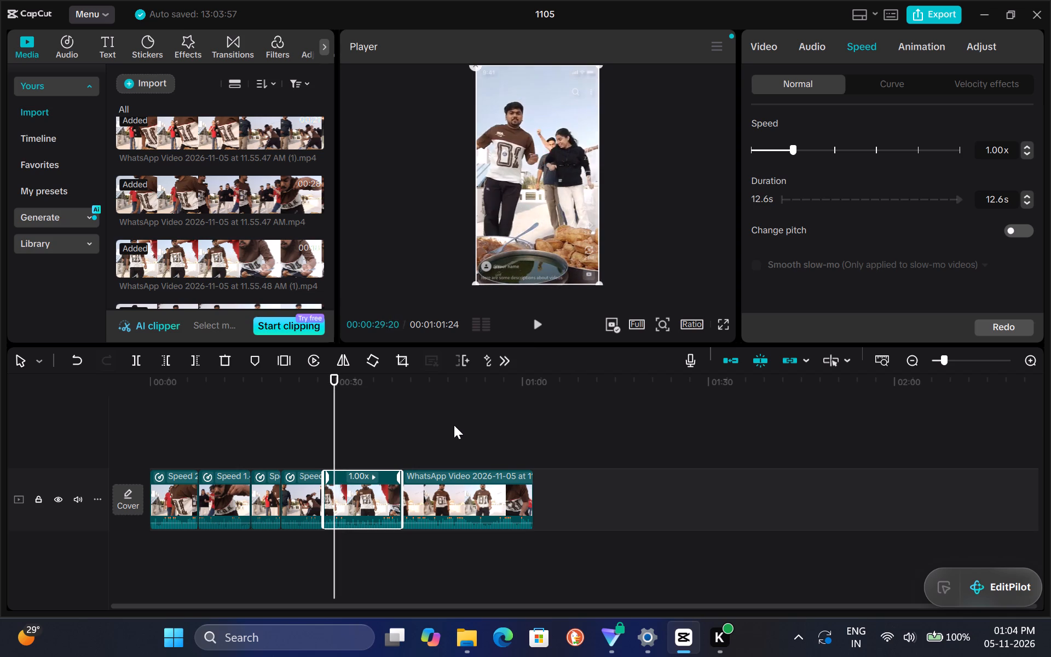
key(Right)
key(Right)
key(Right)
key(Right)
key(Right)
key(Right)
key(Right)
key(Right)
key(Right)
key(Right)
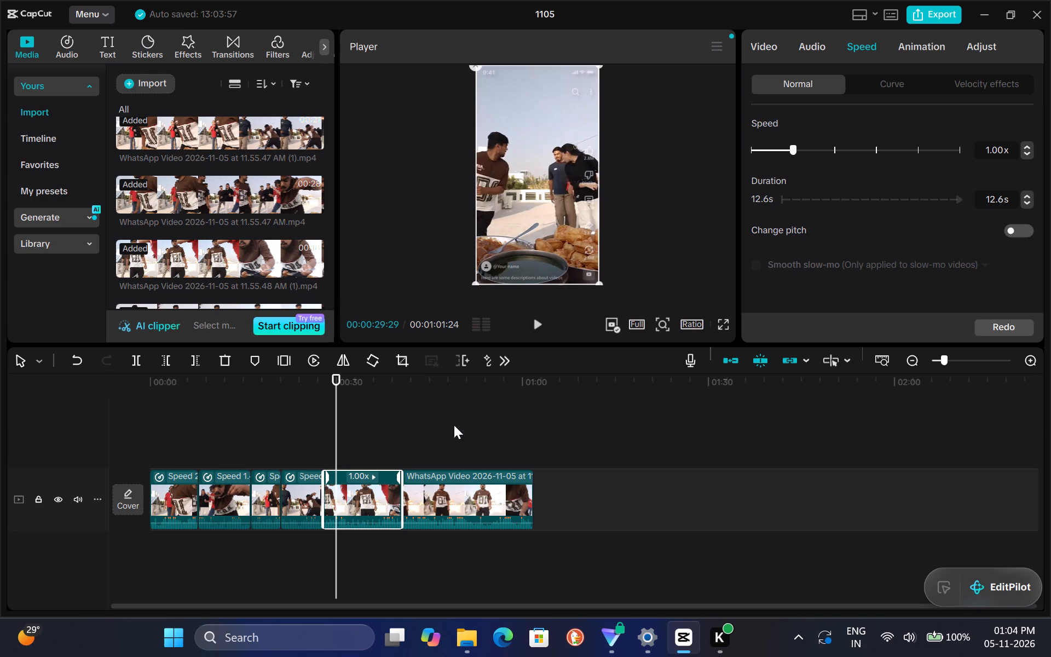
key(Right)
key(Right)
key(Right)
key(Right)
key(Right)
key(Right)
key(Right)
key(Right)
key(Right)
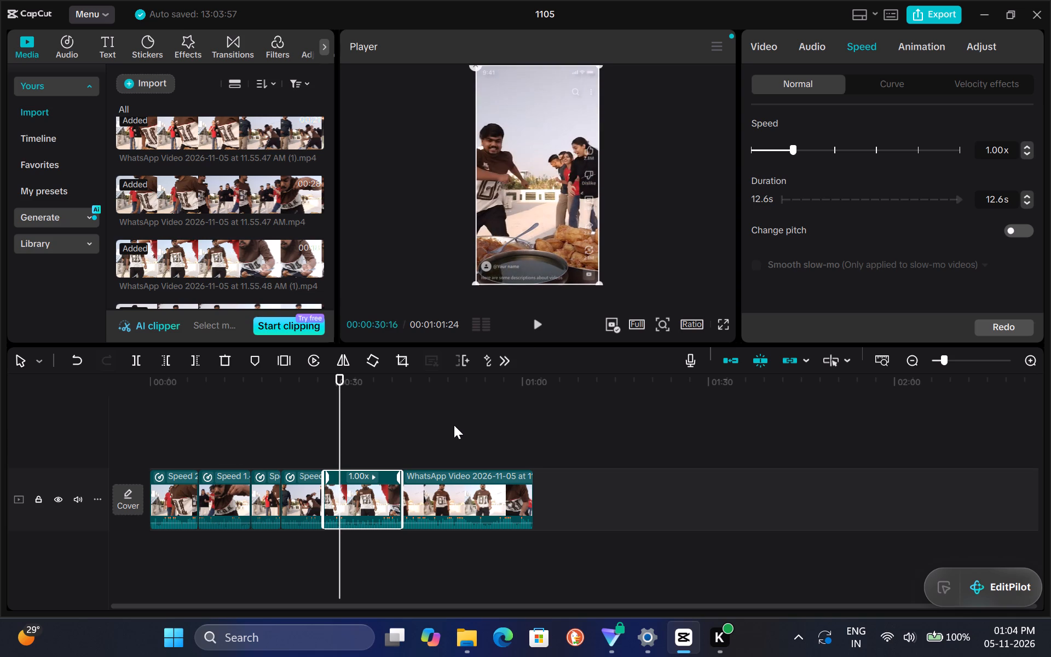
click(138, 361)
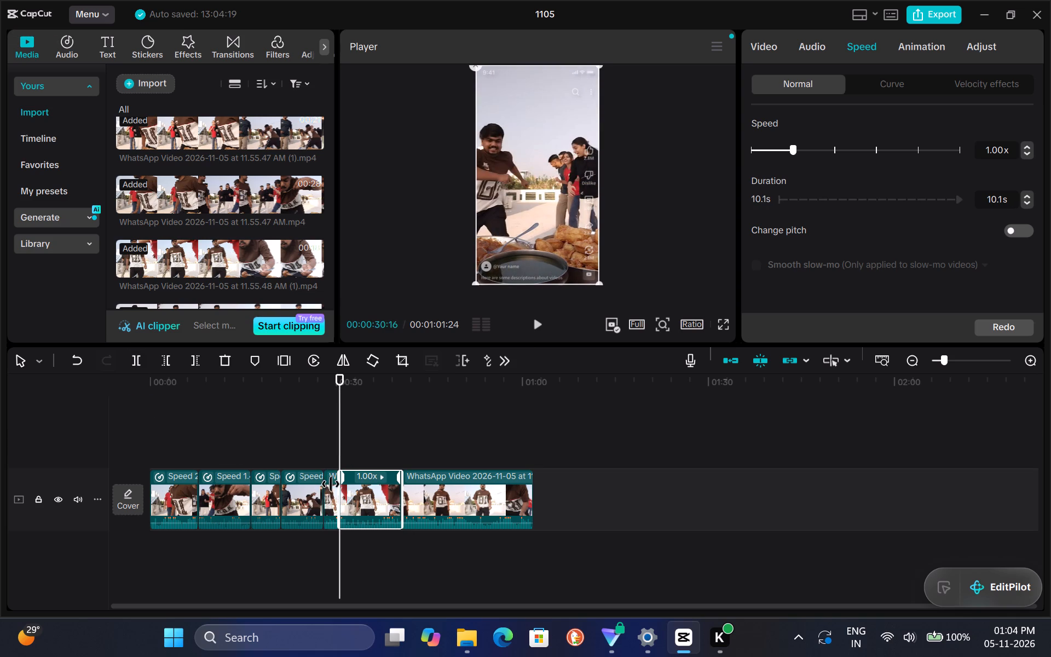
Set the speed of the short segment before the new split to 2.00x.
click(332, 499)
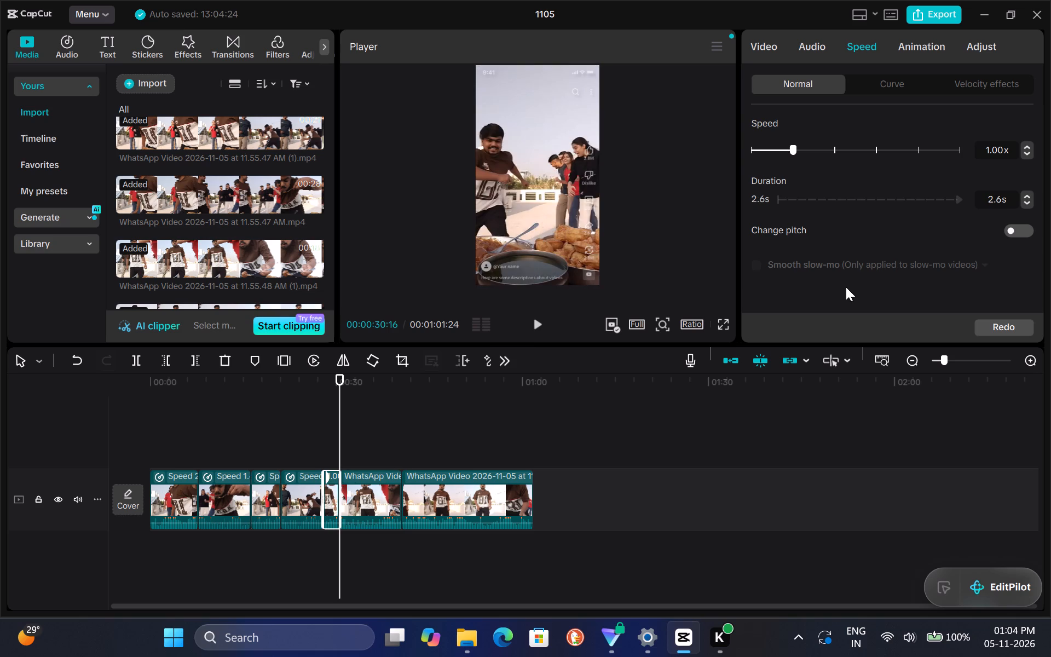
click(835, 149)
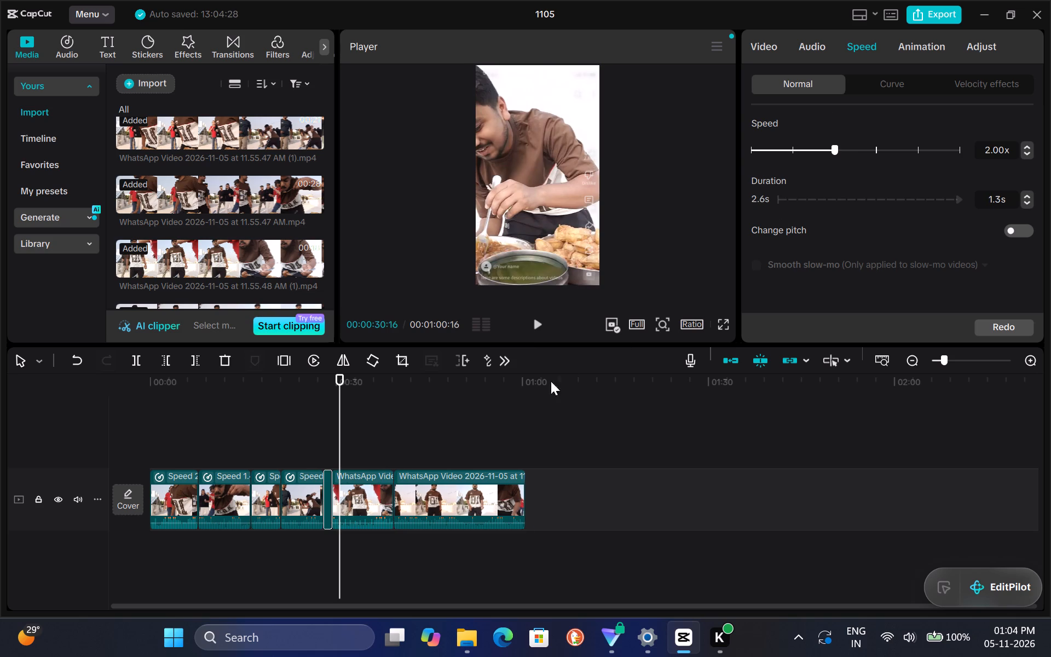
Set the speed of the segment after the new split to 1.32x.
click(366, 489)
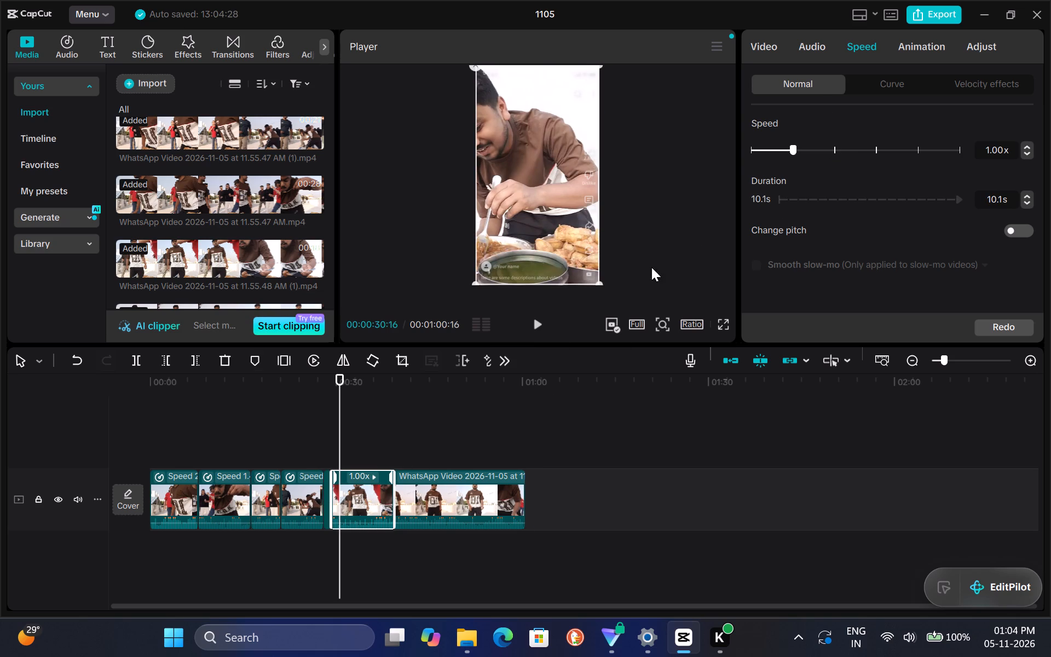
click(806, 151)
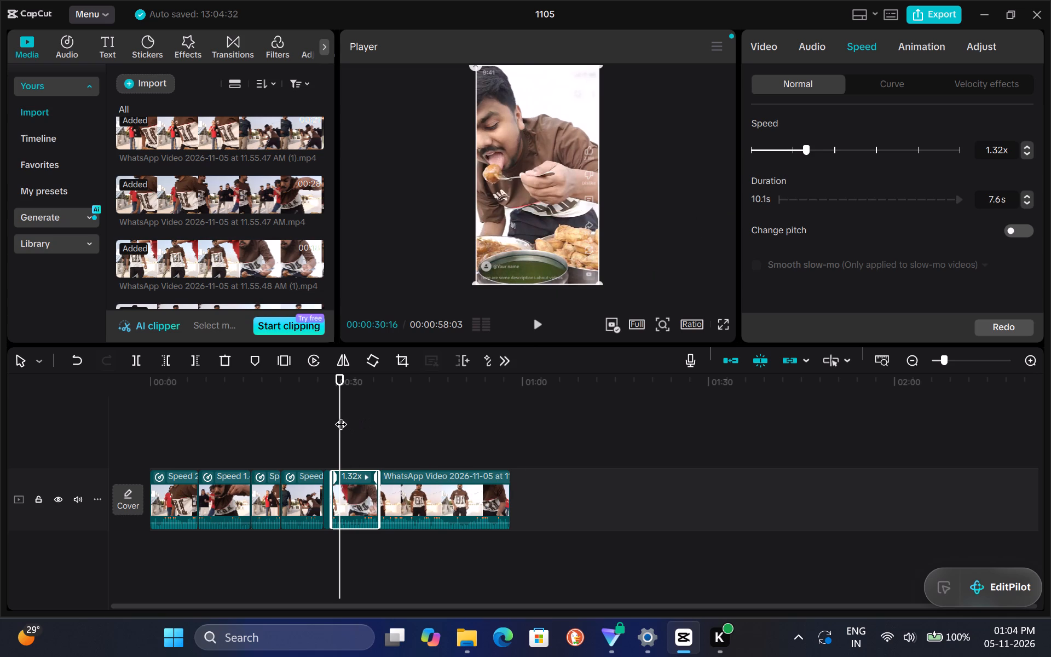
Play the timeline from just before the short 2.00x segment to review the two newly sped-up segments.
drag(340, 416, 322, 409)
key(space)
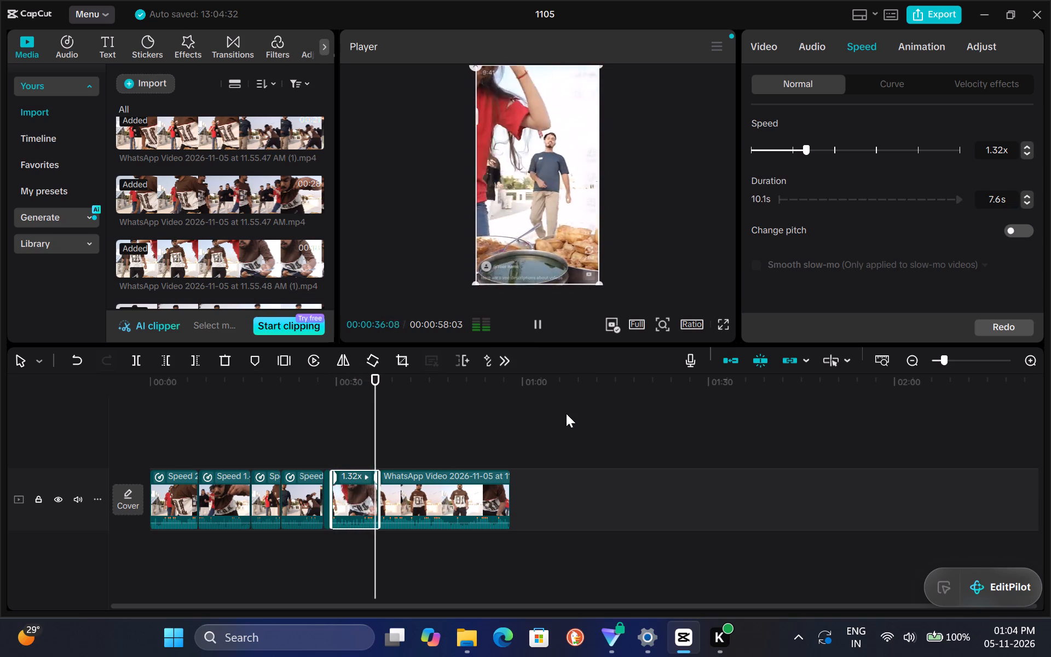
key(space)
Split the last clip at 00:00:45:17, just before the man starts eating.
key(space)
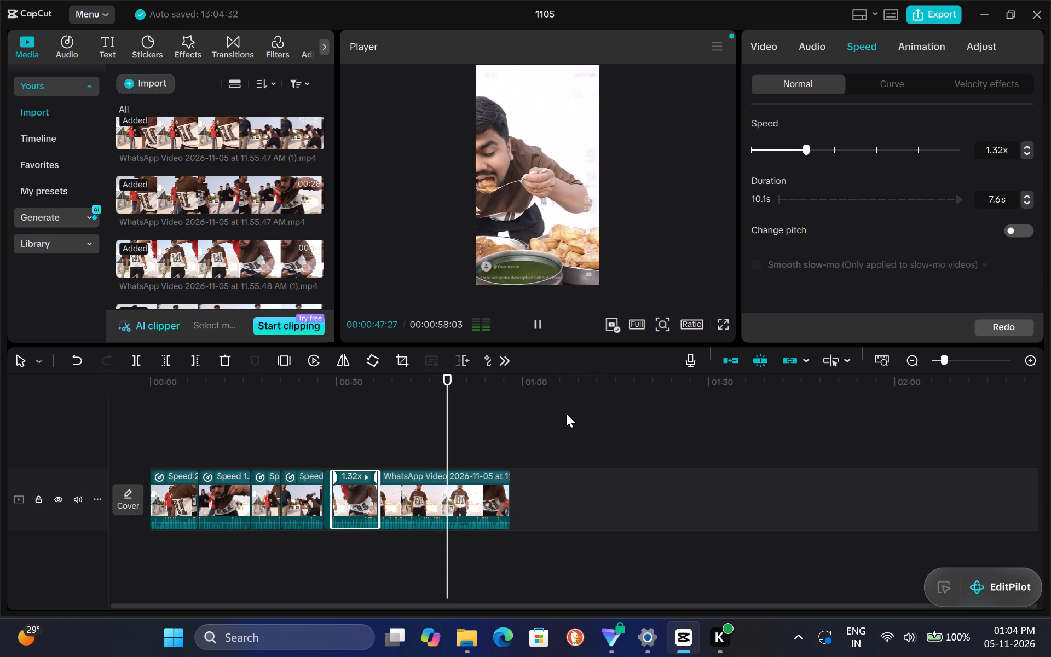
key(space)
key(Left)
key(Left)
key(Left)
key(Left)
key(Left)
key(Left)
key(Left)
key(Left)
key(Left)
key(Left)
key(Left)
key(Left)
key(Left)
key(Left)
key(Left)
key(Left)
key(Left)
key(Left)
key(Left)
key(Left)
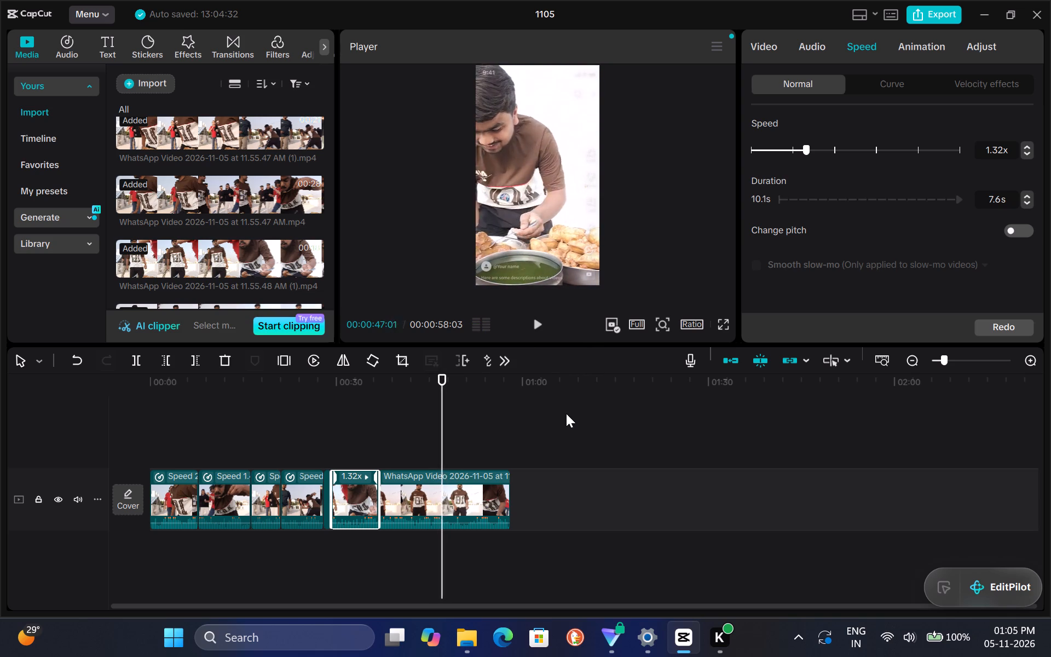
key(Left)
key(Left)
key(Left)
key(Left)
key(Left)
key(Left)
key(Left)
key(Left)
key(Left)
key(Left)
key(Left)
key(Left)
key(Left)
key(Left)
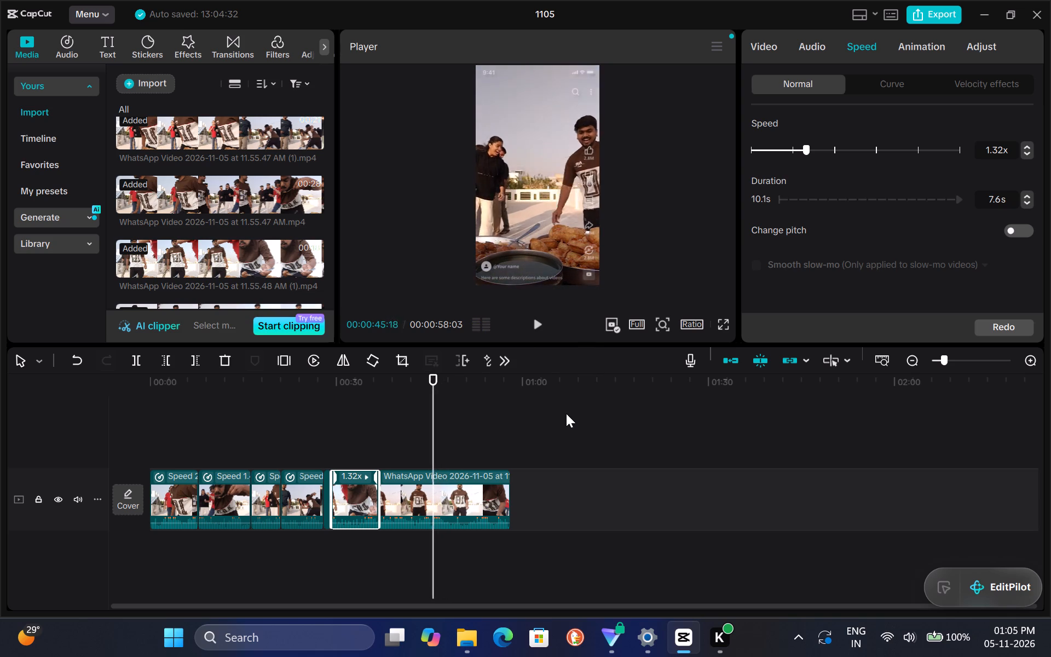
key(Left)
key(Left)
key(Left)
key(Left)
key(Left)
key(Left)
key(Left)
key(Left)
key(Left)
key(Left)
key(space)
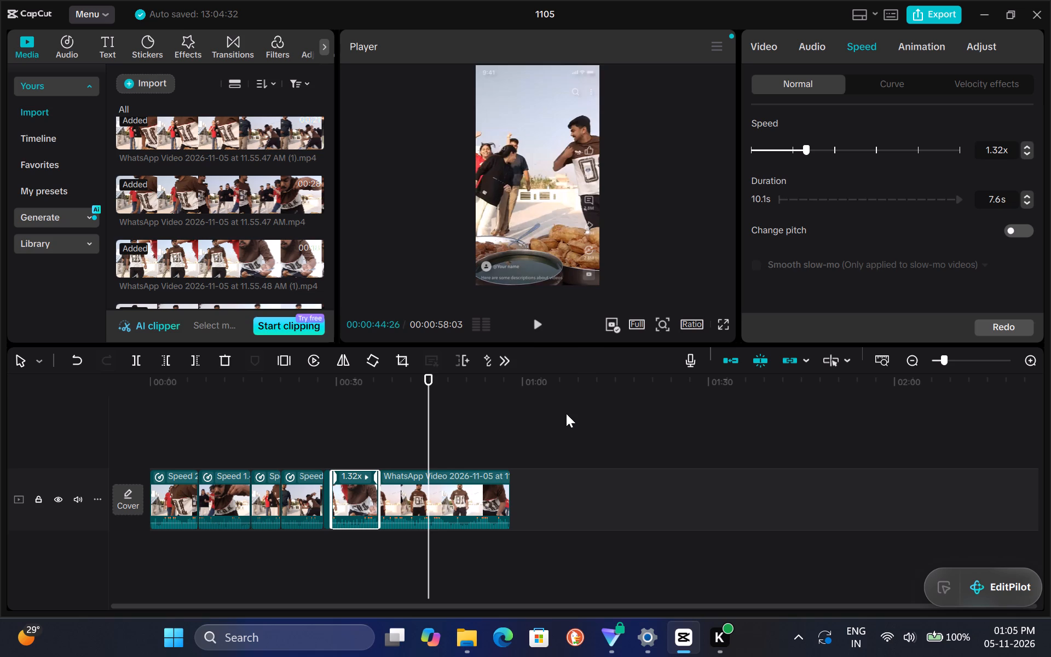
key(space)
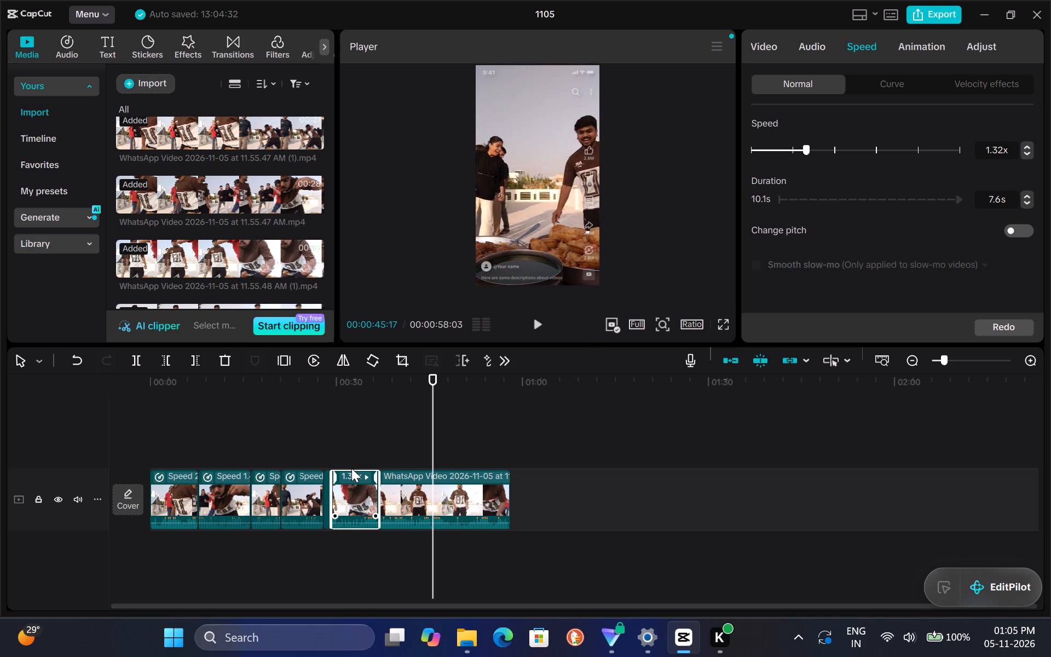
click(137, 362)
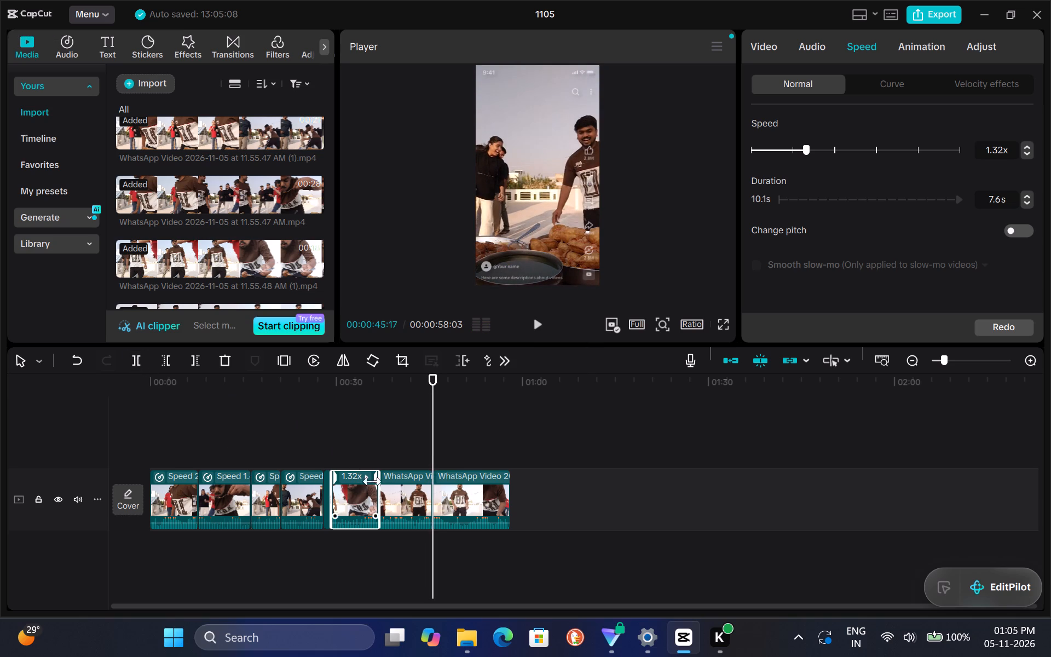
Set the speed of the segment before the new split to 2.00x.
click(392, 486)
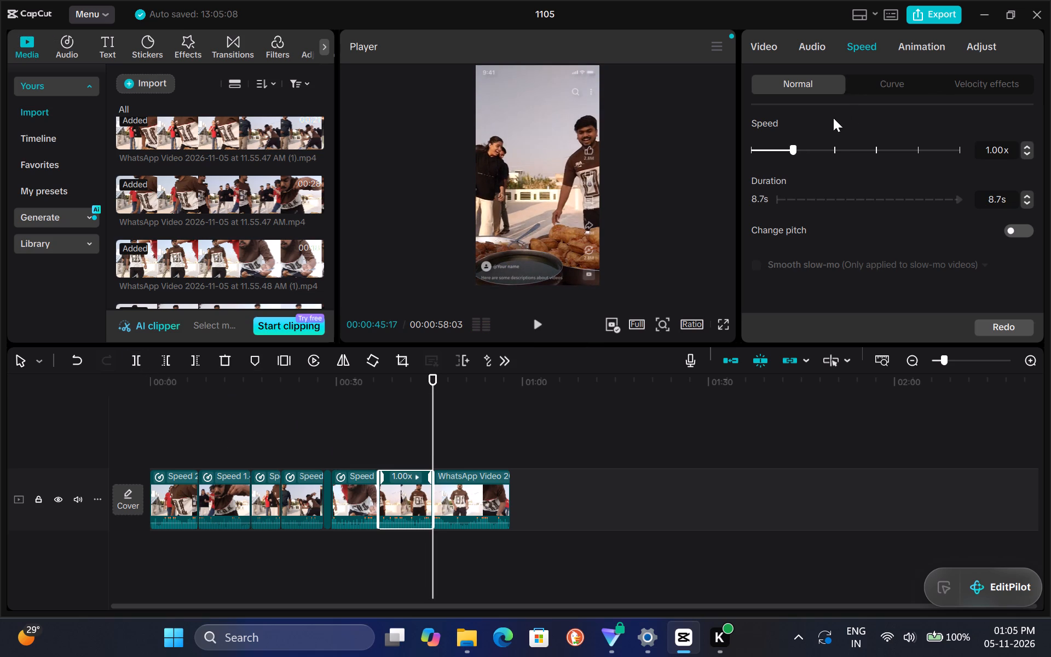
click(833, 151)
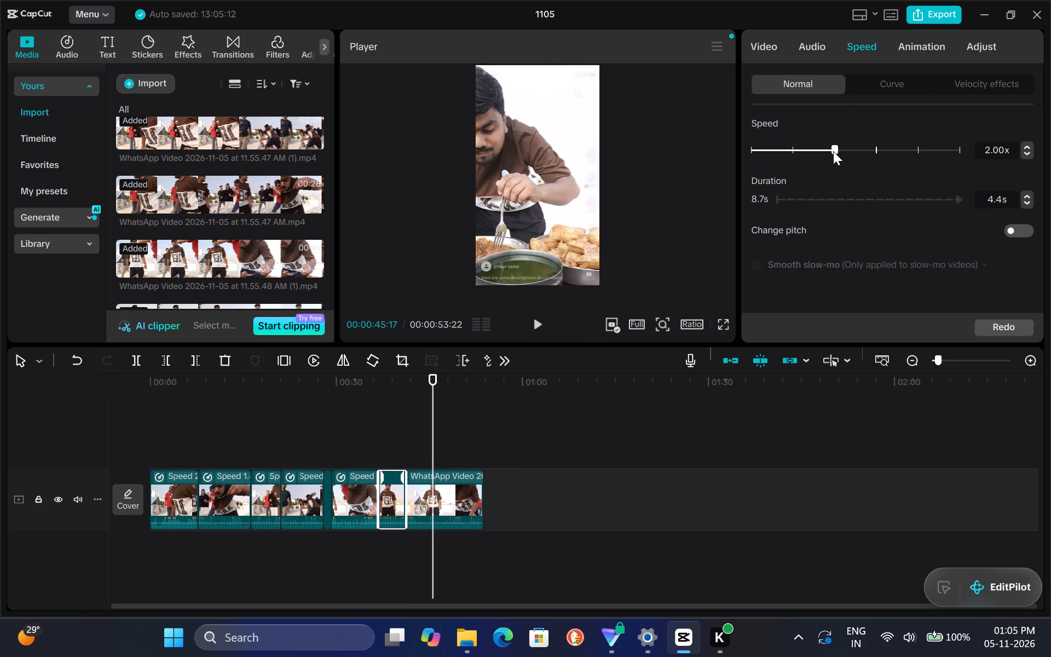
Set the speed of the final segment after the new split to 1.42x.
click(446, 491)
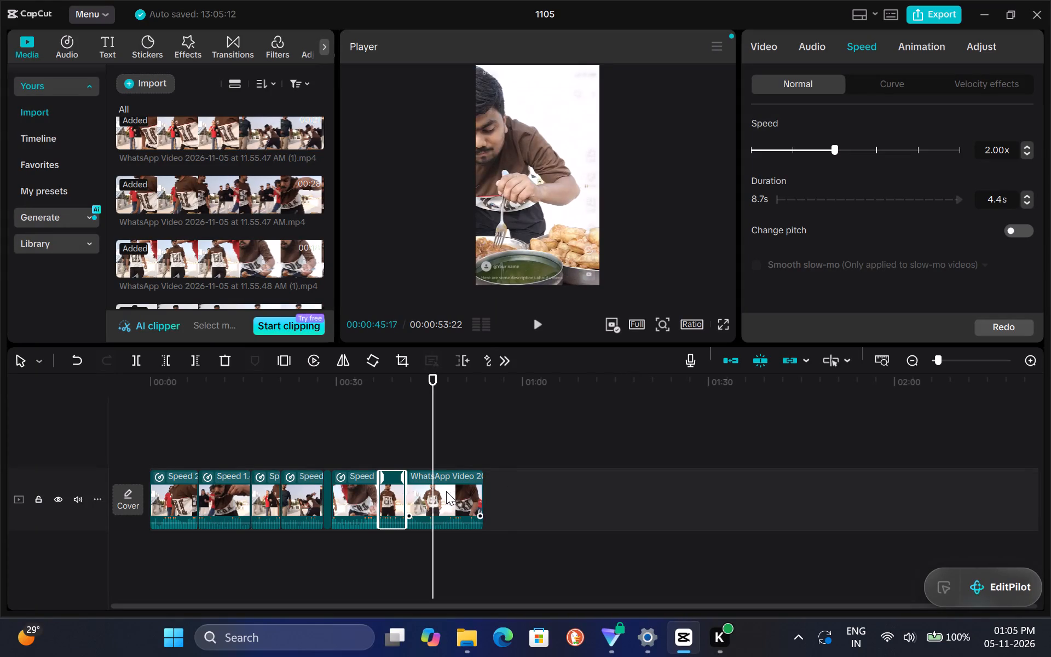
click(808, 154)
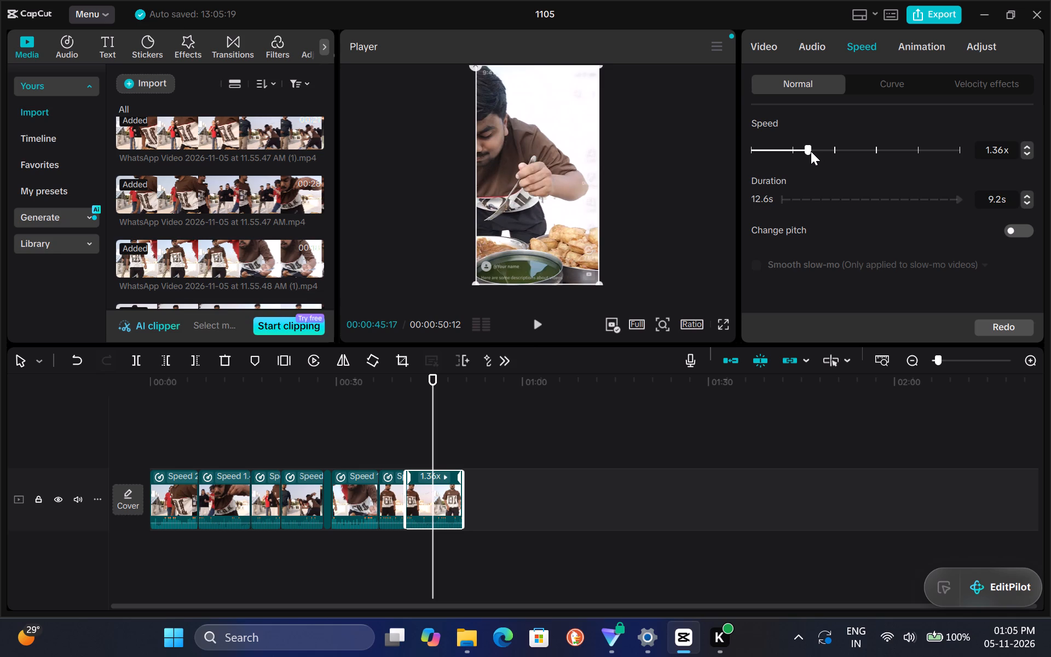
click(811, 151)
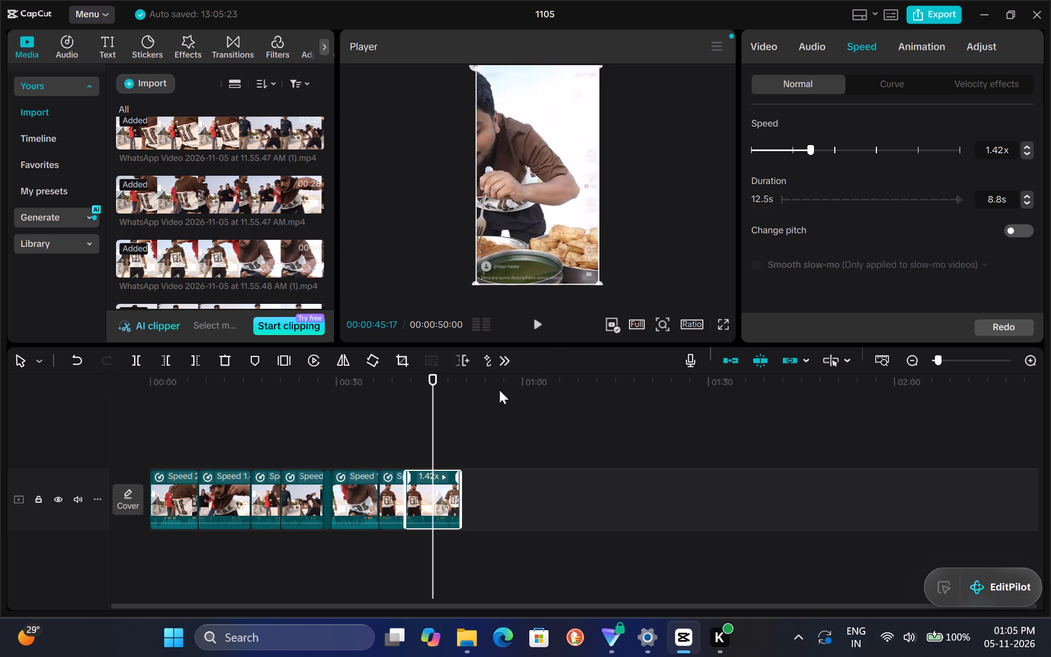
Play the timeline from the very beginning to review the whole sped-up edit.
key(Left)
key(Left)
key(Left)
key(Left)
key(Left)
key(Left)
key(Left)
key(Left)
key(Left)
key(Left)
key(Left)
key(Left)
key(Left)
key(Left)
key(Left)
key(Left)
key(Left)
key(Left)
key(Left)
key(Left)
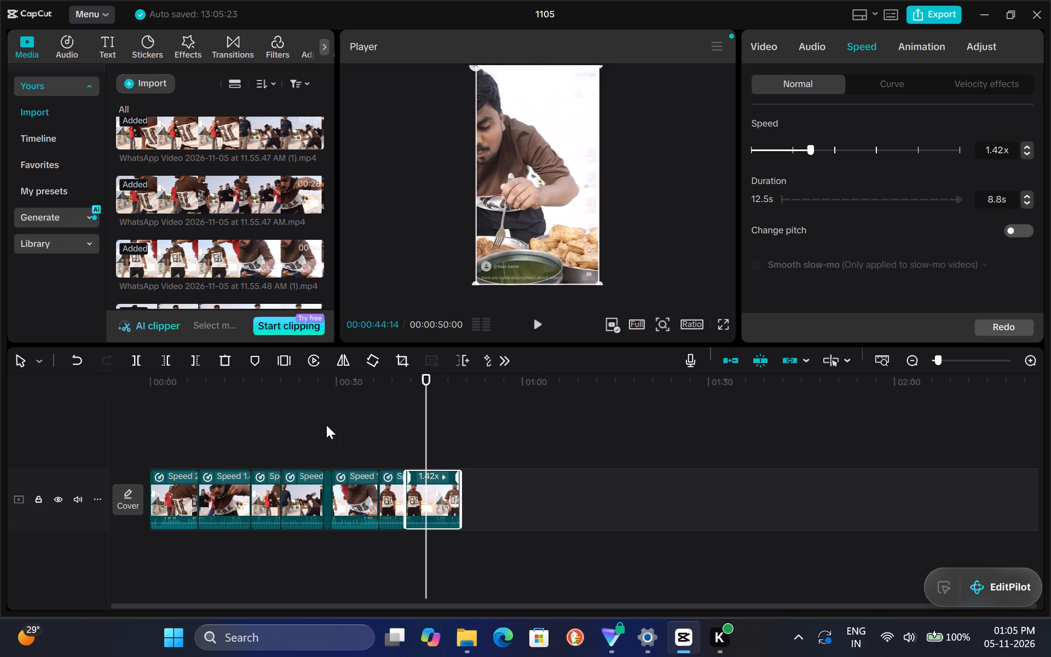
drag(426, 419, 293, 419)
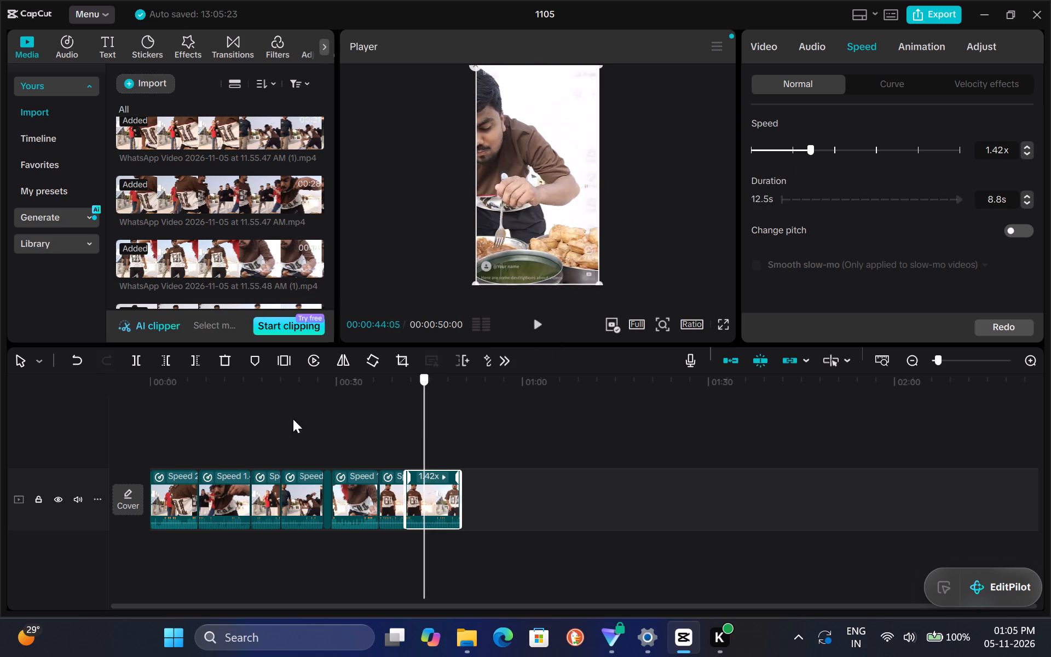
drag(293, 419, 115, 435)
key(space)
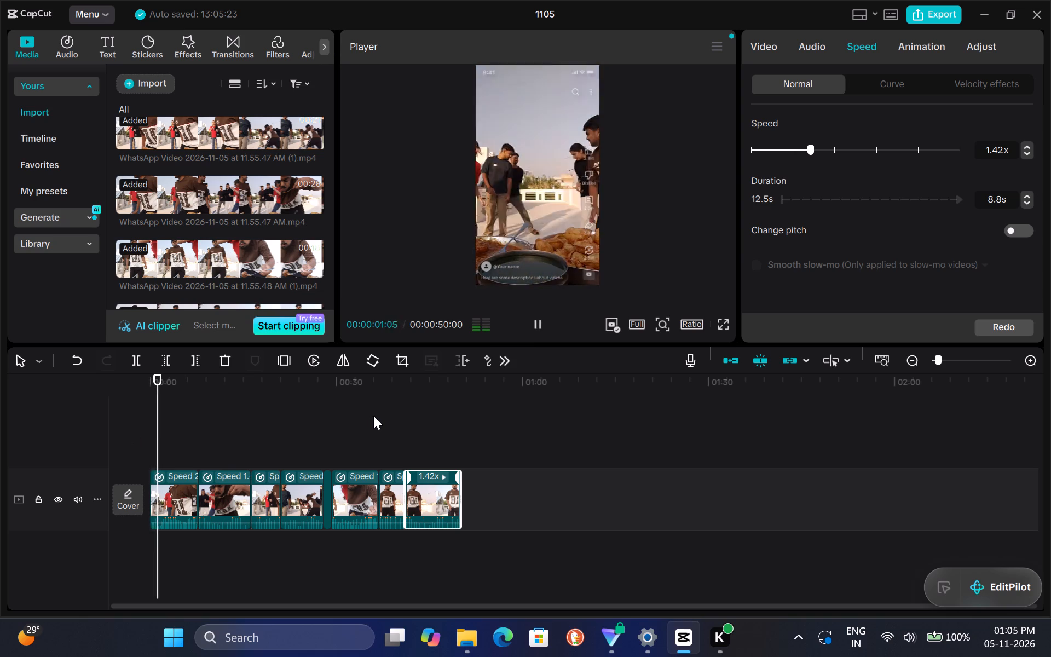
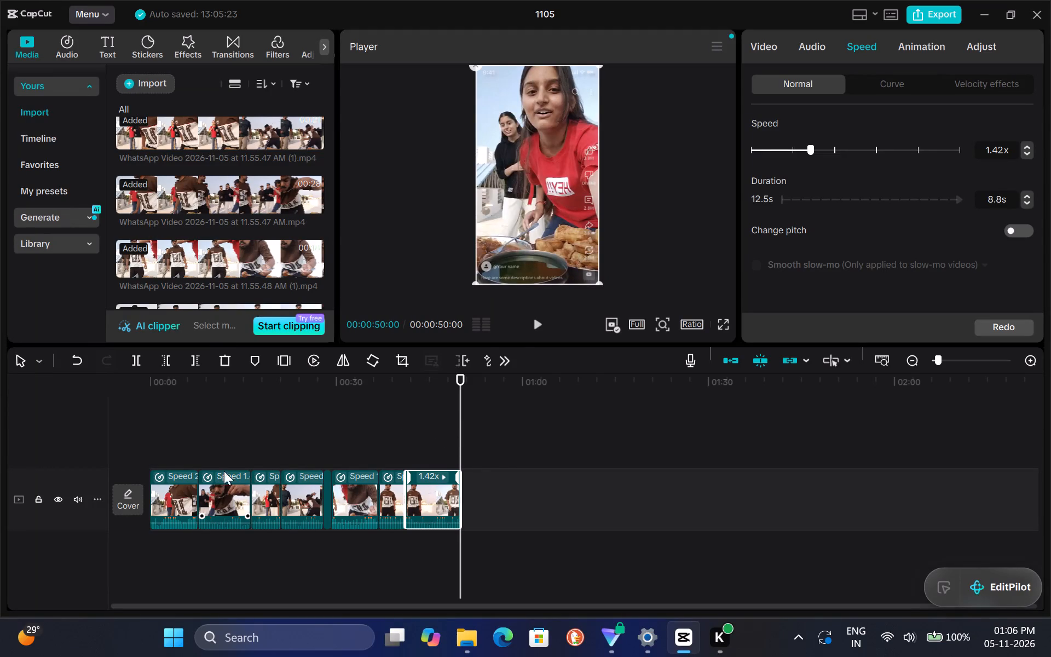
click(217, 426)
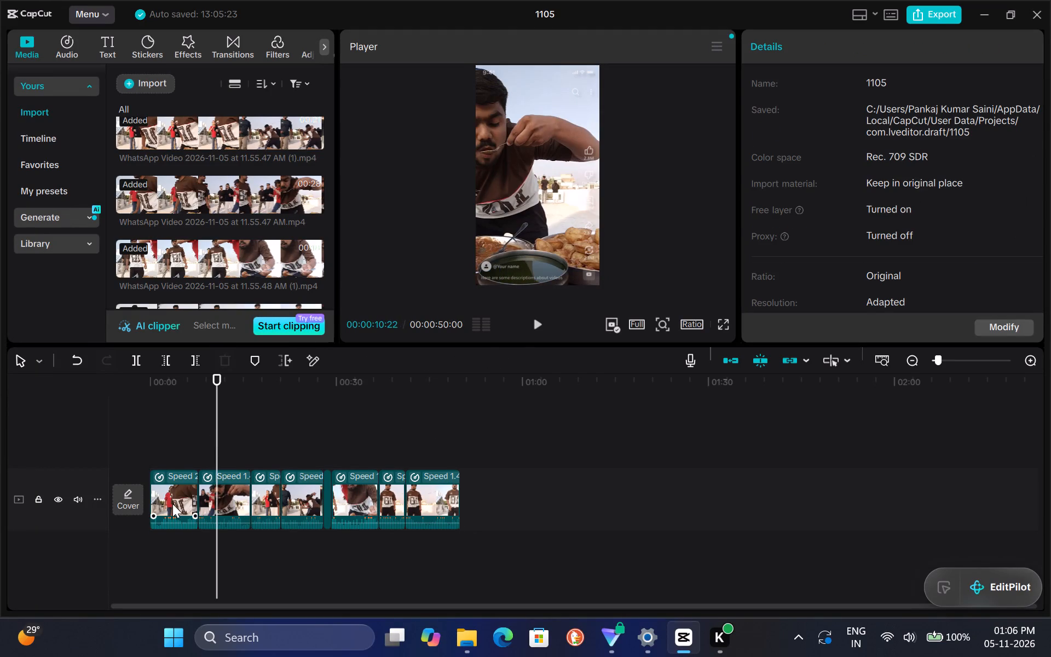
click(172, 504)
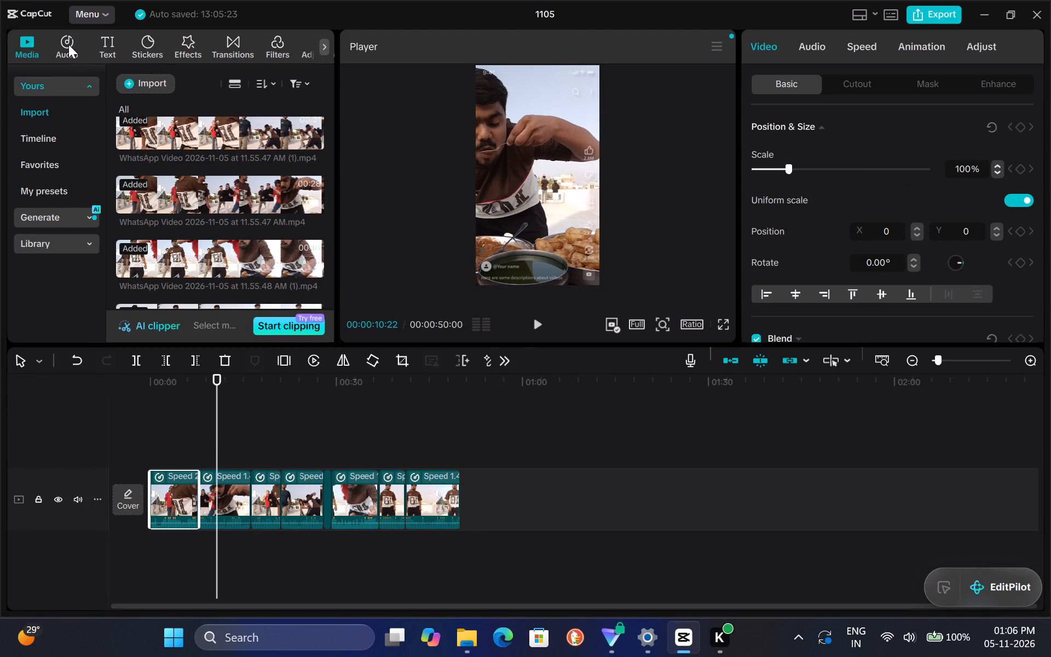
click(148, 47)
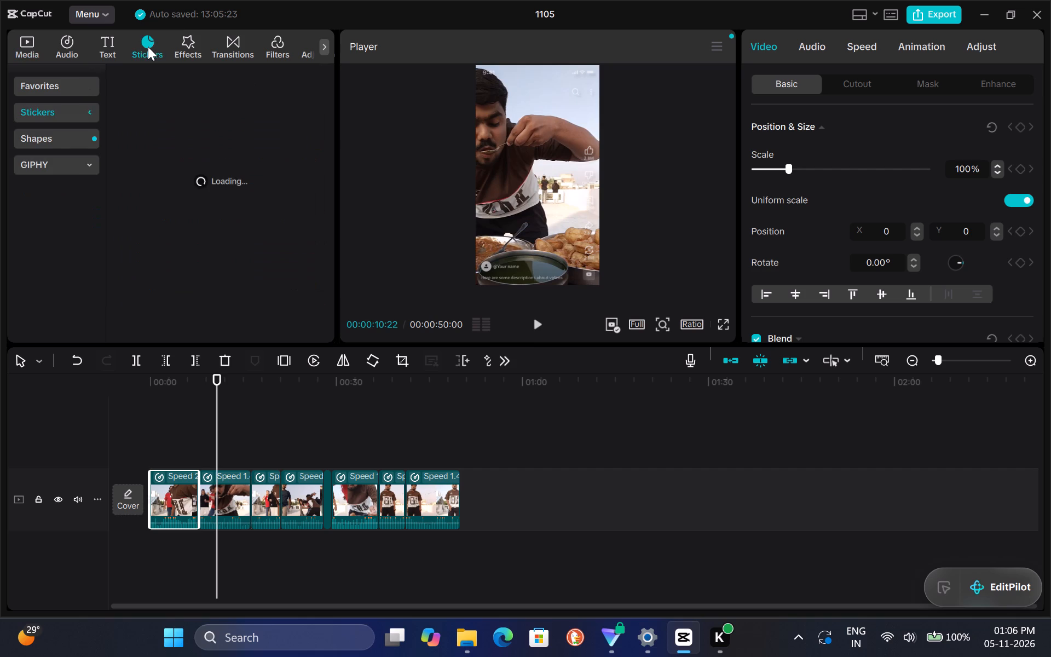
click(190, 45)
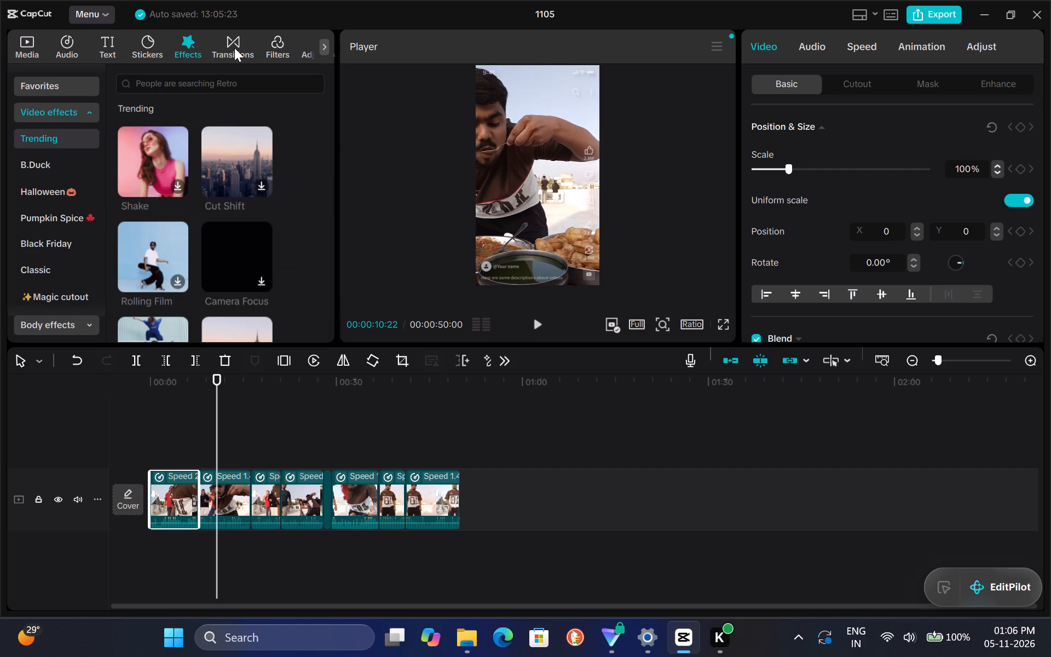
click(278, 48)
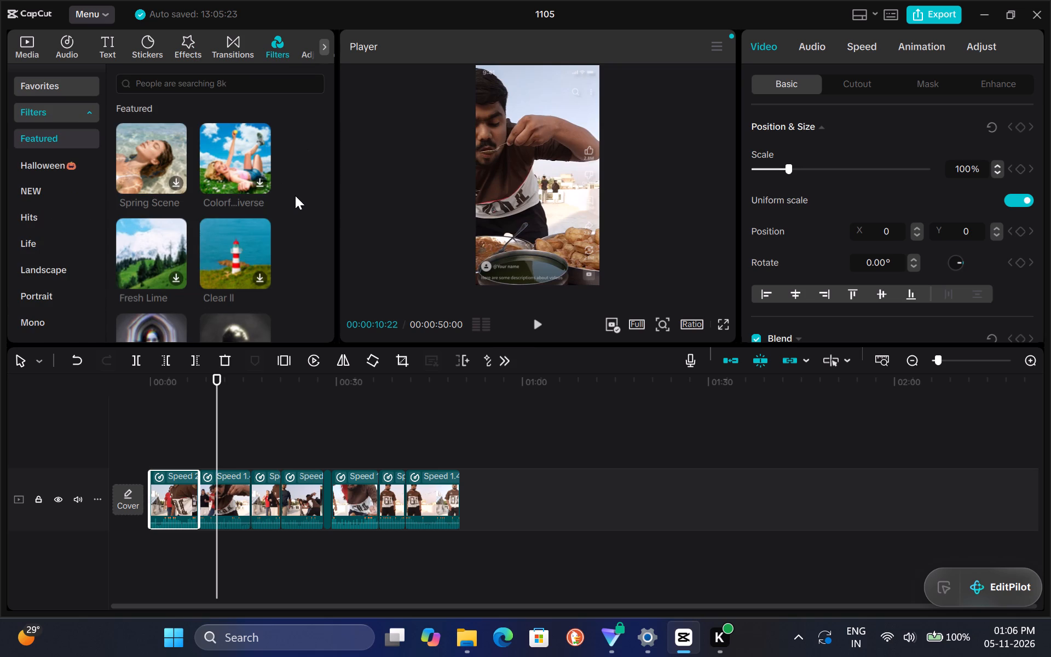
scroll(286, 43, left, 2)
Add a custom adjustment layer and stretch it over the whole edit, from the start to the end of the last clip.
click(325, 46)
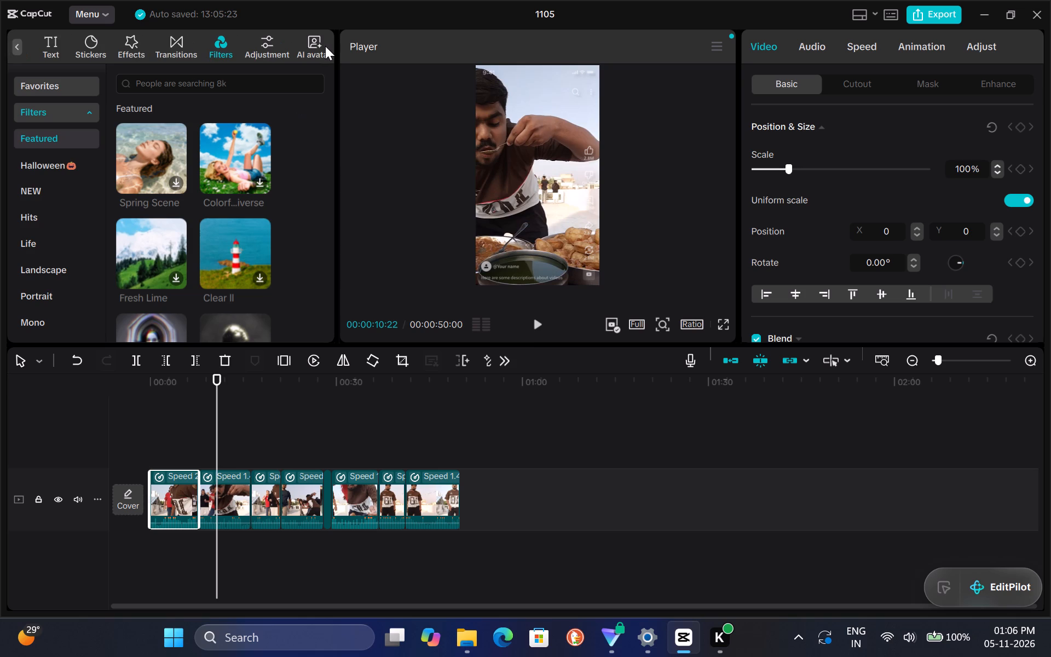
click(270, 46)
click(149, 111)
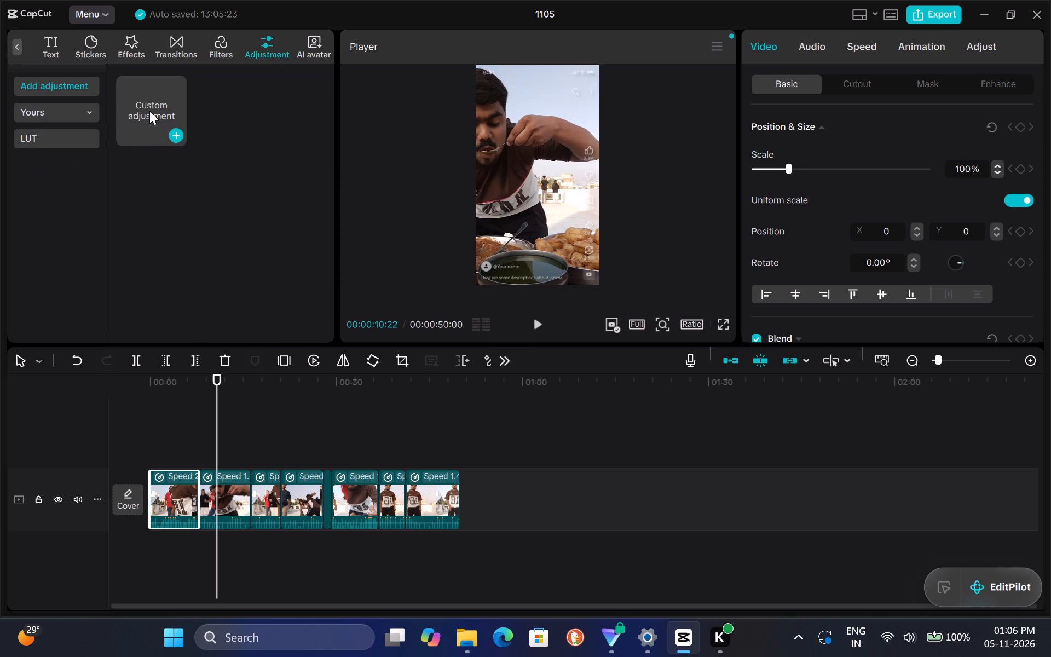
click(176, 139)
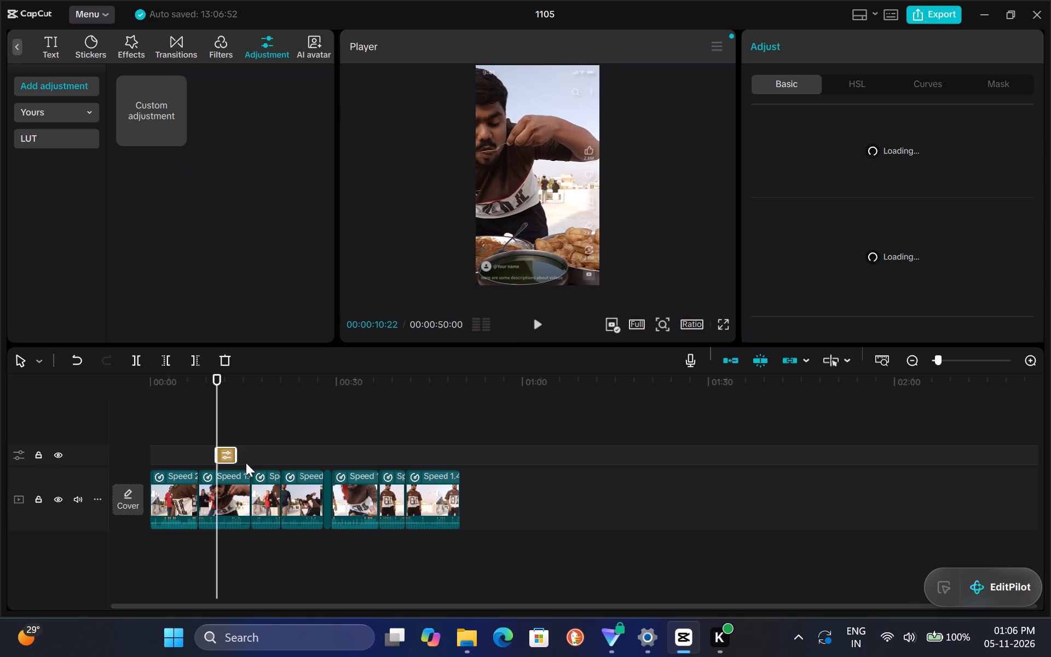
drag(217, 460, 154, 460)
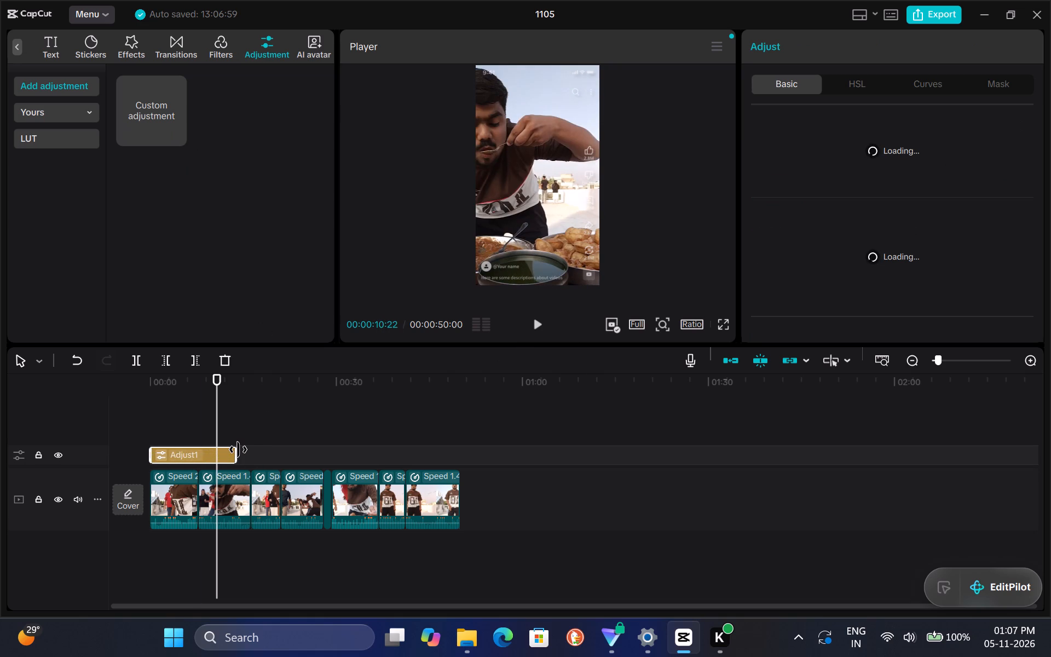
drag(238, 449, 454, 457)
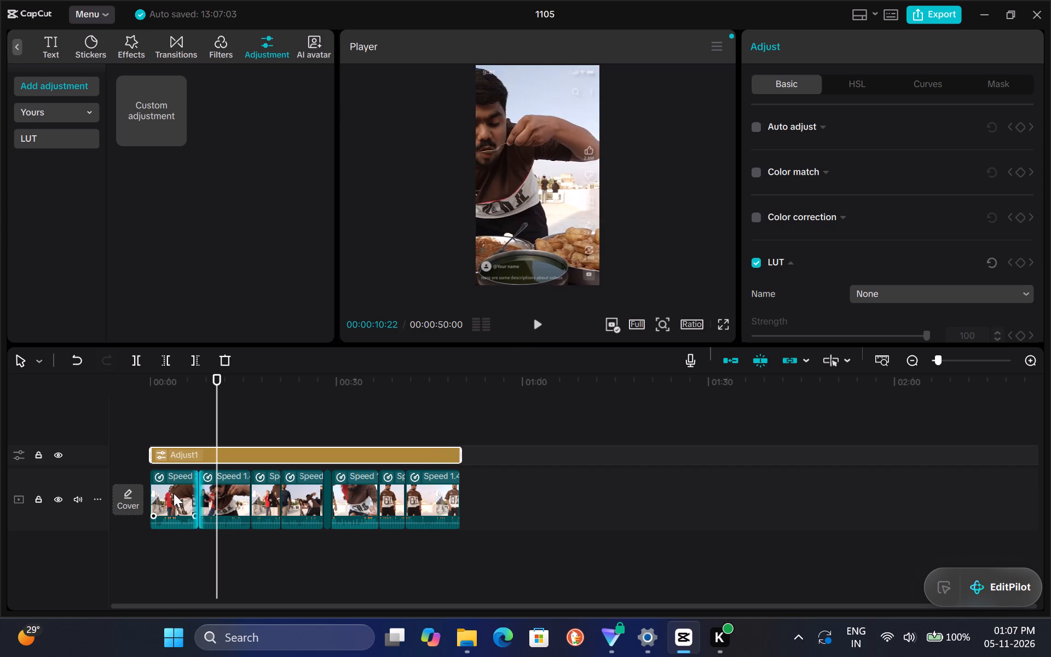
Split the adjustment layer at the first two clip cuts, 00:00:07:24 and 00:00:16:08.
click(167, 490)
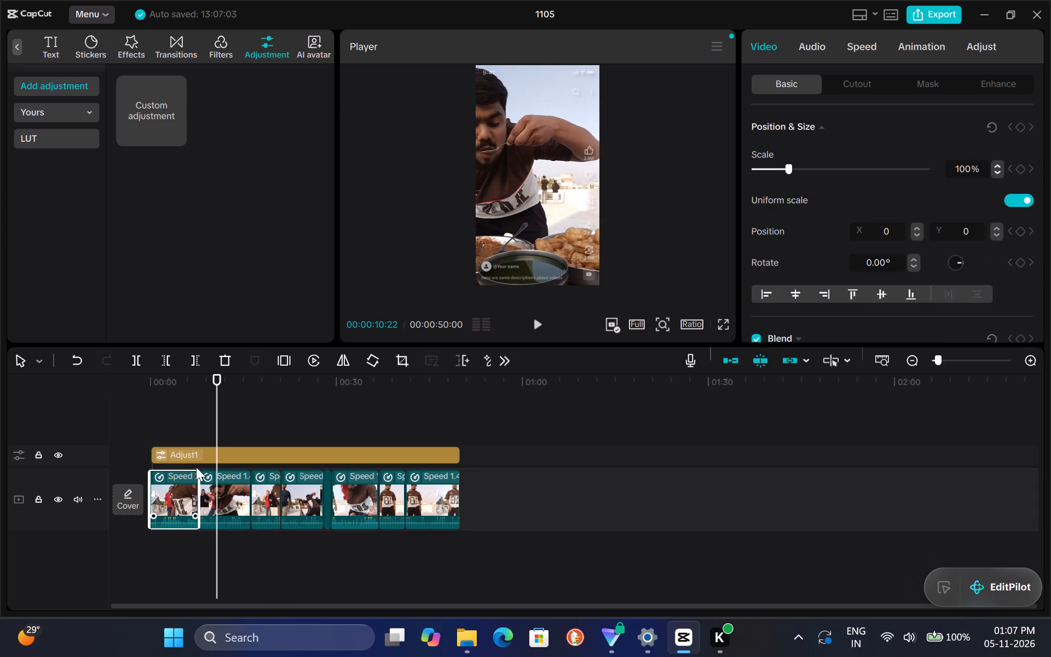
drag(216, 423, 205, 424)
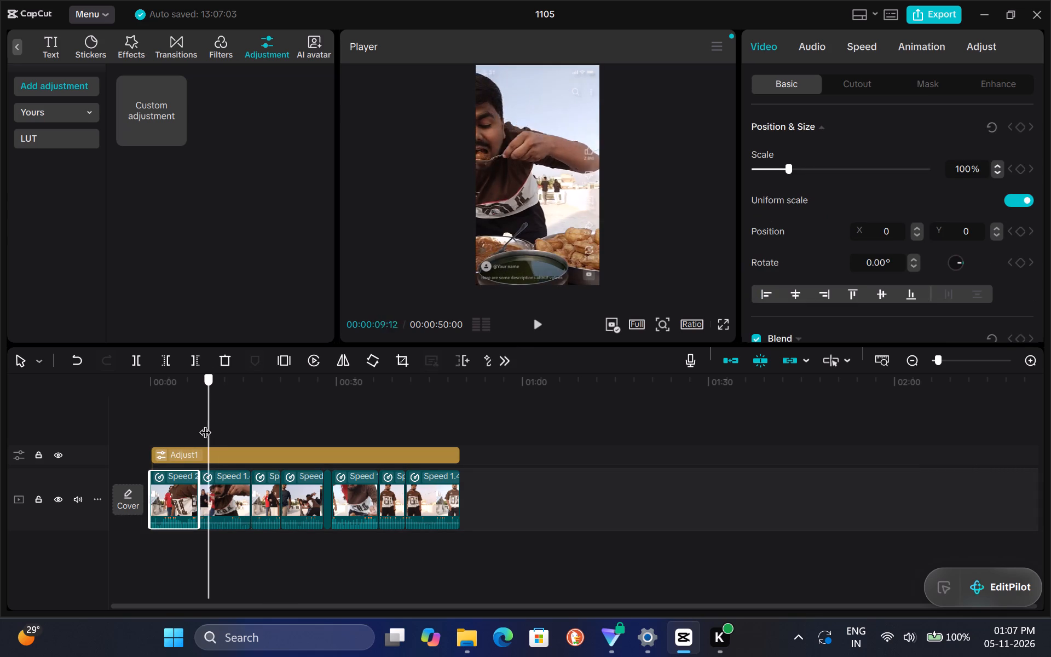
drag(205, 424, 200, 424)
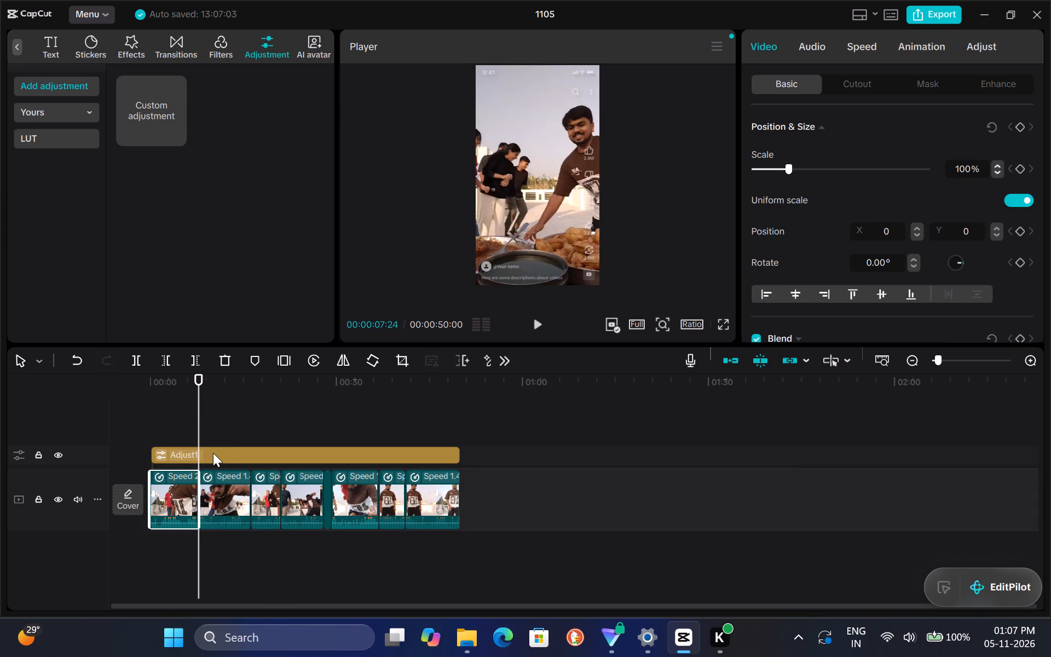
click(213, 453)
click(137, 366)
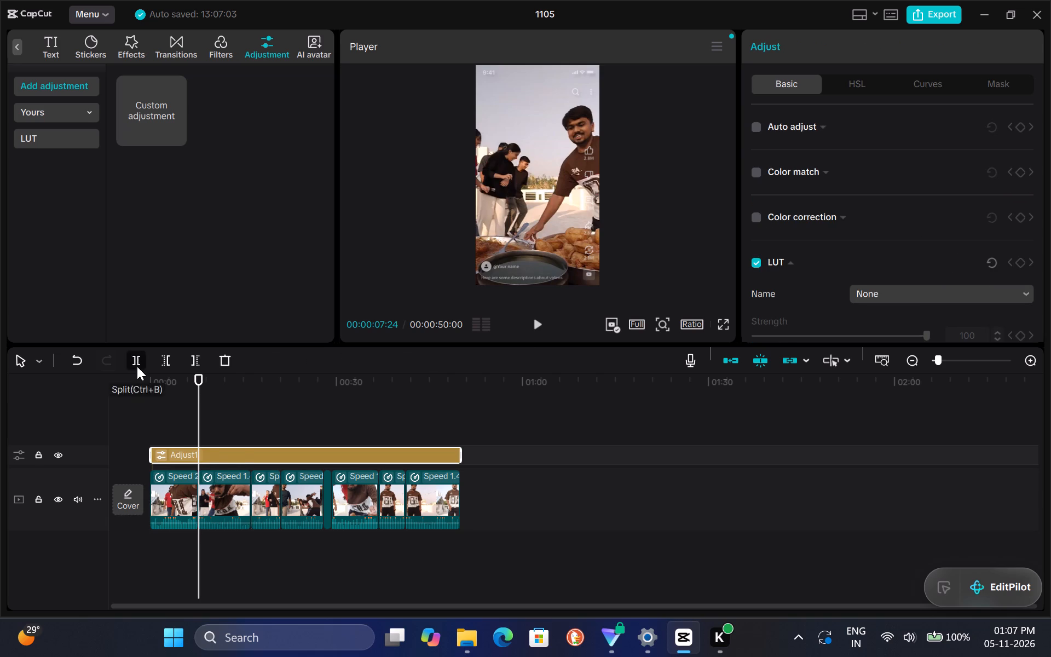
drag(199, 415, 226, 420)
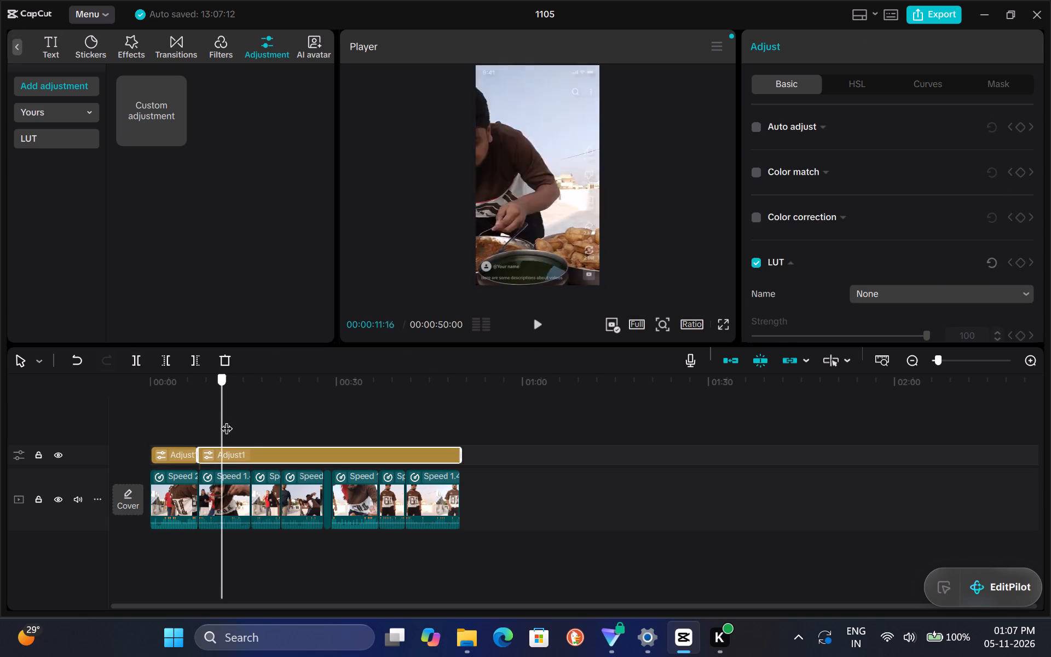
drag(226, 420, 253, 428)
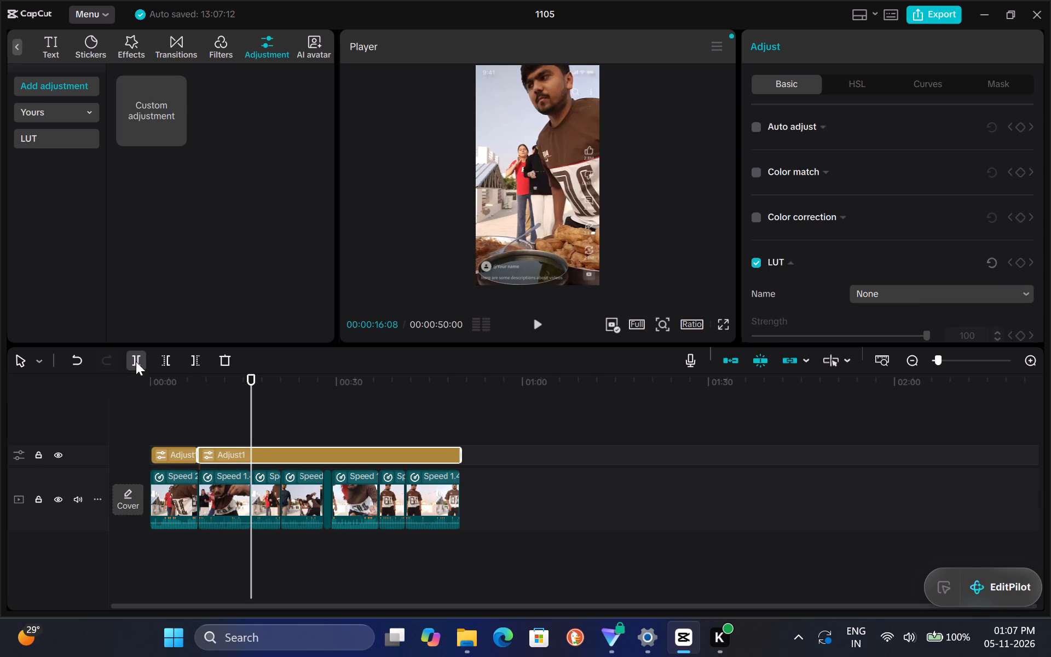
click(136, 361)
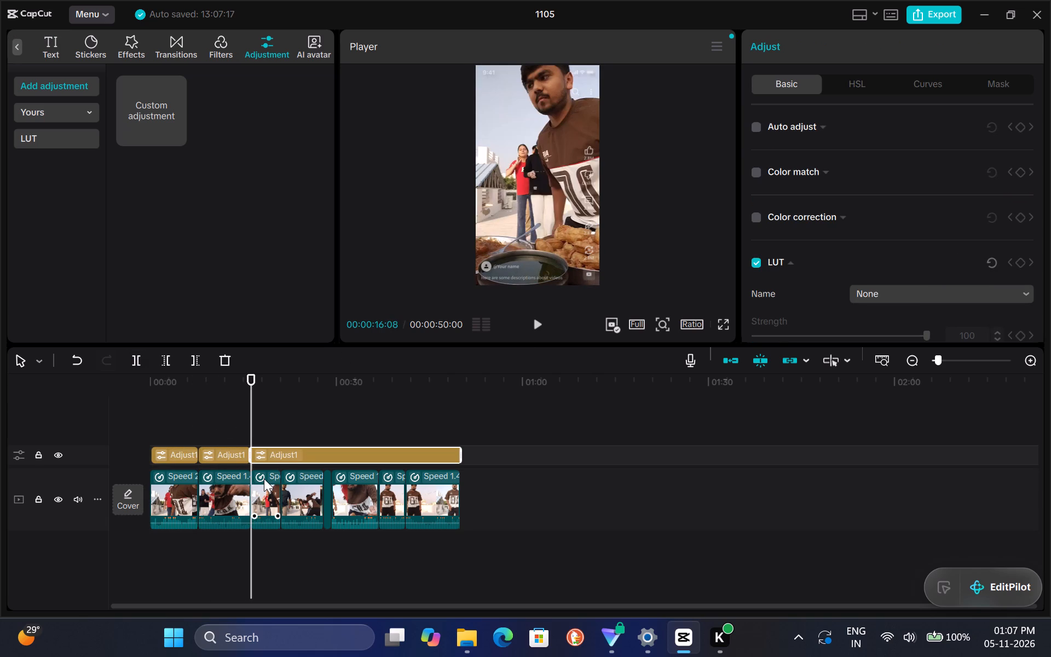
Split the remaining adjustment layer at the following two clip cuts, 00:00:21:03 and 00:00:28:00.
click(264, 479)
drag(250, 417, 284, 423)
click(138, 365)
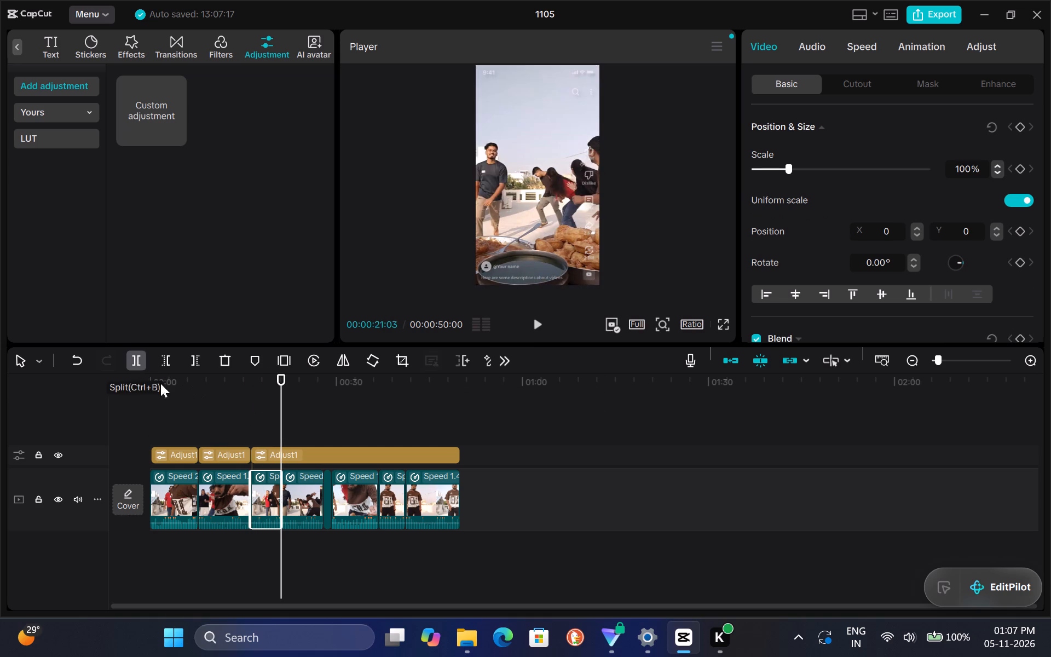
click(270, 459)
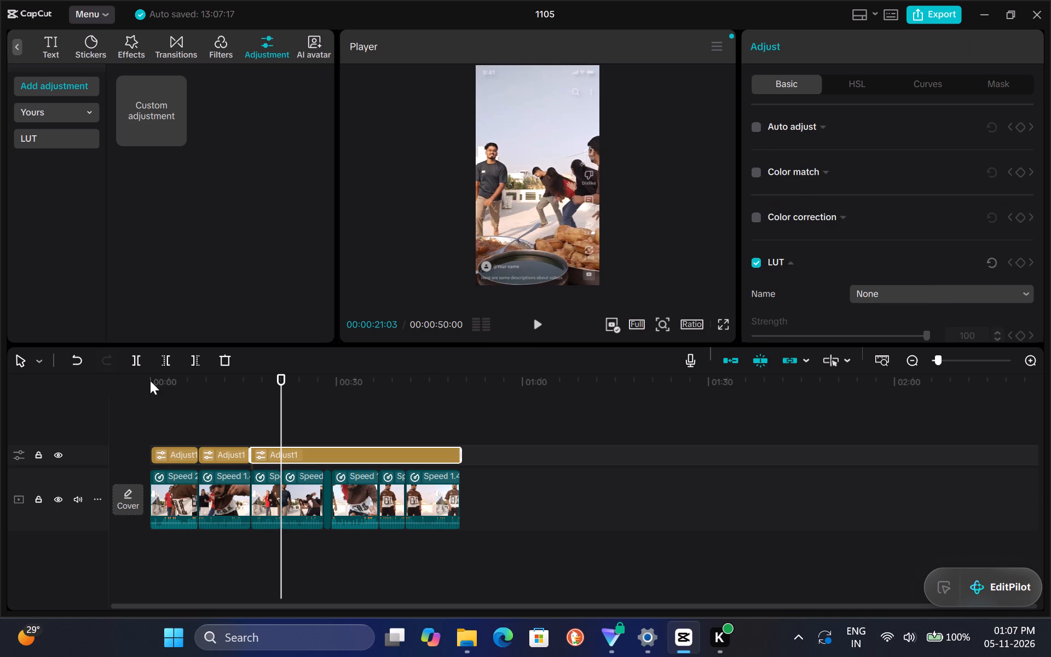
click(140, 363)
drag(283, 406, 324, 404)
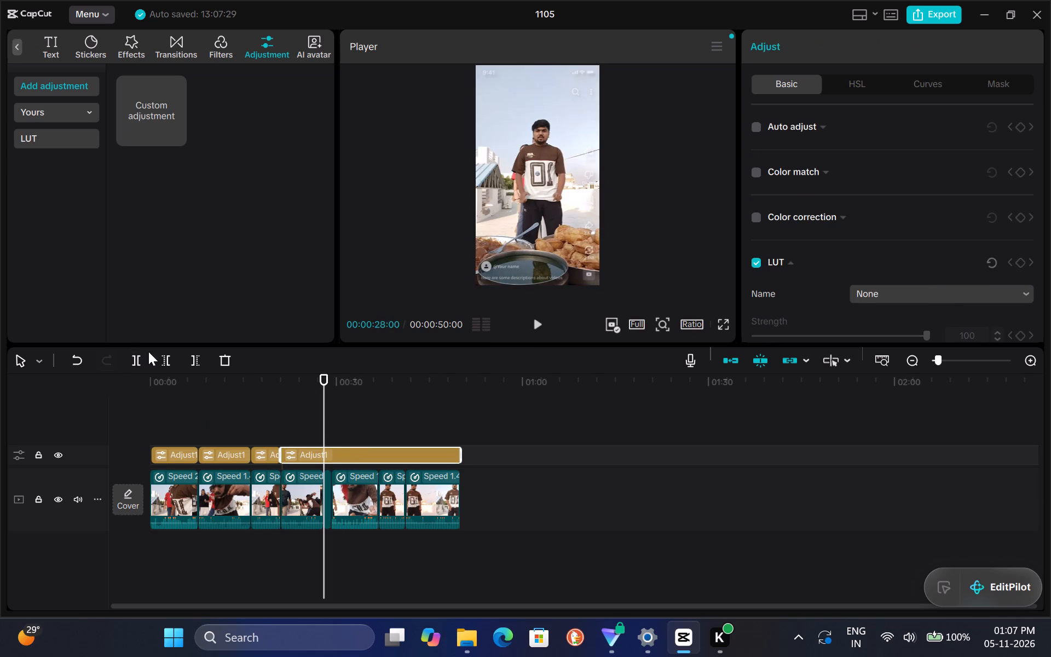
click(134, 353)
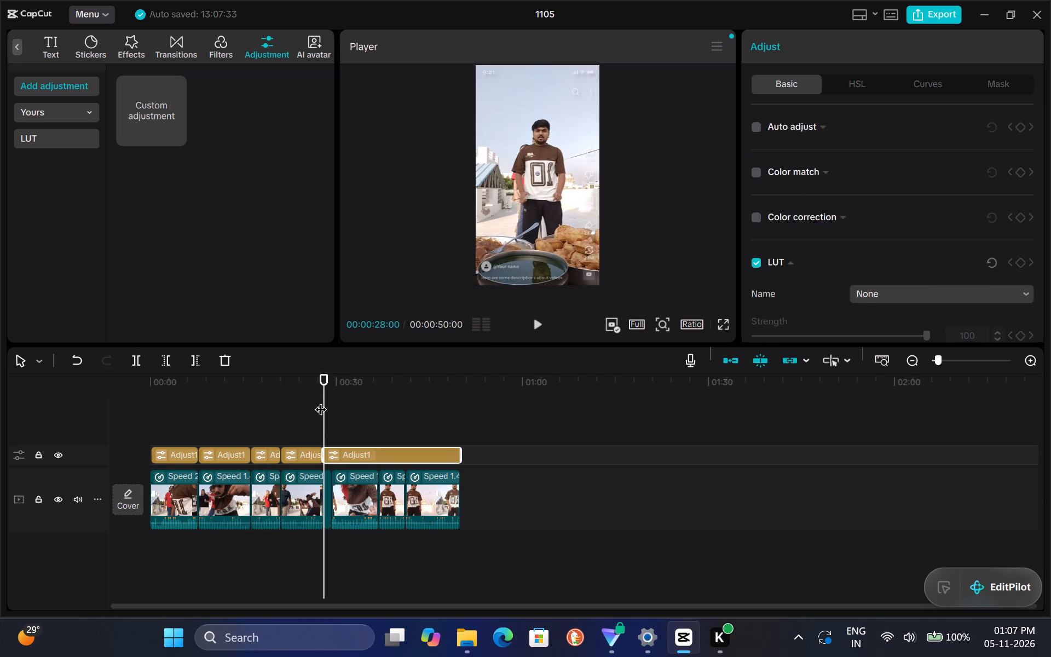
Split the rest of the adjustment layer at the last two clip cuts, 00:00:36:26 and 00:00:41:06.
drag(320, 401, 374, 413)
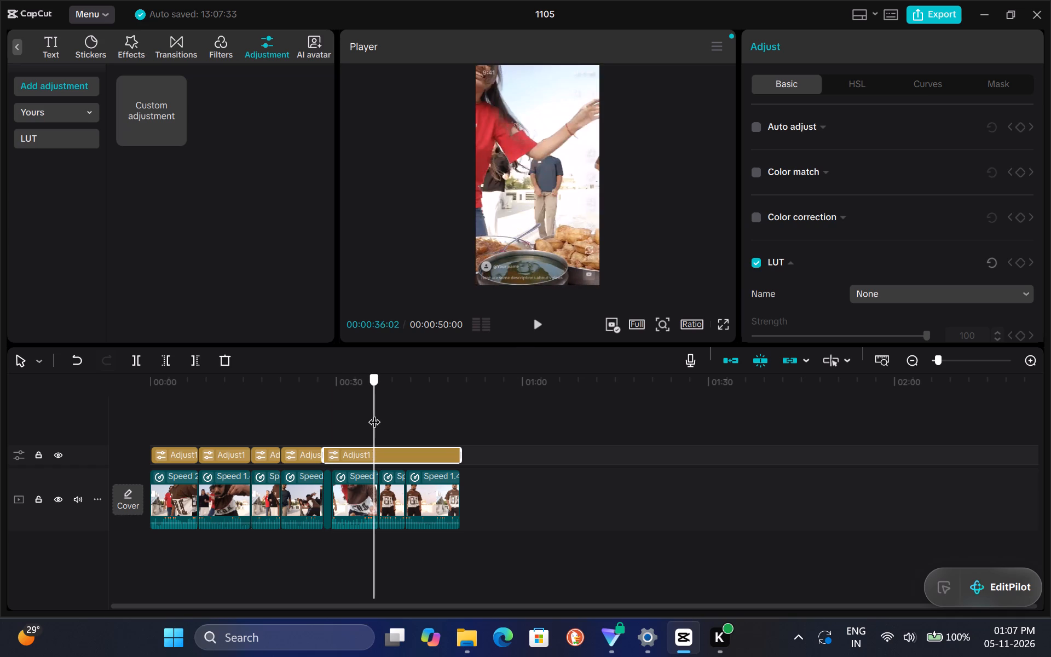
drag(374, 413, 378, 413)
click(139, 361)
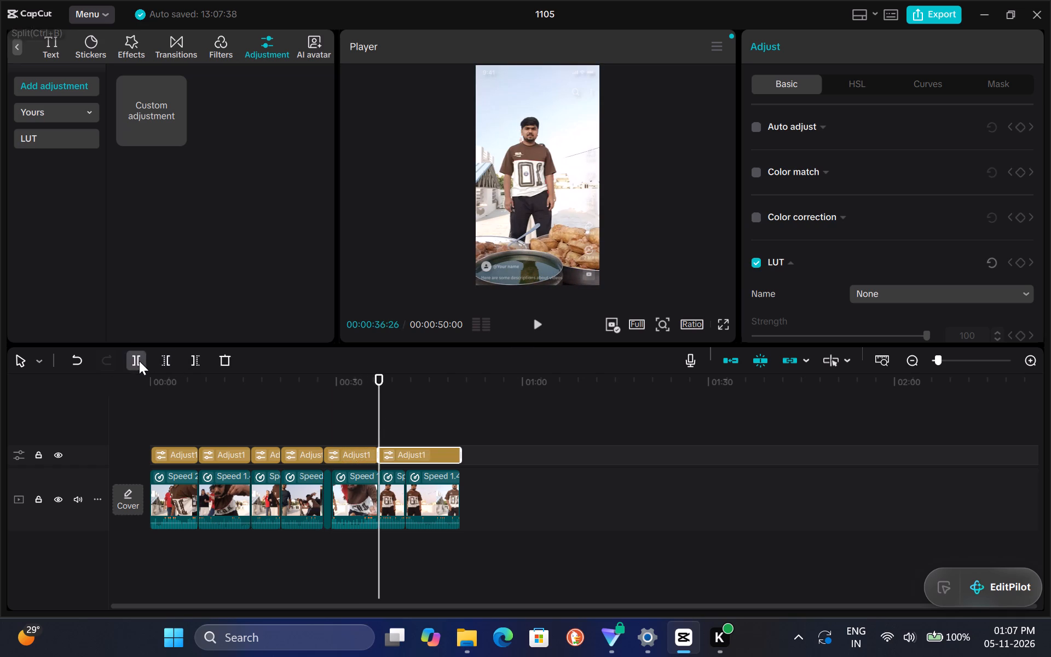
drag(379, 413, 405, 416)
click(138, 365)
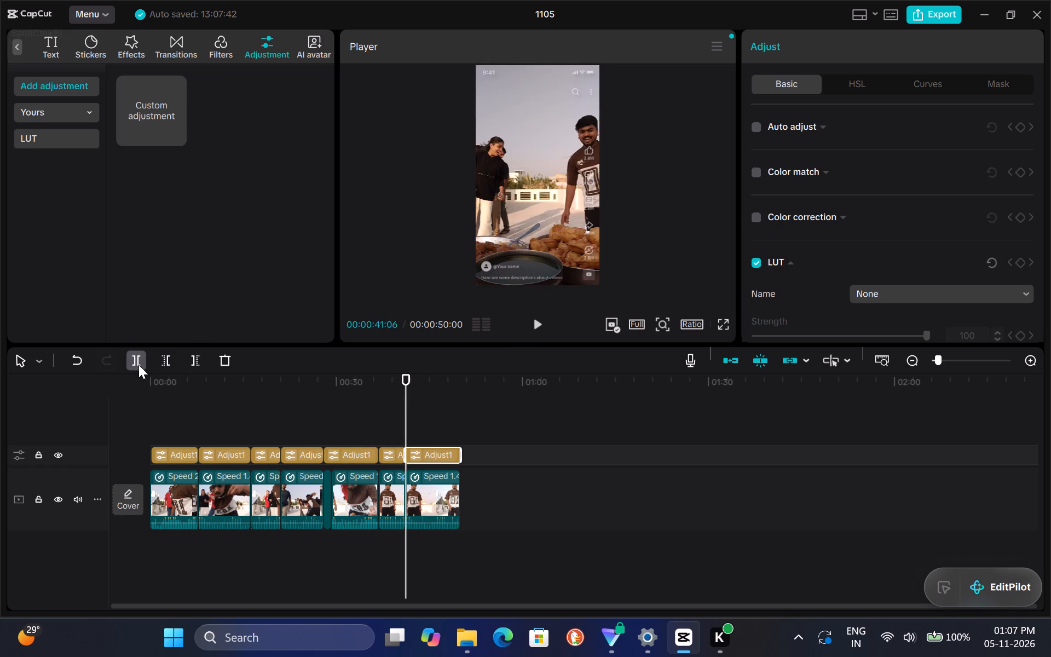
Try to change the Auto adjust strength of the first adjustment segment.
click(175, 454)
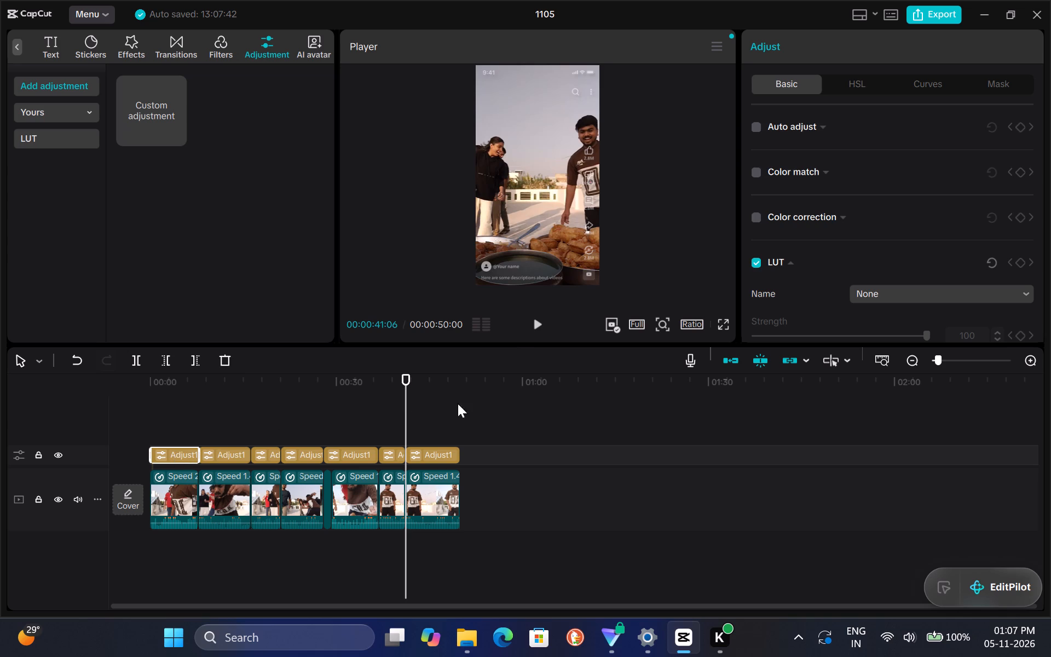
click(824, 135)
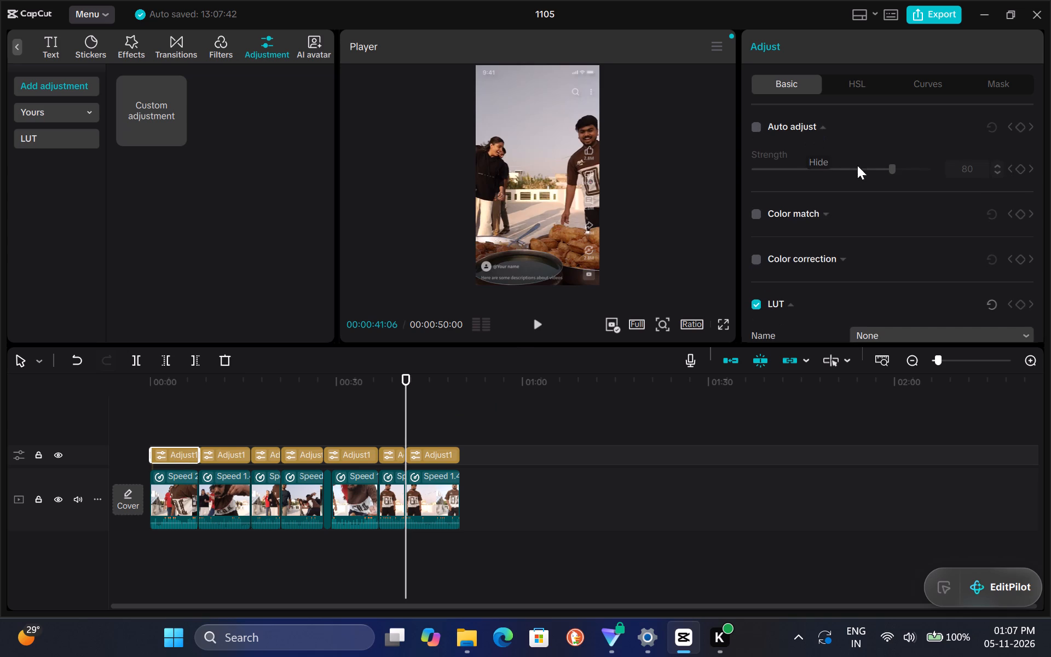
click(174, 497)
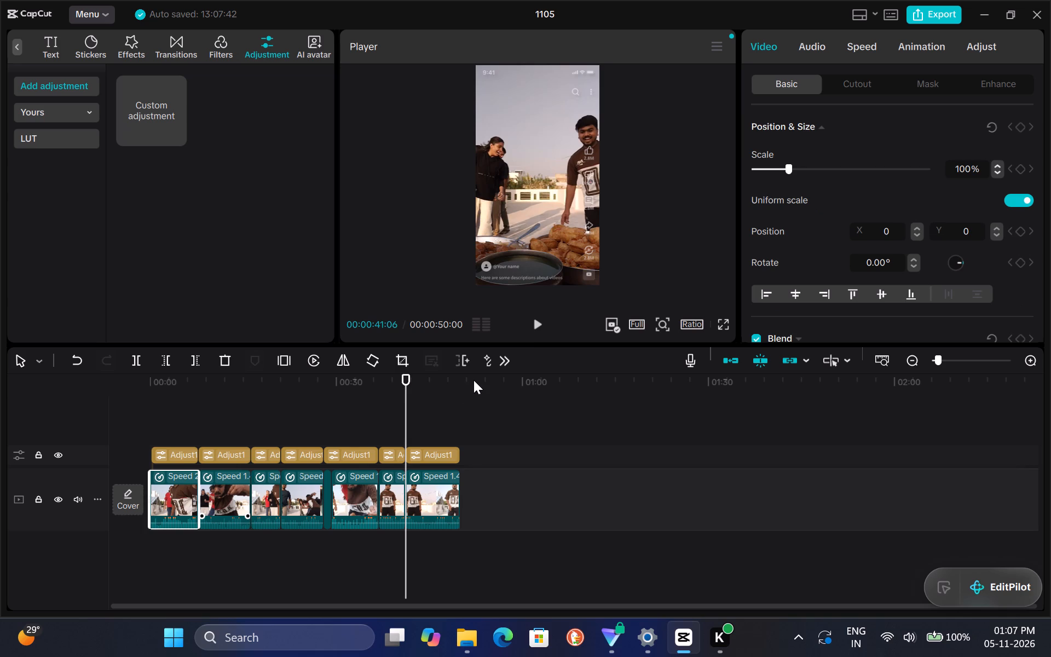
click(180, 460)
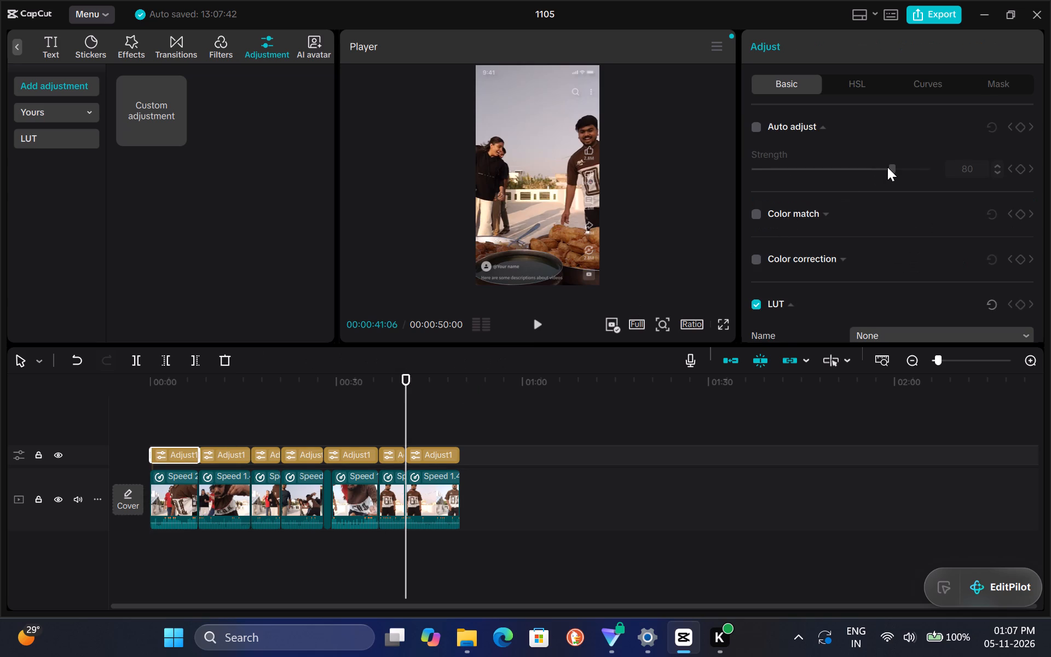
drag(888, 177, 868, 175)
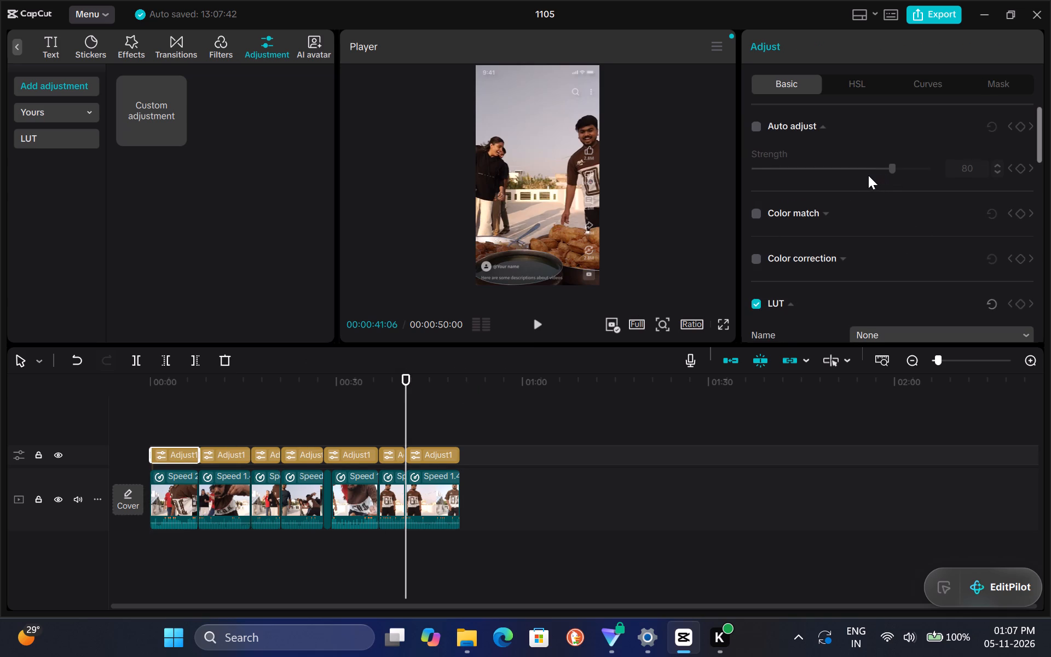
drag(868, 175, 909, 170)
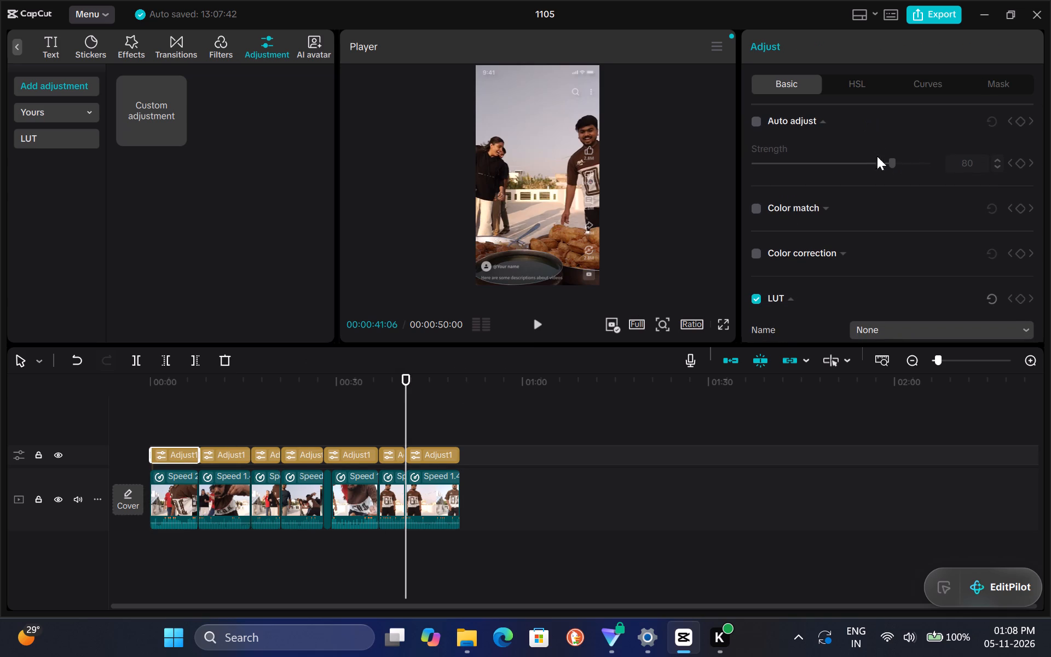
Look through the color, lightness and effects settings available for the first adjustment segment.
scroll(878, 191, down, 3)
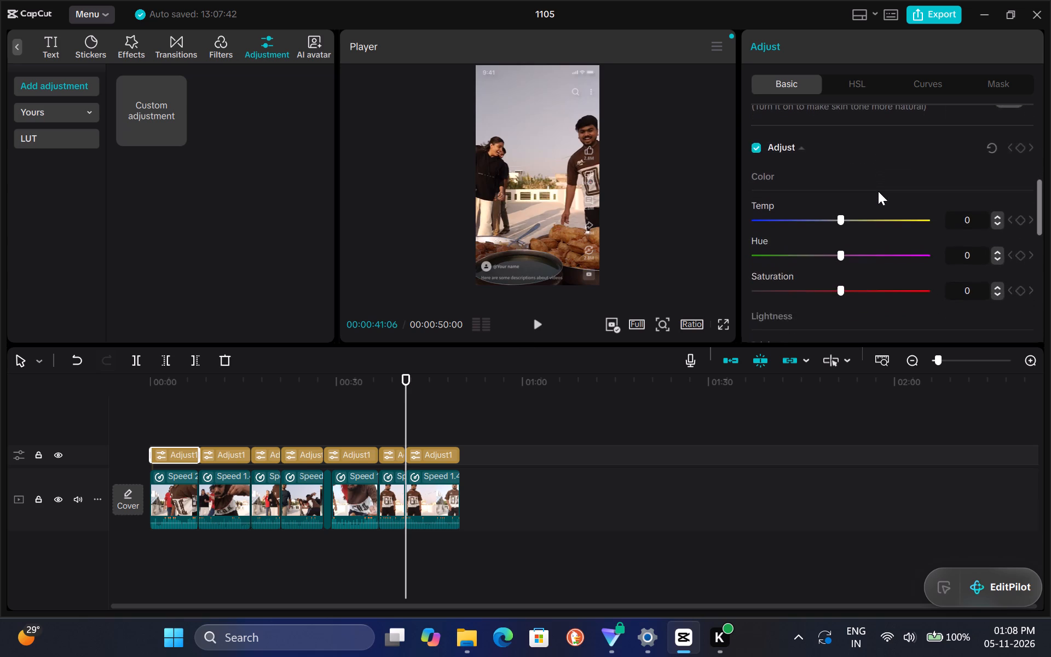
scroll(878, 191, down, 20)
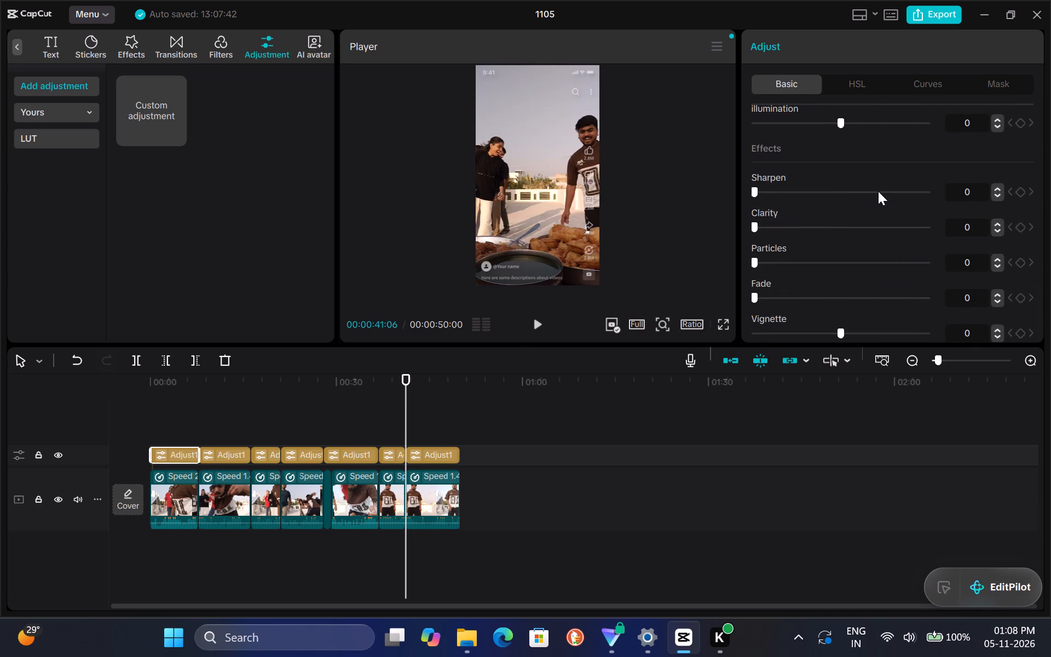
scroll(878, 191, down, 2)
scroll(878, 191, up, 20)
scroll(878, 191, up, 17)
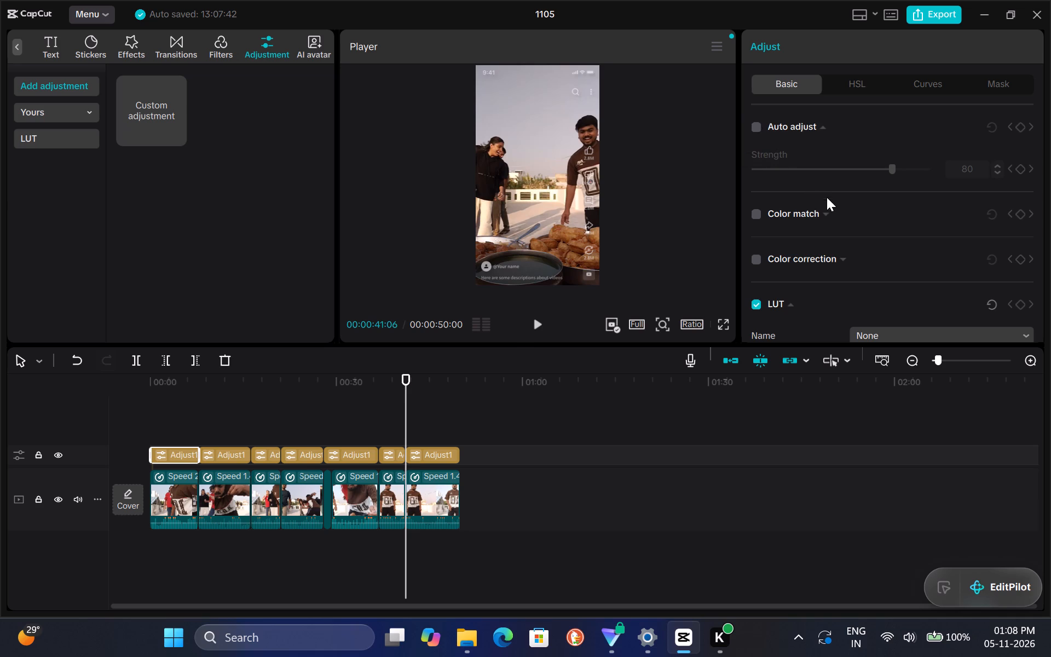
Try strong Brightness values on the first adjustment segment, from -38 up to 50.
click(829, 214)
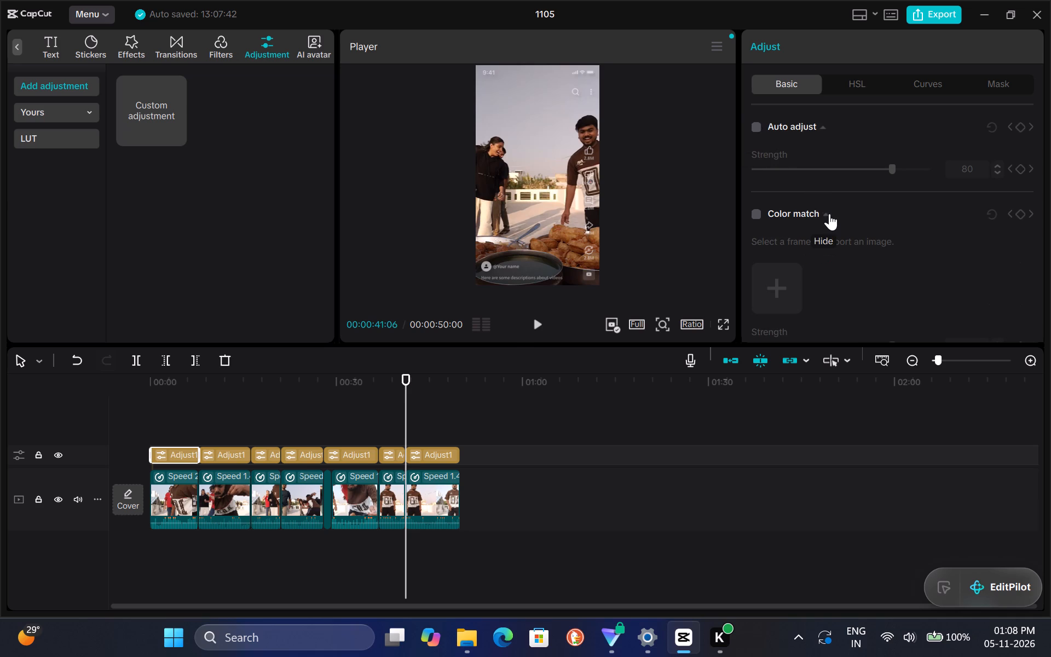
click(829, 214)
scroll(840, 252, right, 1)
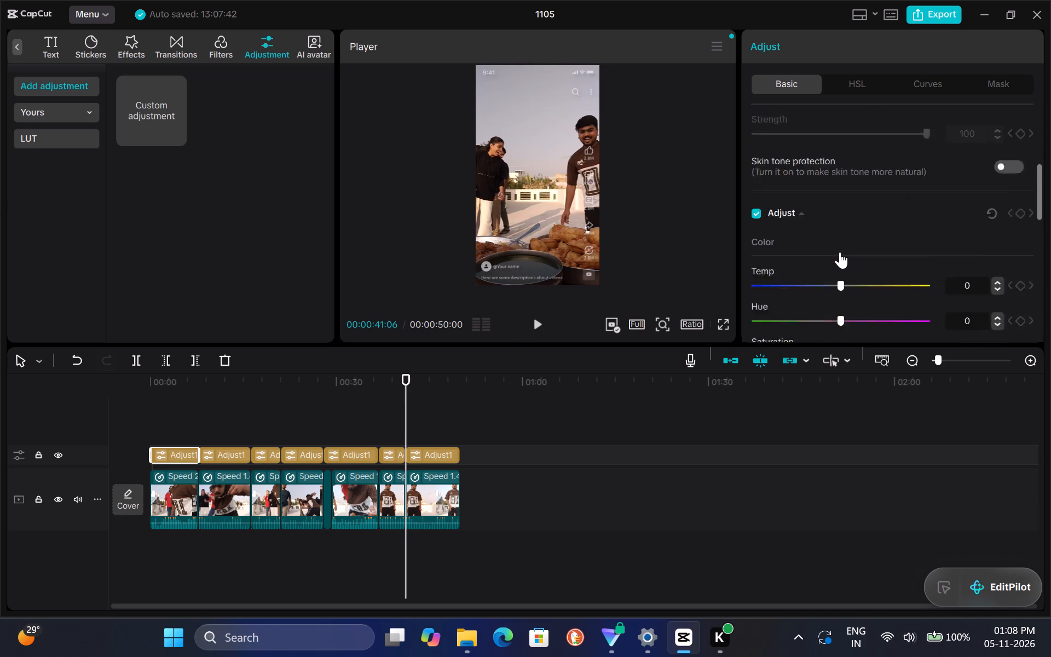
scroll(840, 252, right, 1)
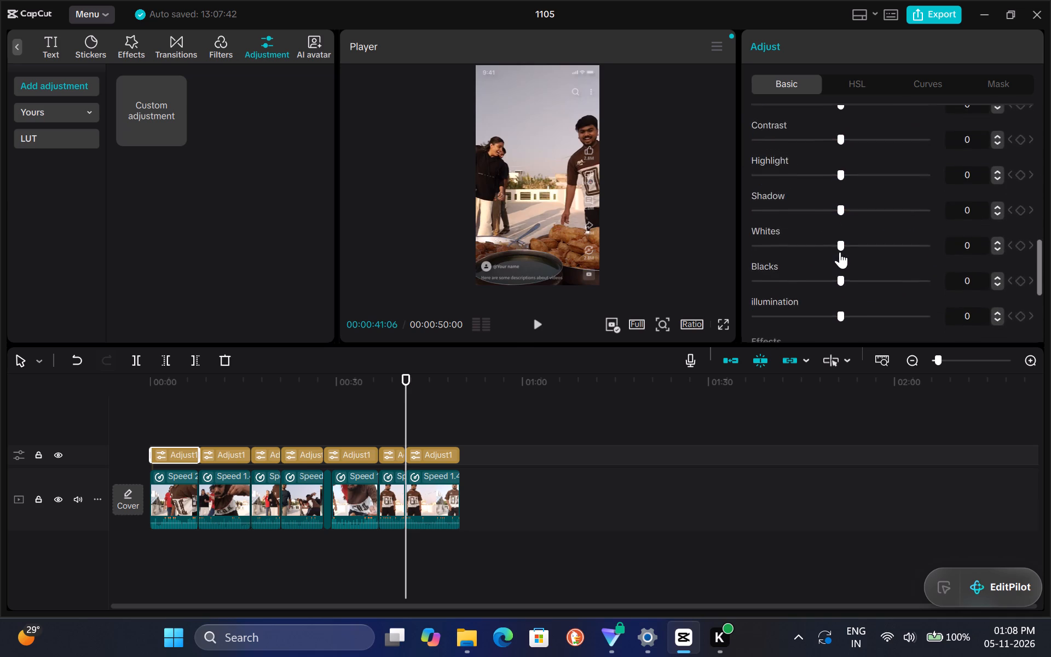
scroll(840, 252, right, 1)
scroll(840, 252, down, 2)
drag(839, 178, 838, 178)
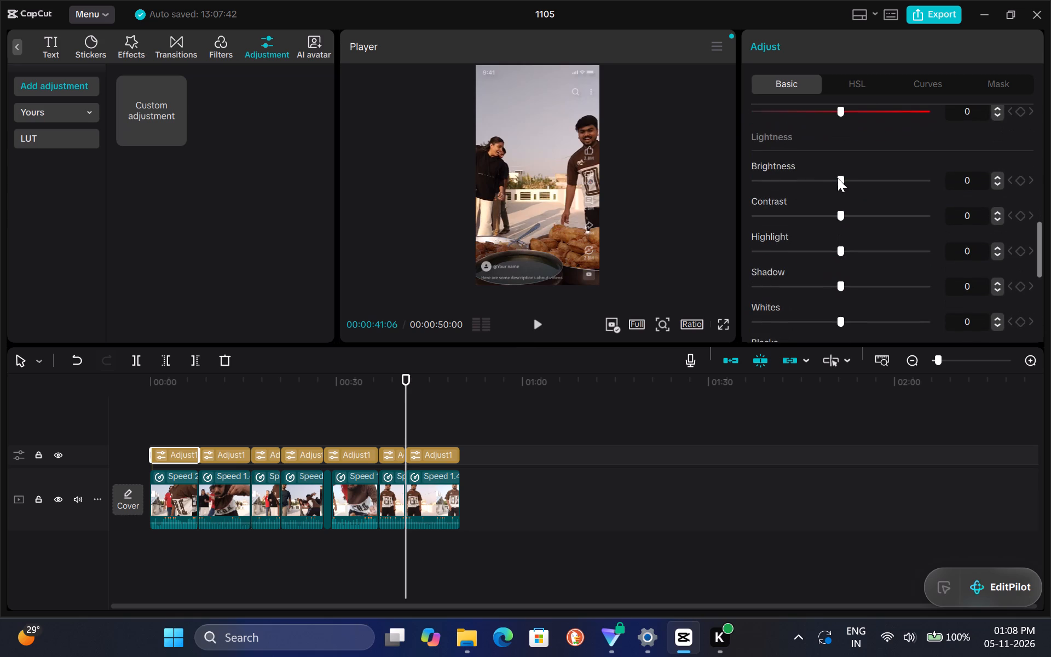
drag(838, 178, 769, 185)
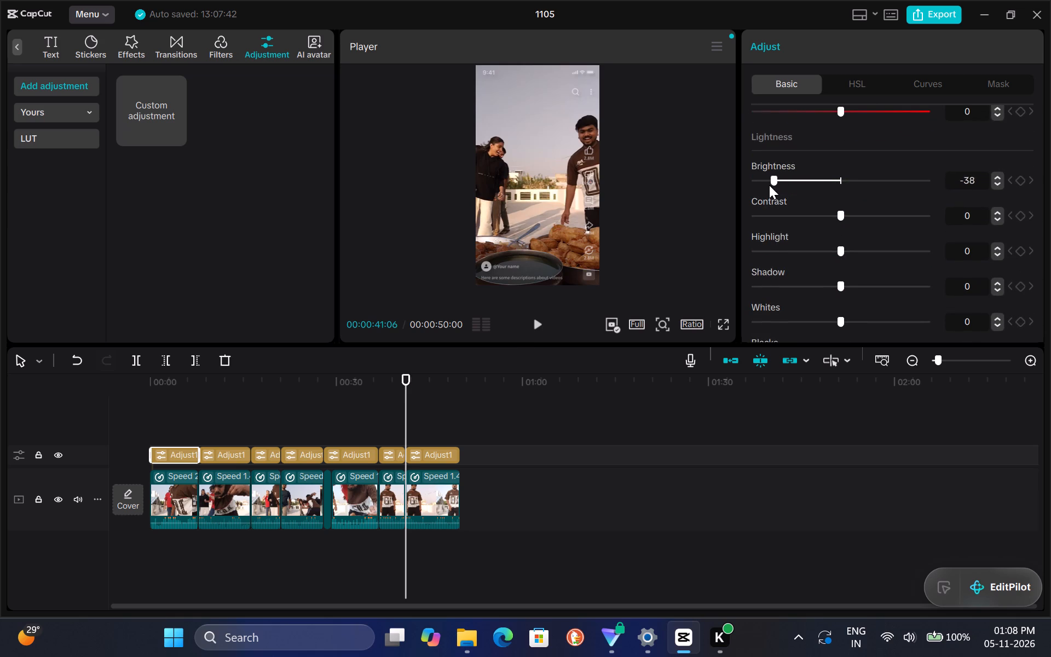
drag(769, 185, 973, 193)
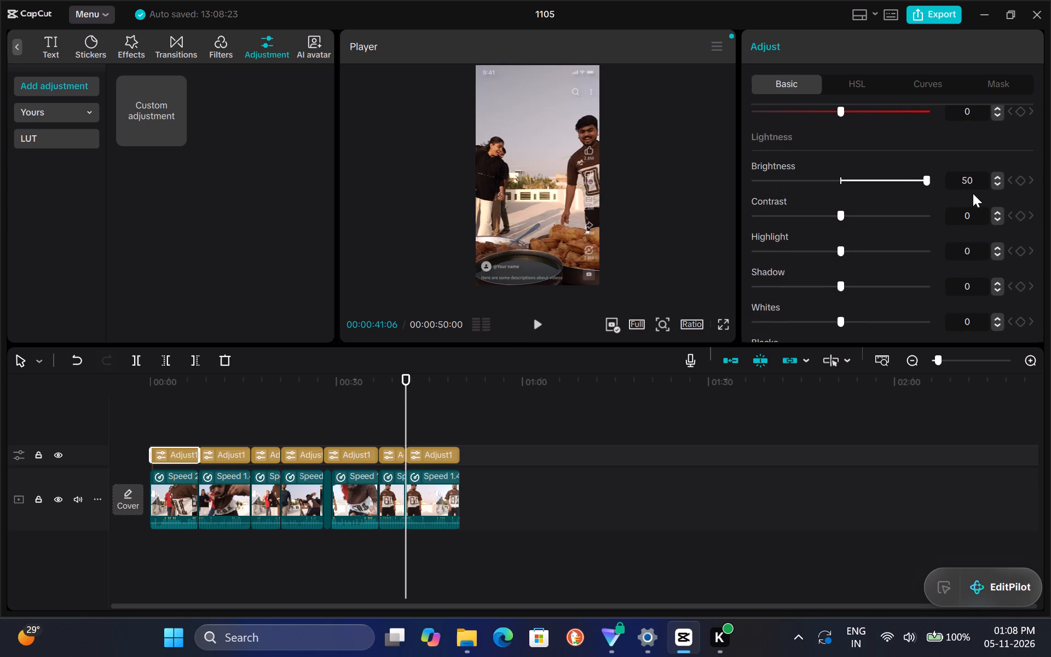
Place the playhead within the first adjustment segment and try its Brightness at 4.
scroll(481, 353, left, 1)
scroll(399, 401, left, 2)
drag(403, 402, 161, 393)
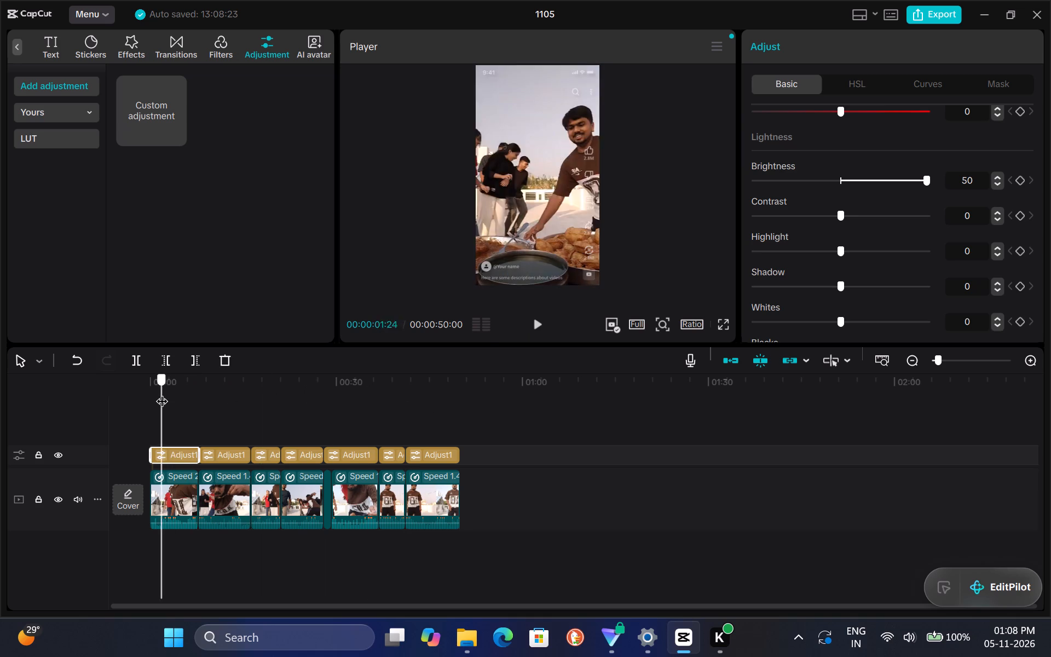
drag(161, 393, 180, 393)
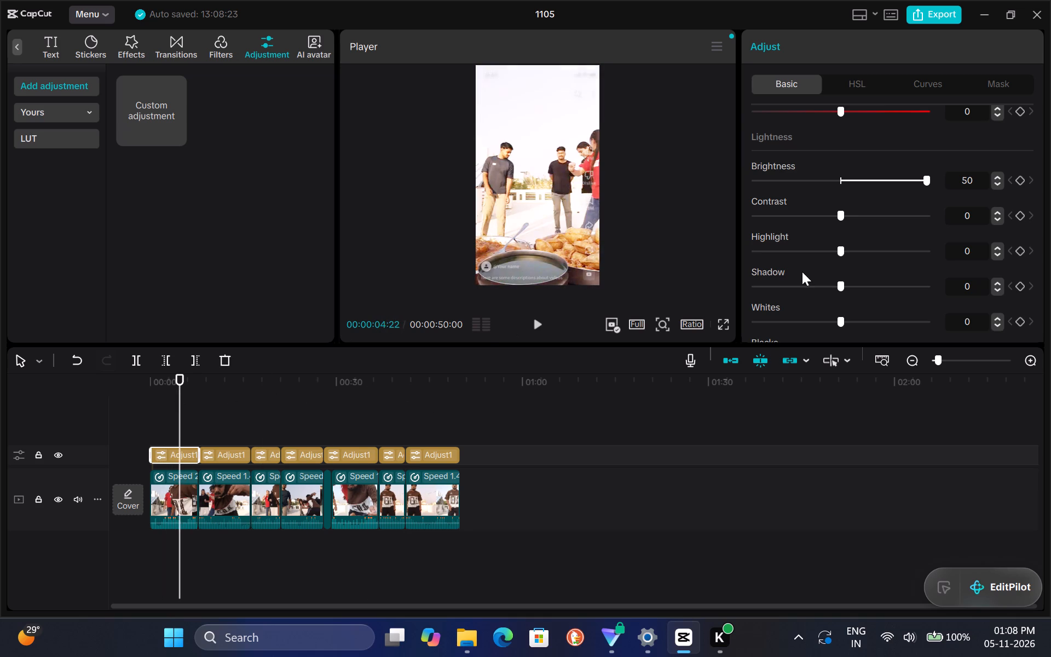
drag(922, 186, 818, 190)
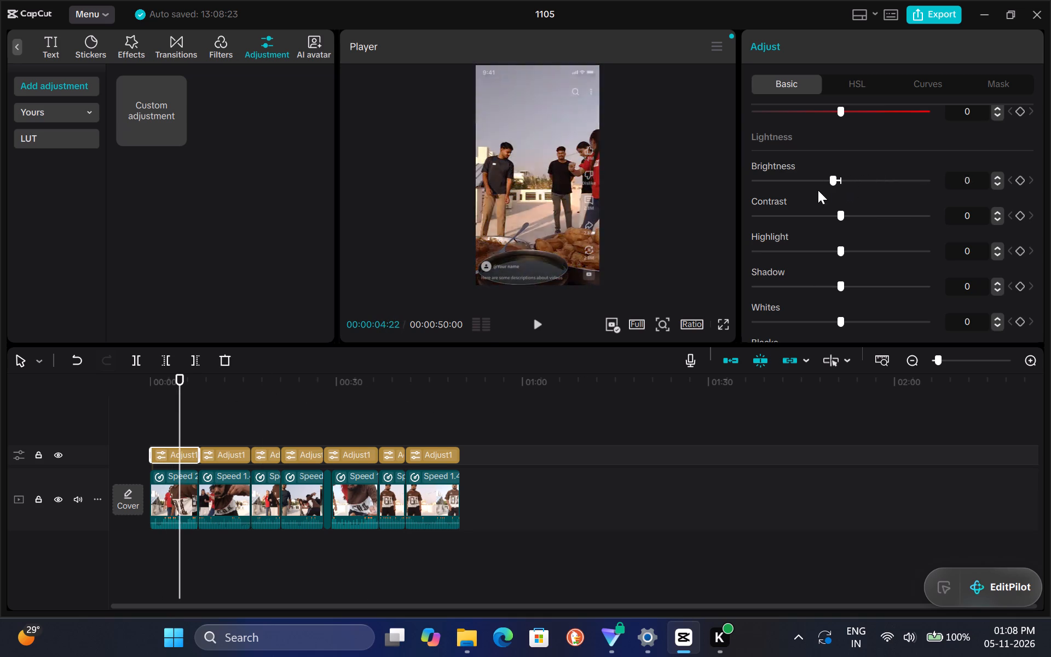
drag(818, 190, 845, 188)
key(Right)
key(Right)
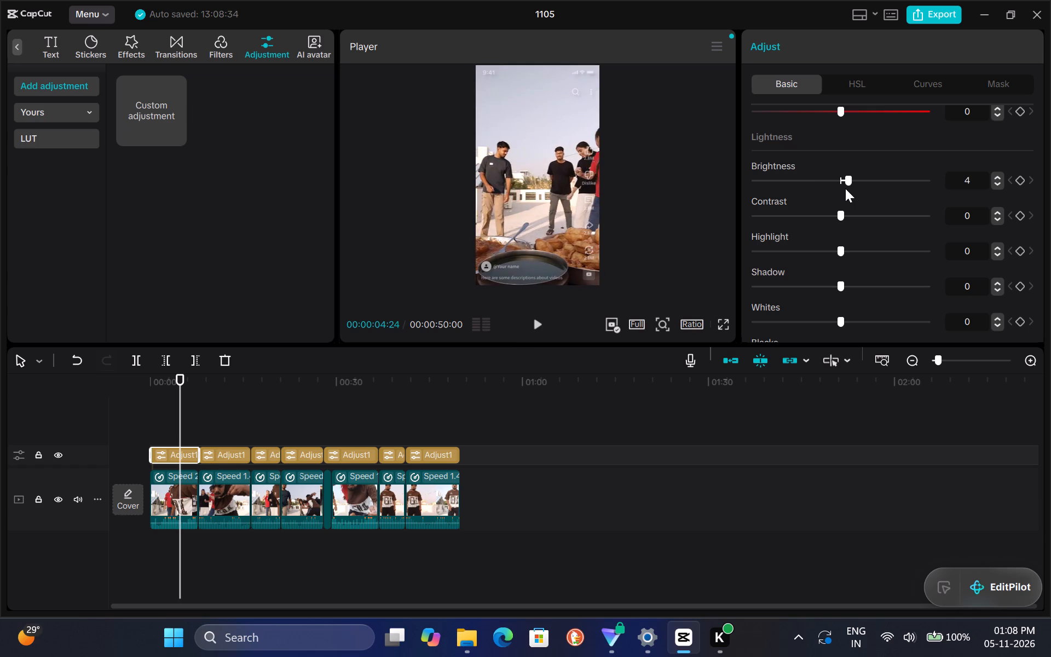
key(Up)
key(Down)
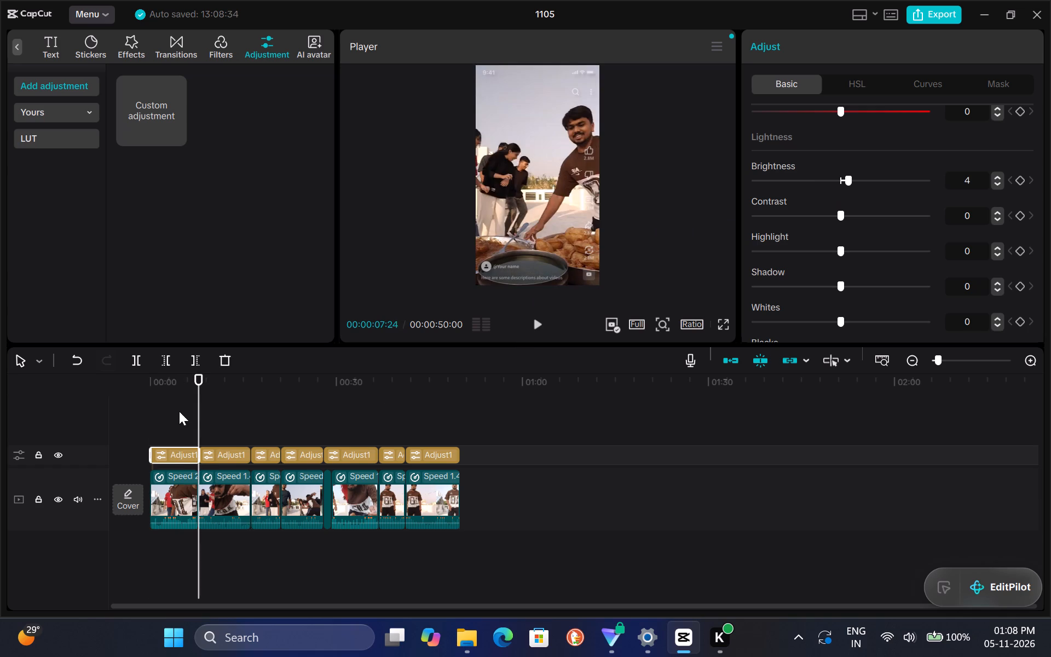
With the playhead at 00:00:02:13, set the first adjustment segment's Brightness to -17.
drag(198, 414, 175, 412)
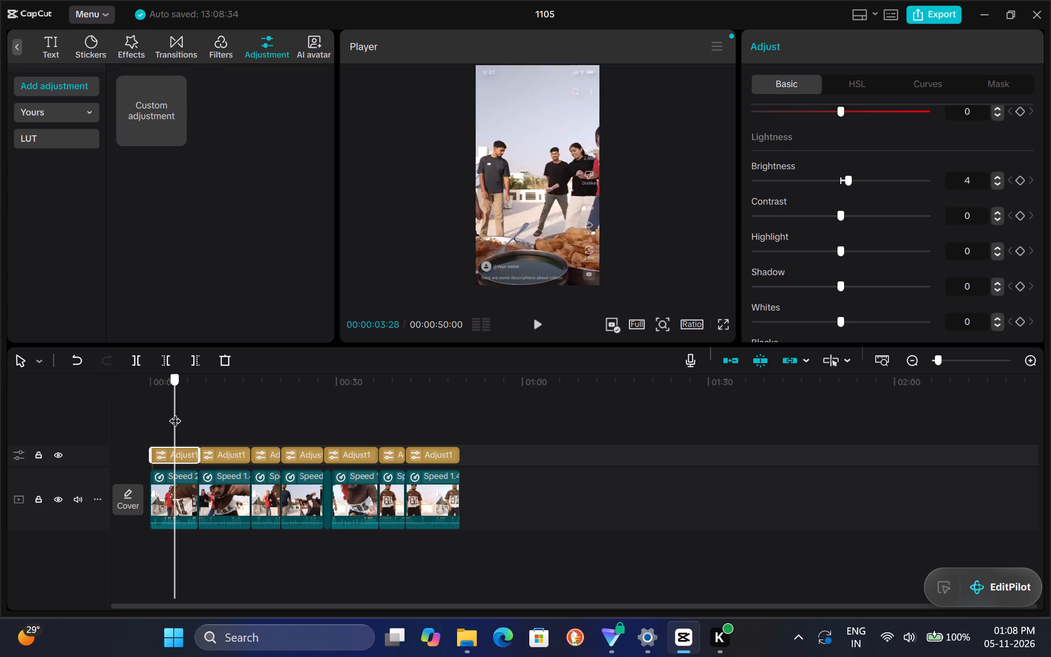
drag(175, 412, 165, 412)
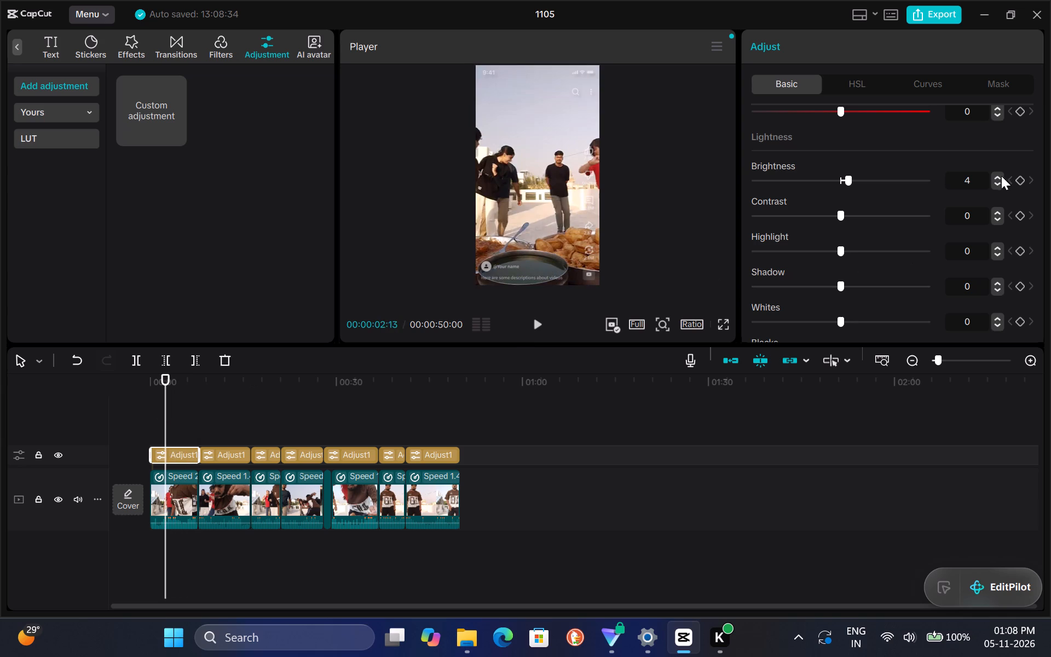
click(991, 179)
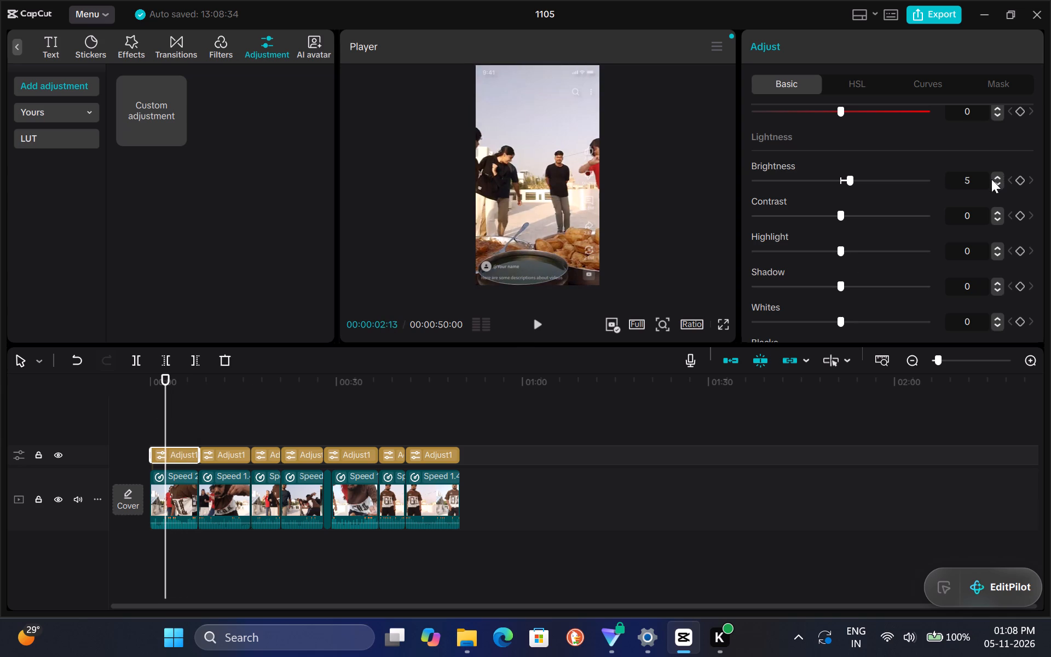
click(995, 187)
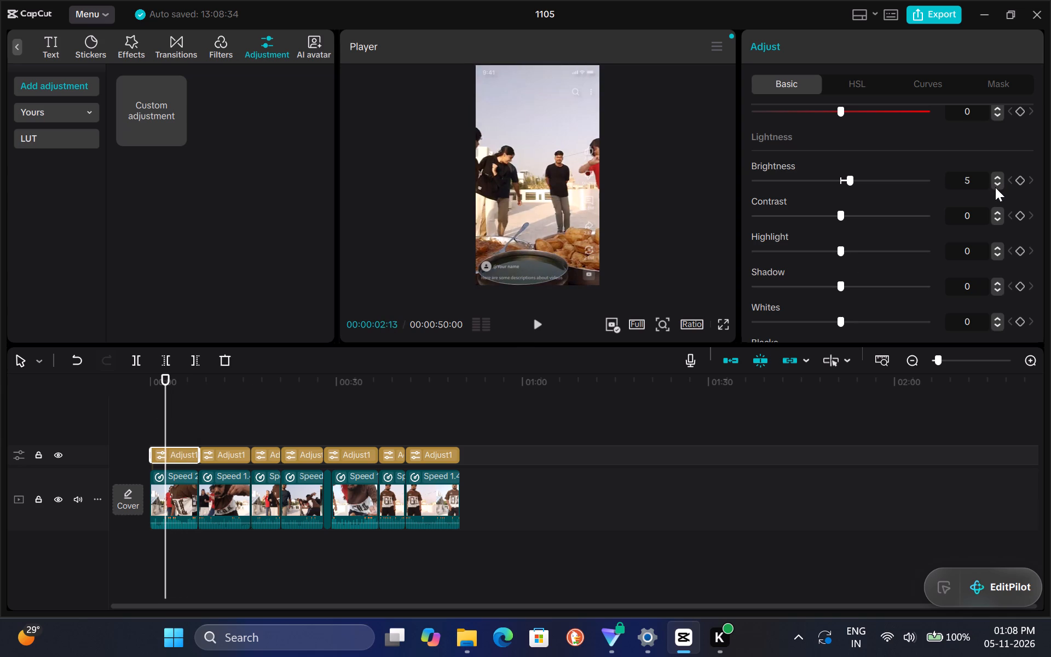
click(995, 187)
drag(995, 187, 995, 182)
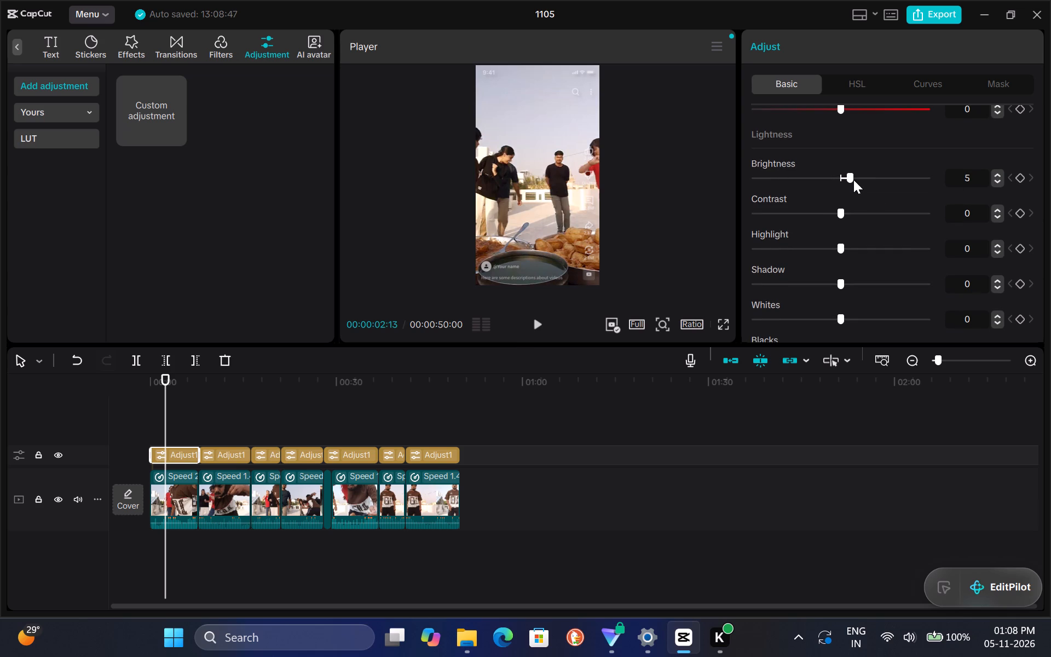
drag(851, 178, 836, 178)
drag(836, 178, 808, 178)
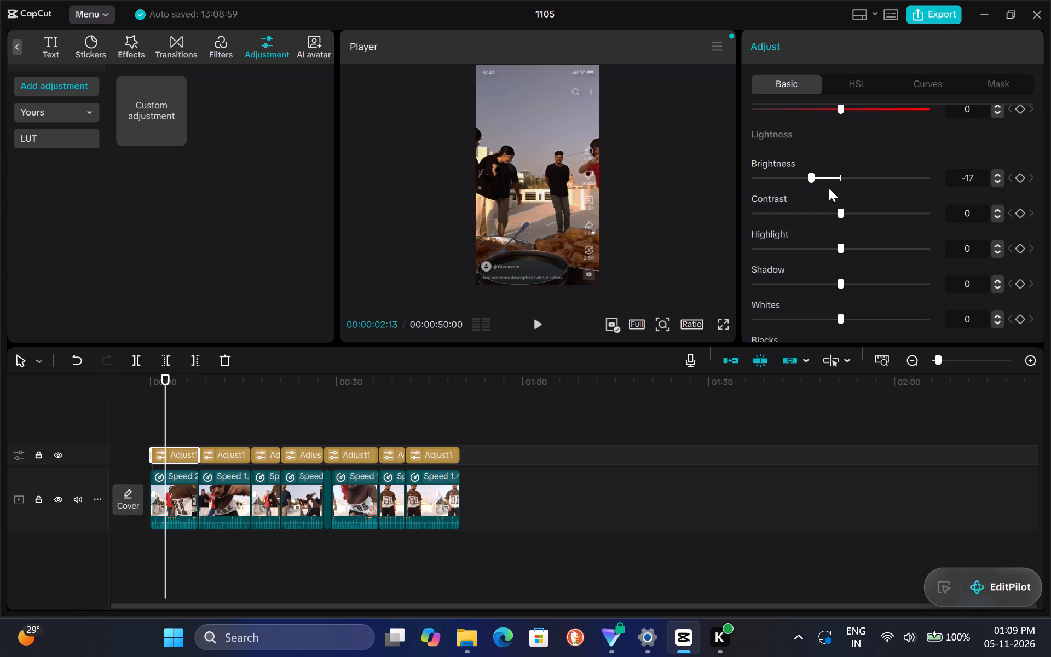
Set the first adjustment segment's Contrast to -15 and Highlight to 35.
drag(840, 215, 831, 215)
drag(831, 215, 819, 215)
drag(819, 215, 812, 214)
drag(840, 247, 857, 249)
drag(857, 249, 897, 249)
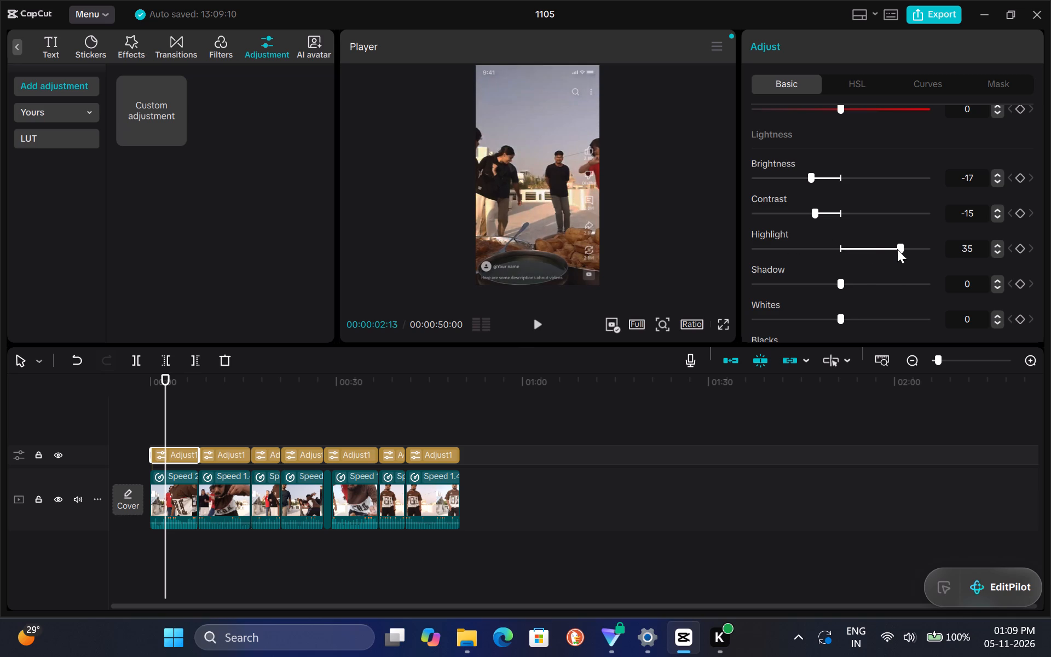
Set the first adjustment segment's Shadow to 16 and Whites to -3.
drag(837, 285, 802, 281)
drag(802, 281, 850, 282)
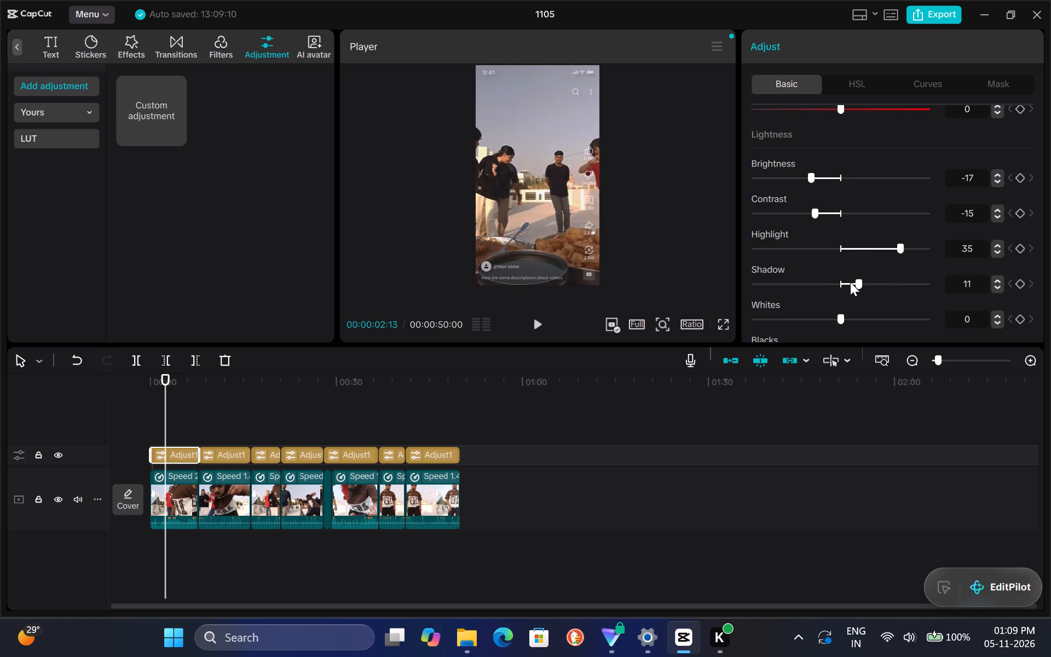
drag(850, 282, 865, 275)
scroll(865, 275, down, 2)
scroll(865, 275, up, 1)
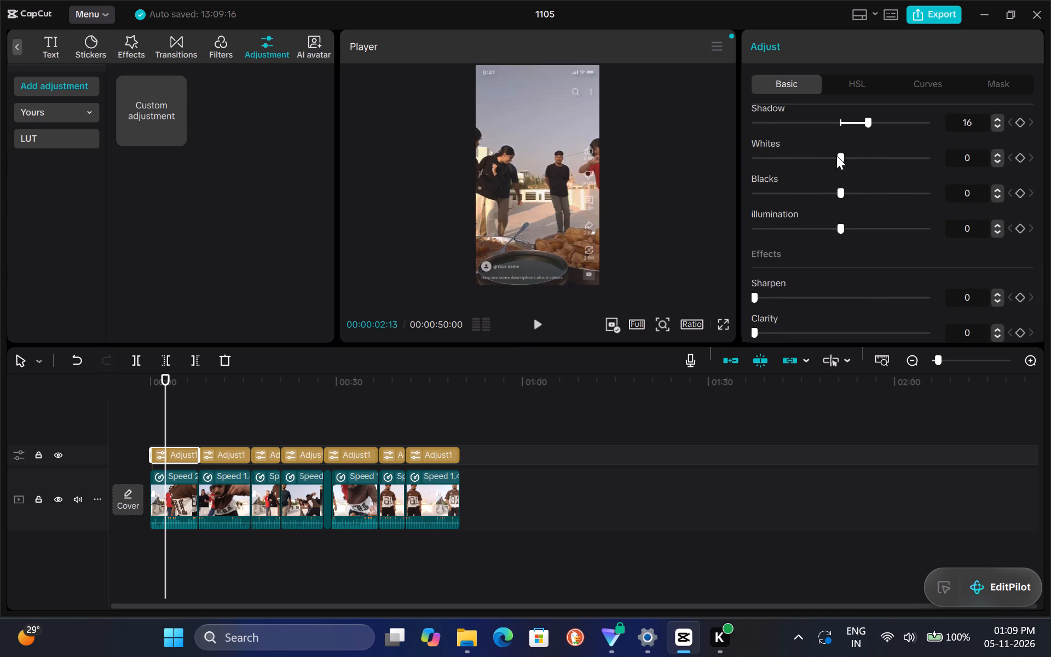
drag(836, 155, 813, 154)
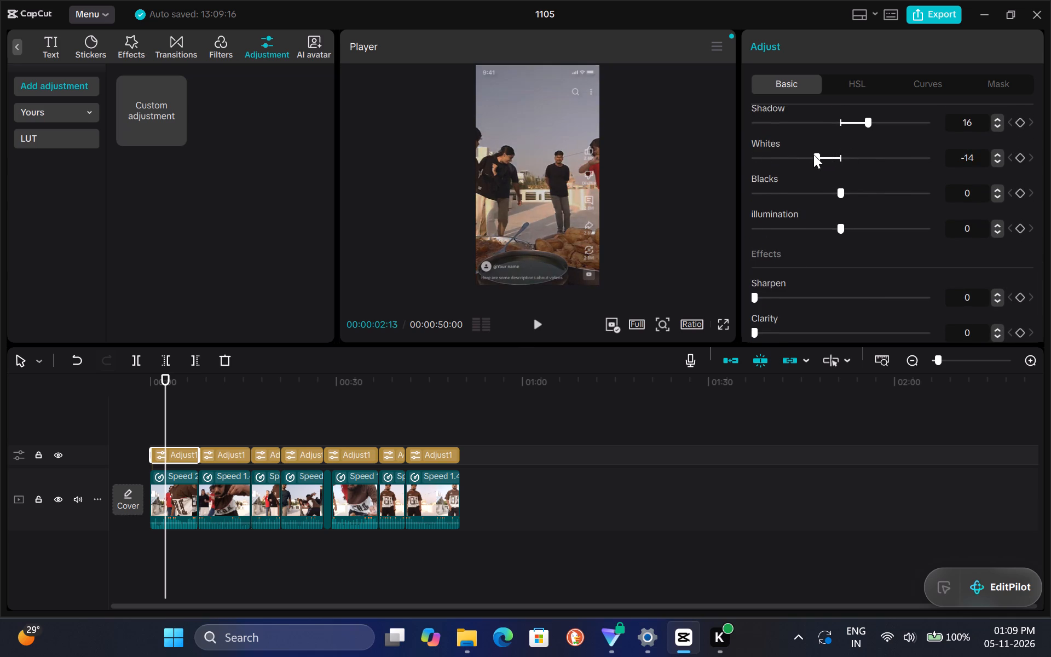
drag(813, 154, 851, 155)
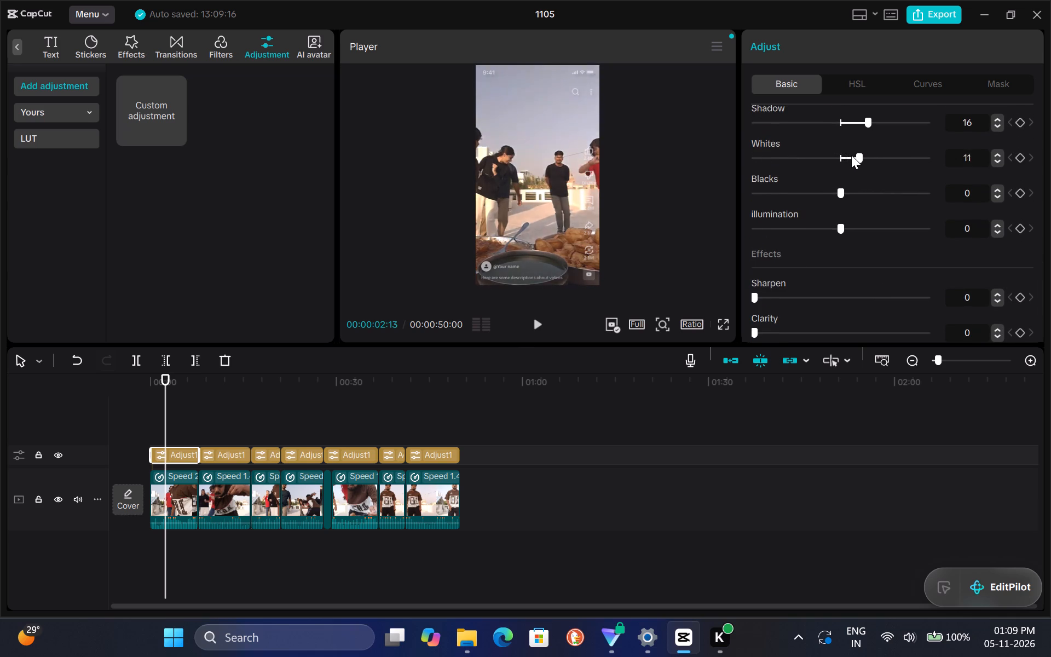
drag(851, 155, 824, 156)
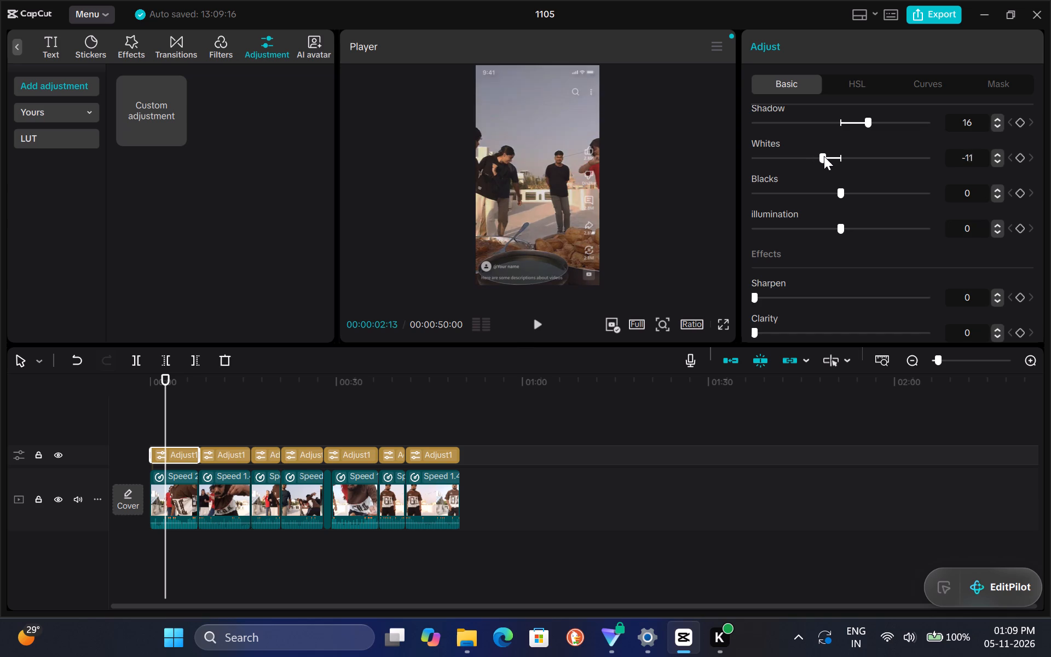
drag(824, 156, 831, 157)
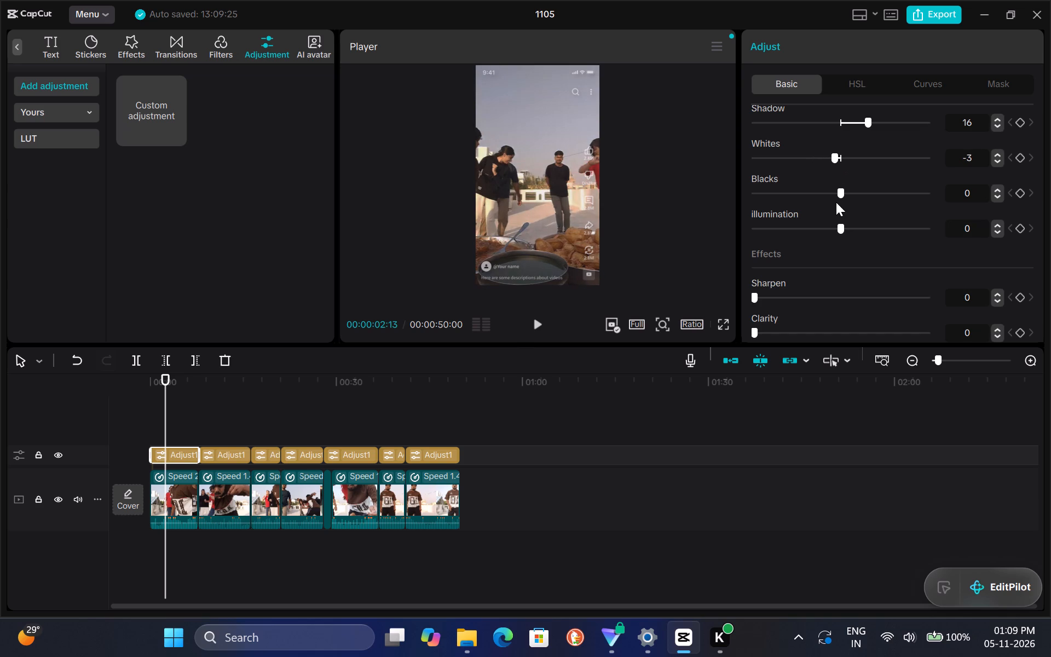
Leave Blacks at 0 and set the first adjustment segment's illumination to 3.
click(840, 195)
drag(840, 230, 839, 228)
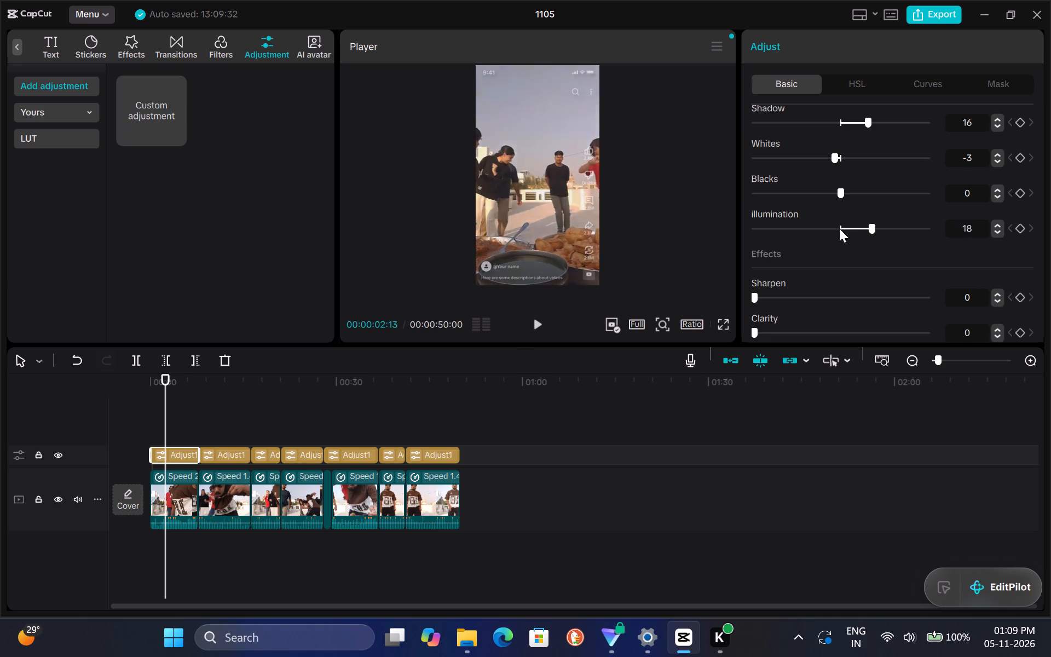
drag(839, 228, 844, 233)
Set the first adjustment segment's illumination to -6.
drag(844, 233, 828, 231)
Set the first adjustment segment's Sharpen to 26 and Clarity to 5.
scroll(828, 231, down, 2)
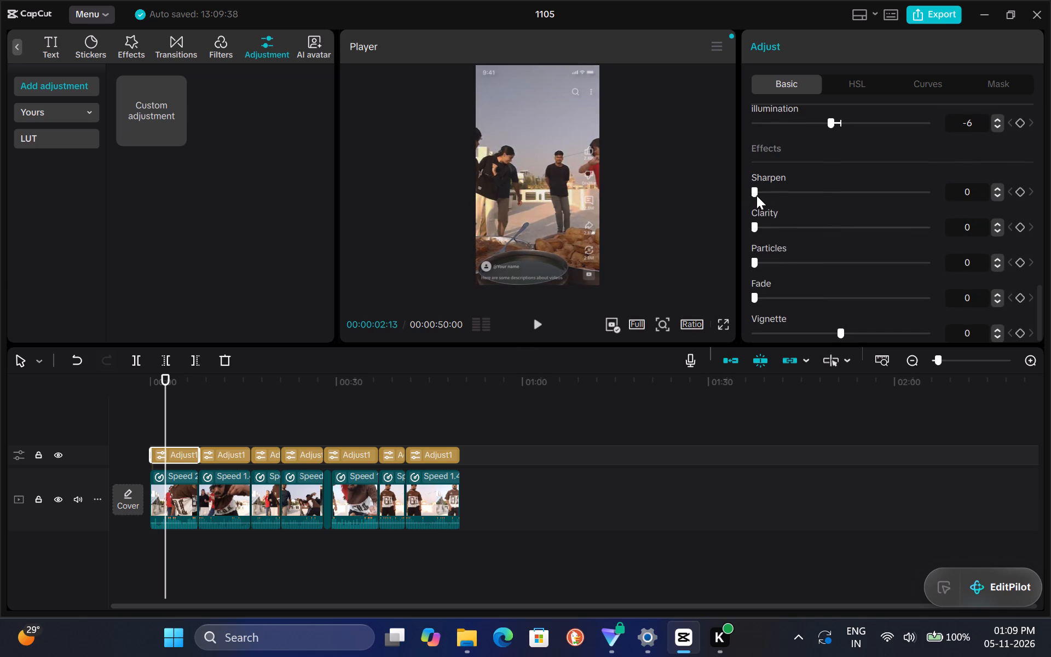
drag(757, 193, 782, 193)
drag(782, 193, 802, 195)
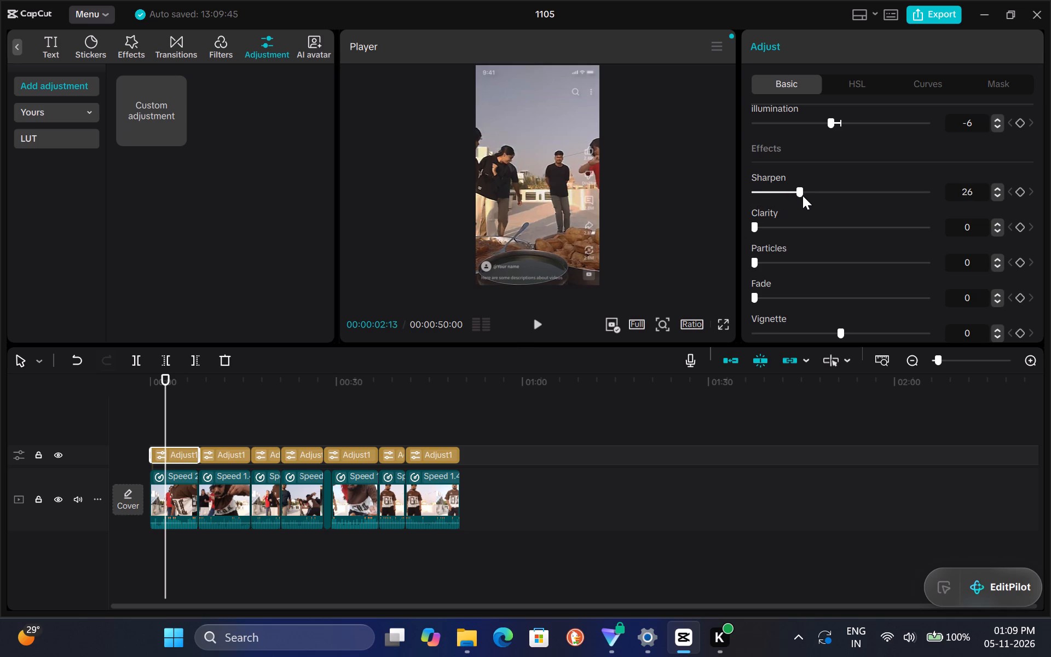
click(757, 227)
Review the first adjustment segment's values from the Effects settings back up to the Color settings.
scroll(804, 235, down, 2)
scroll(874, 230, down, 1)
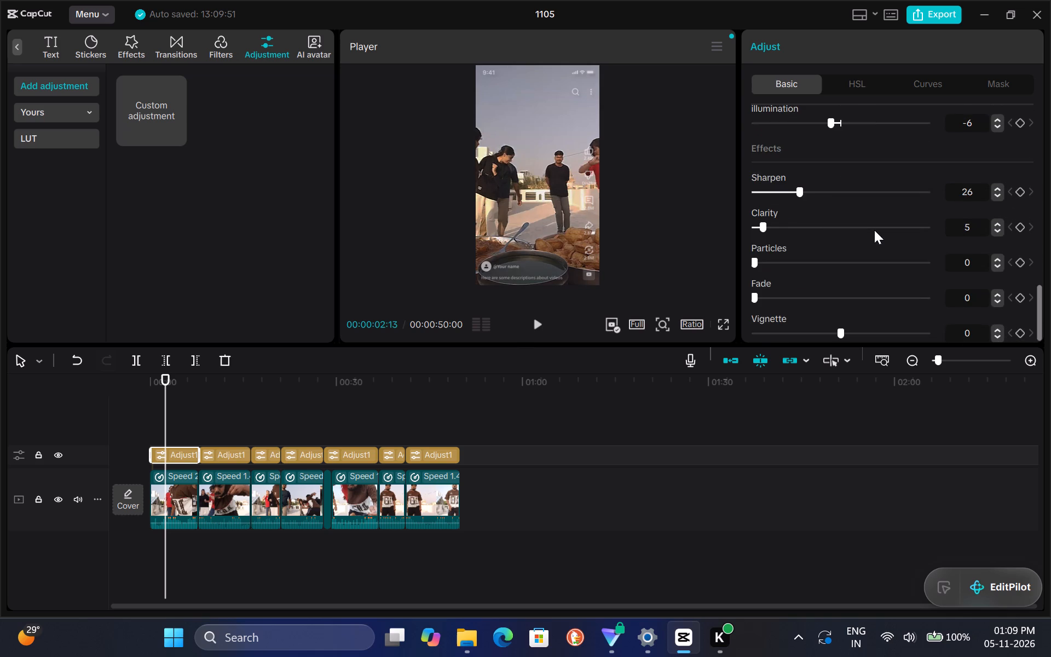
scroll(874, 230, right, 2)
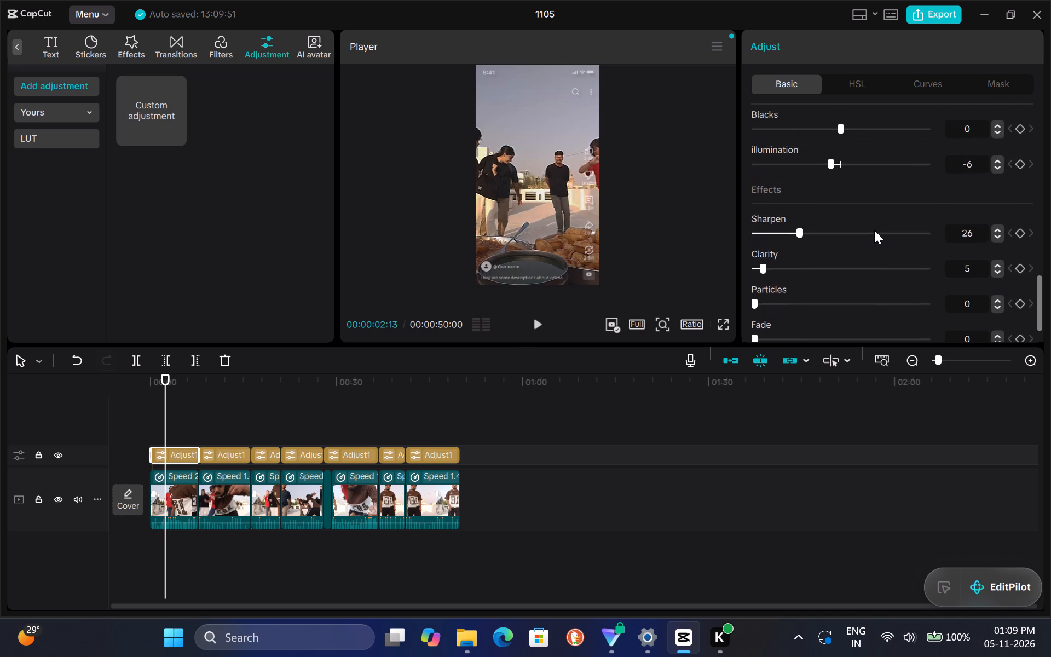
scroll(874, 230, right, 3)
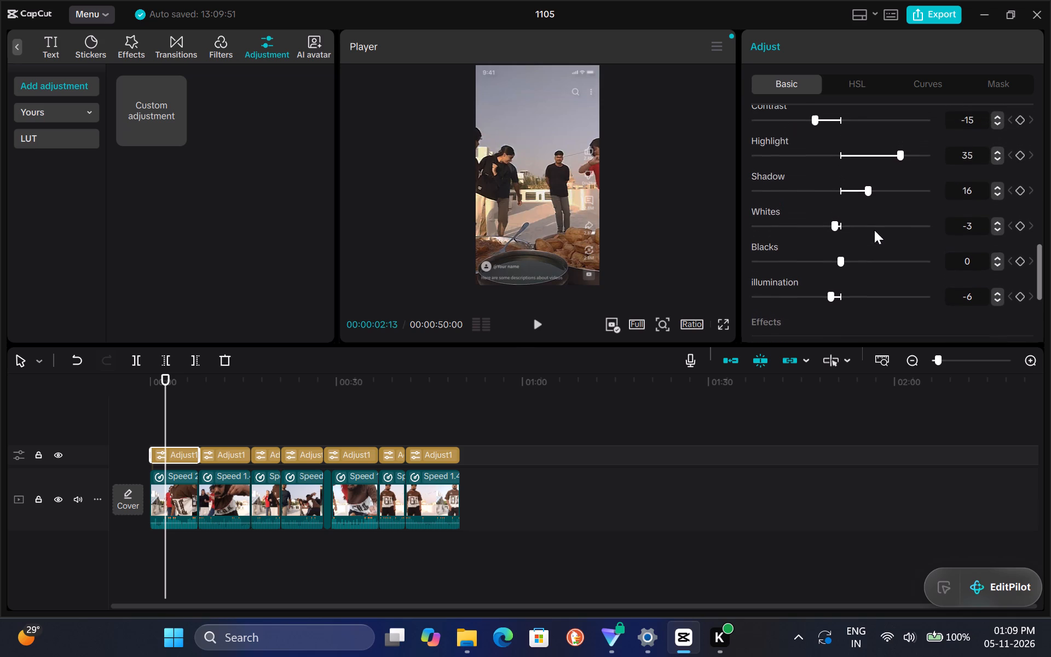
scroll(874, 230, right, 2)
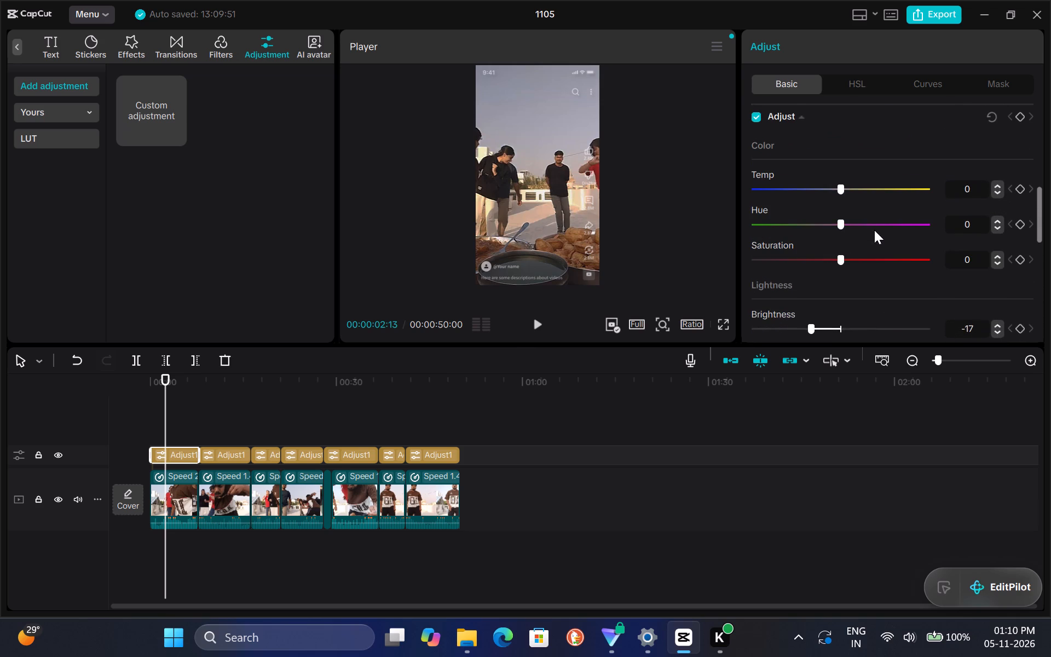
scroll(874, 230, right, 2)
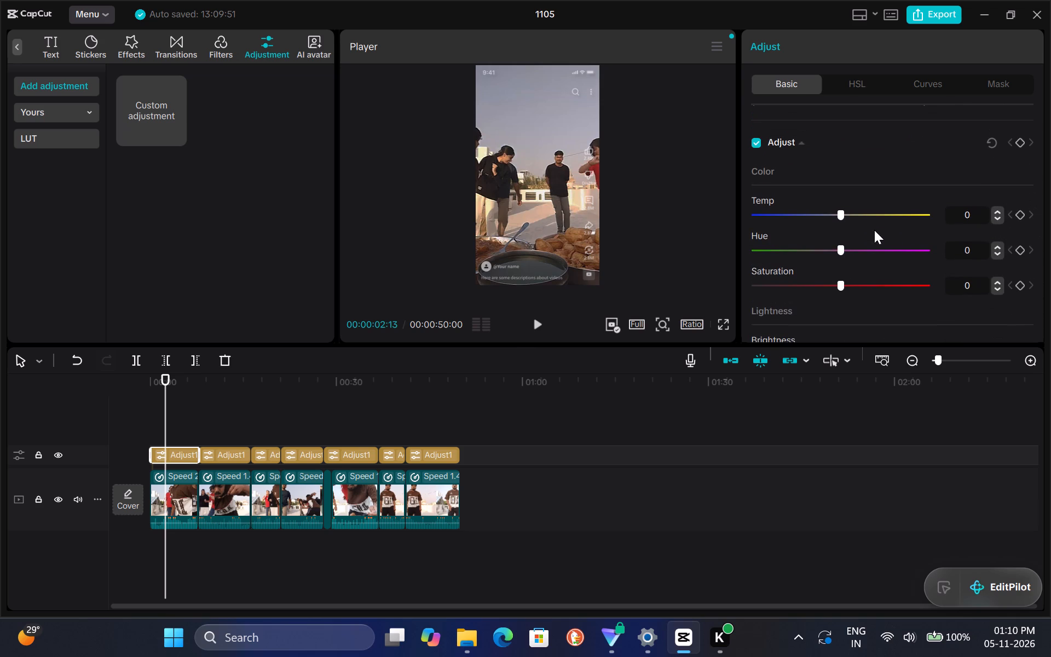
Play the video from near the start into the second clip to check the first segment's color adjustment.
key(Left)
click(874, 230)
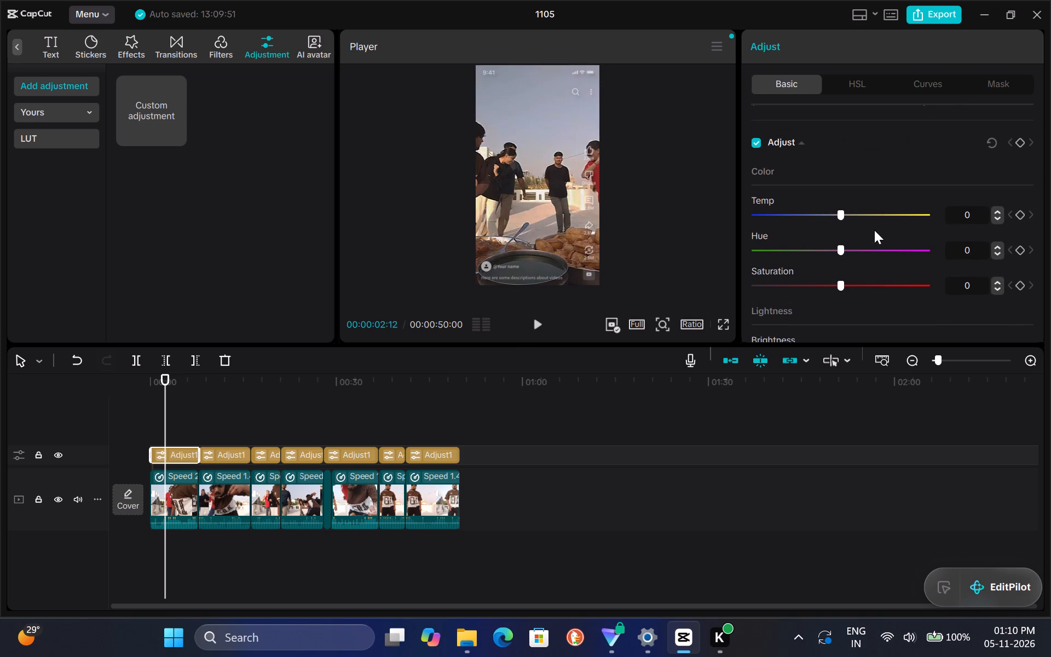
key(Up)
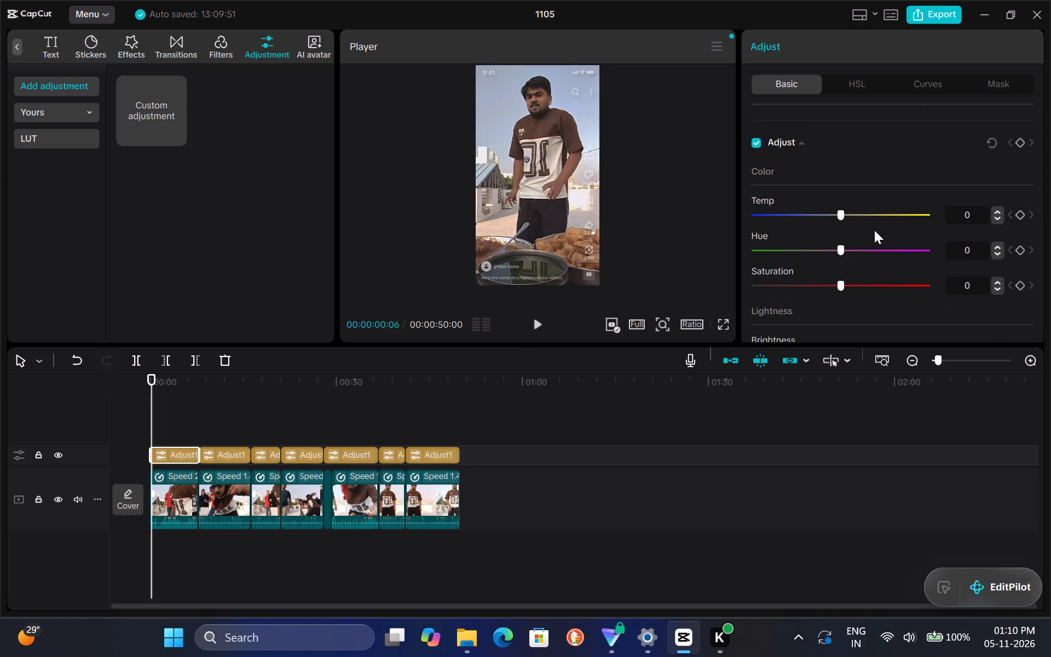
key(Right)
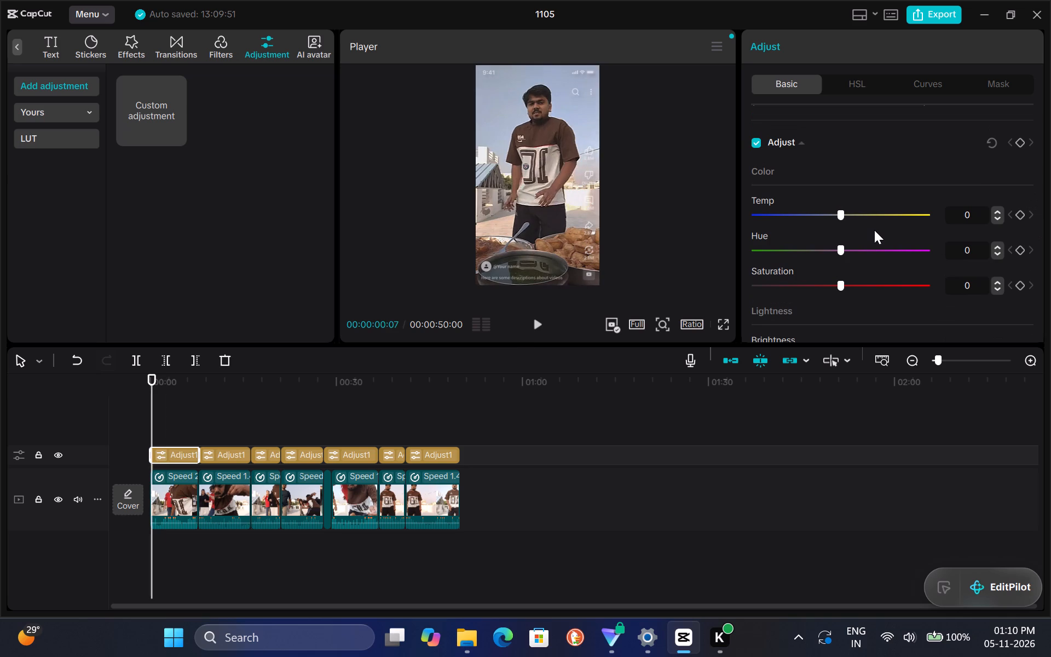
key(space)
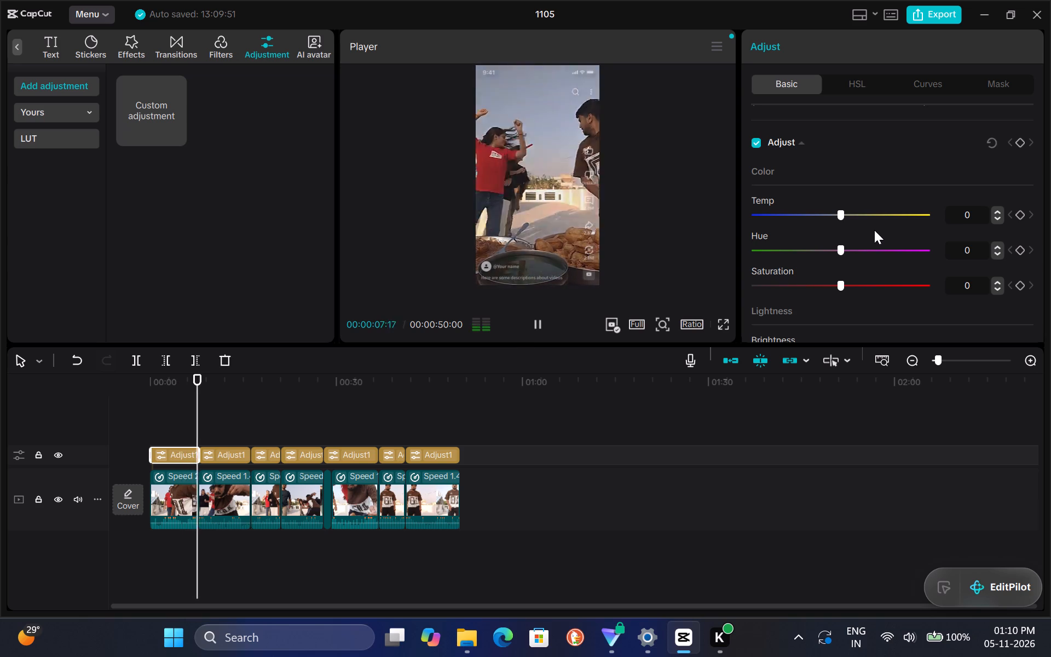
key(space)
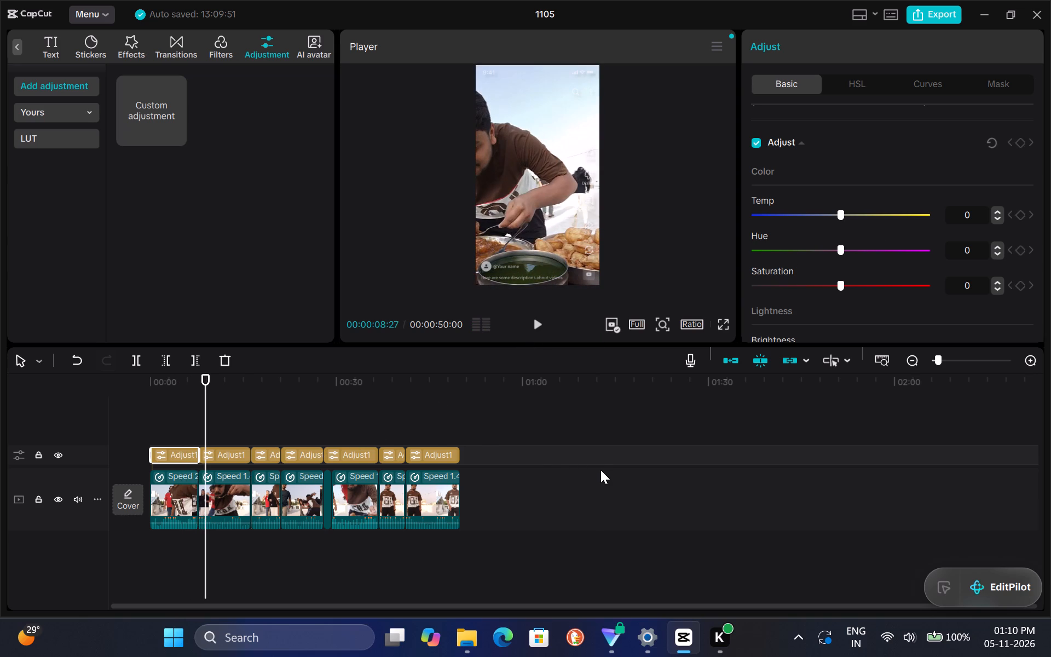
key(space)
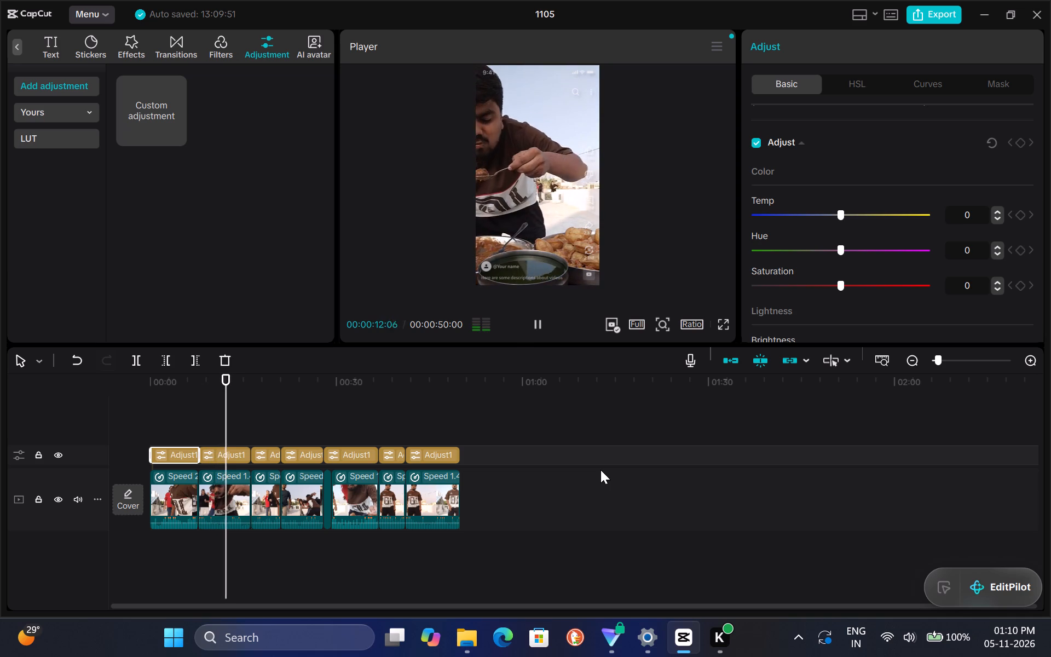
key(space)
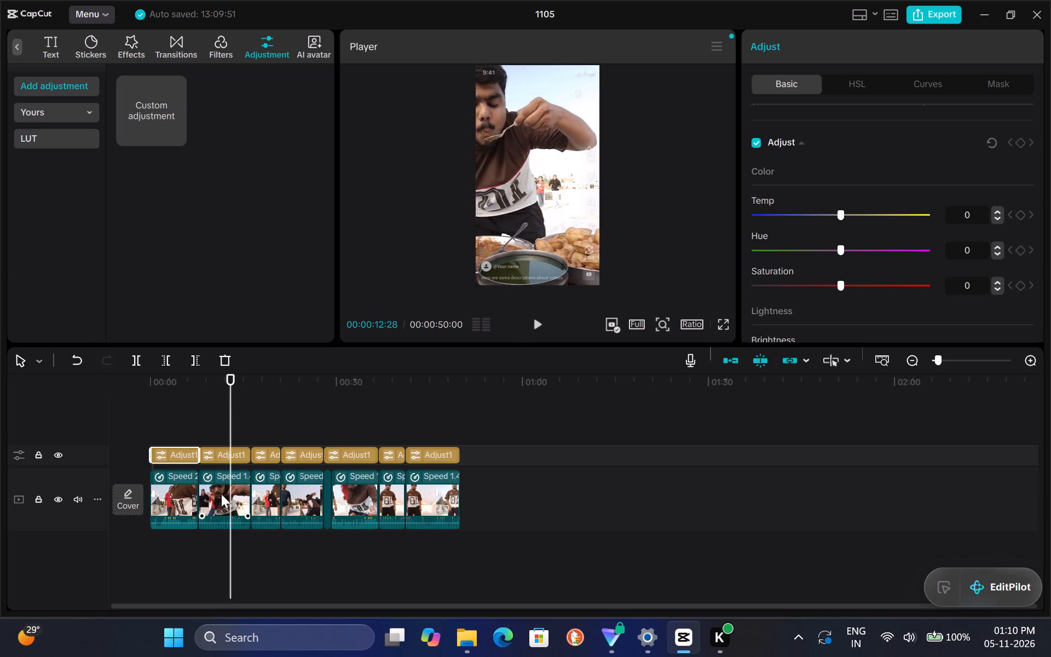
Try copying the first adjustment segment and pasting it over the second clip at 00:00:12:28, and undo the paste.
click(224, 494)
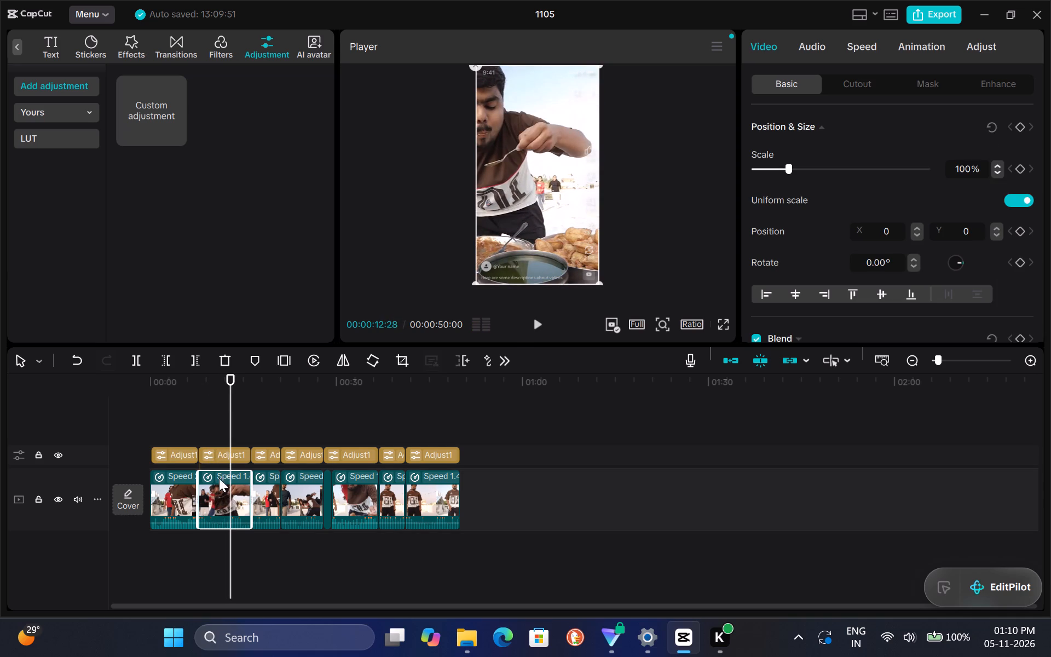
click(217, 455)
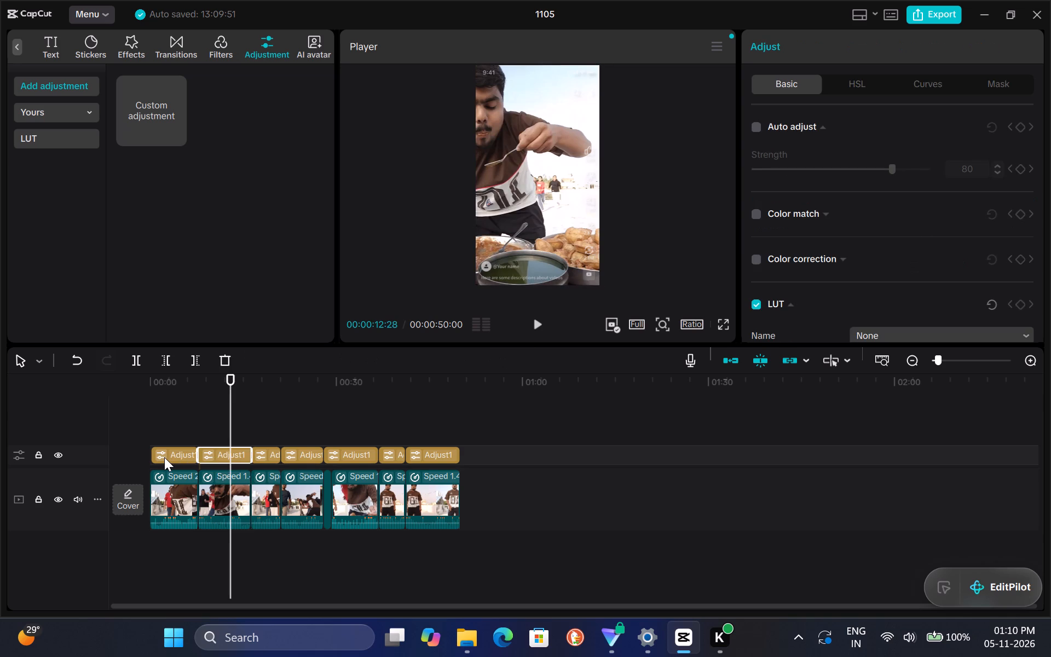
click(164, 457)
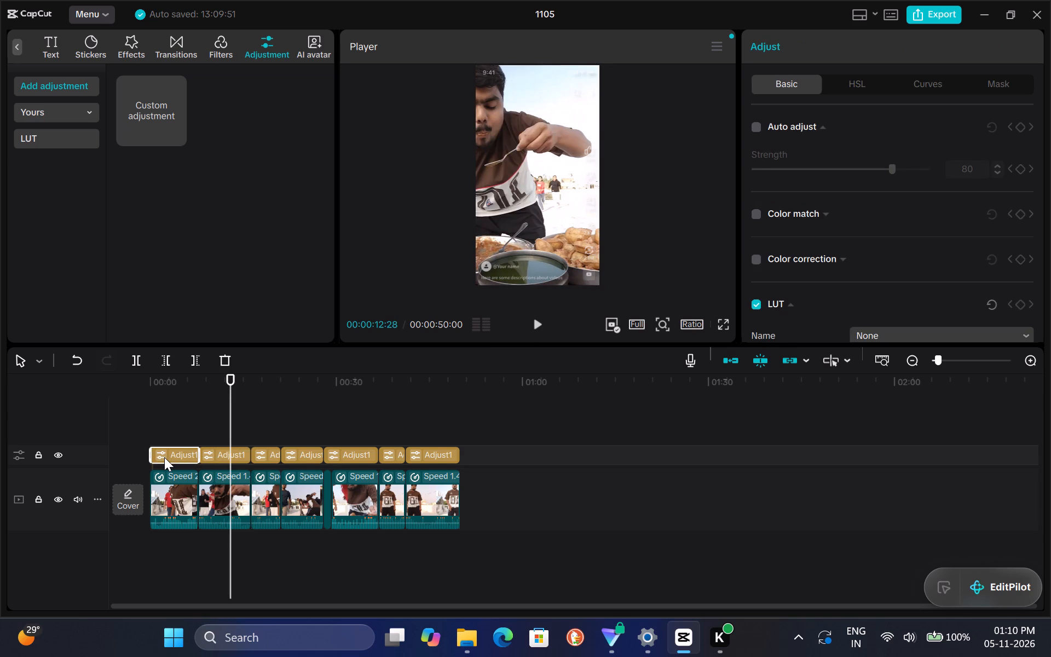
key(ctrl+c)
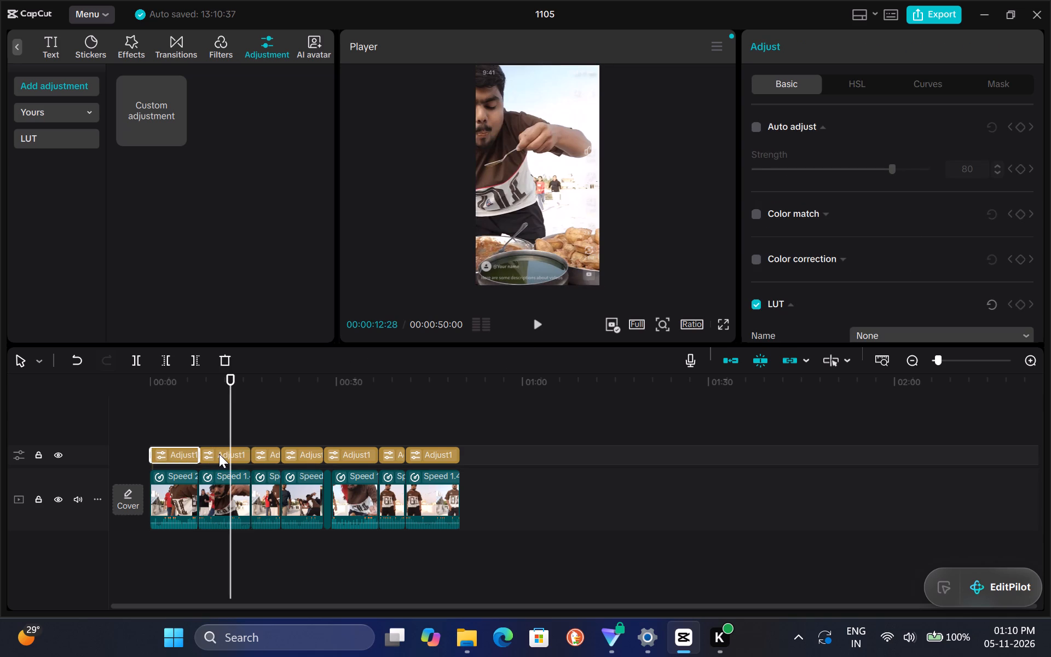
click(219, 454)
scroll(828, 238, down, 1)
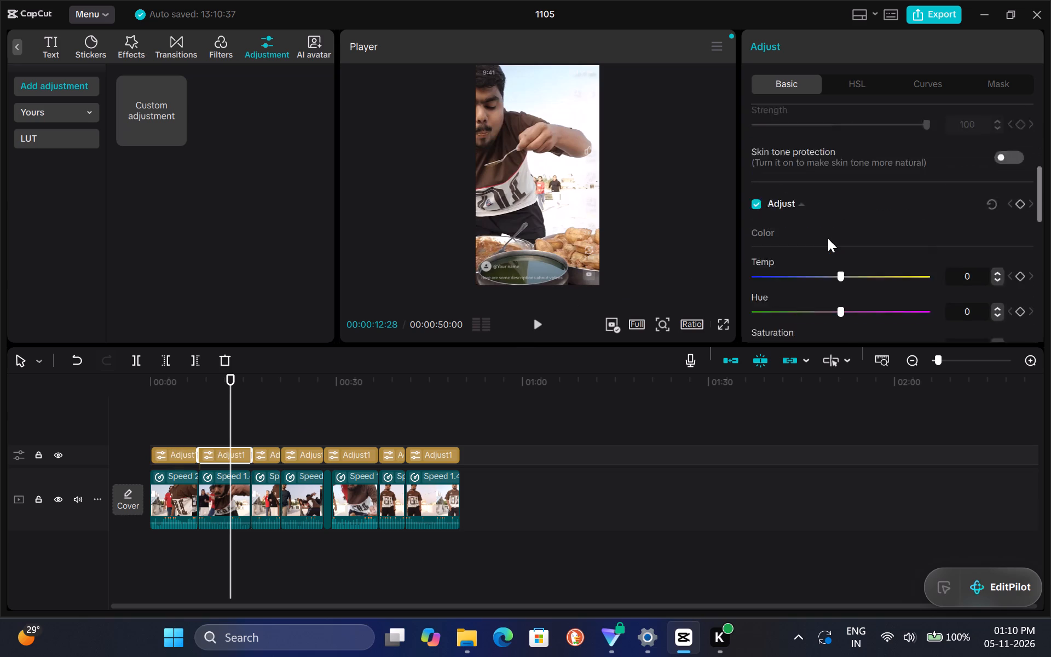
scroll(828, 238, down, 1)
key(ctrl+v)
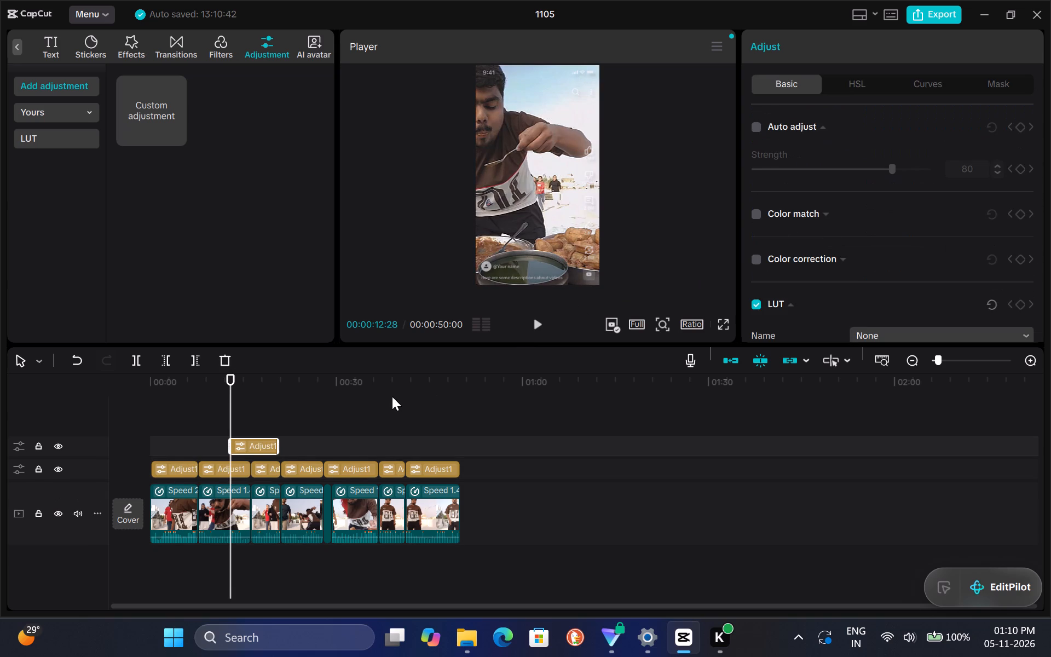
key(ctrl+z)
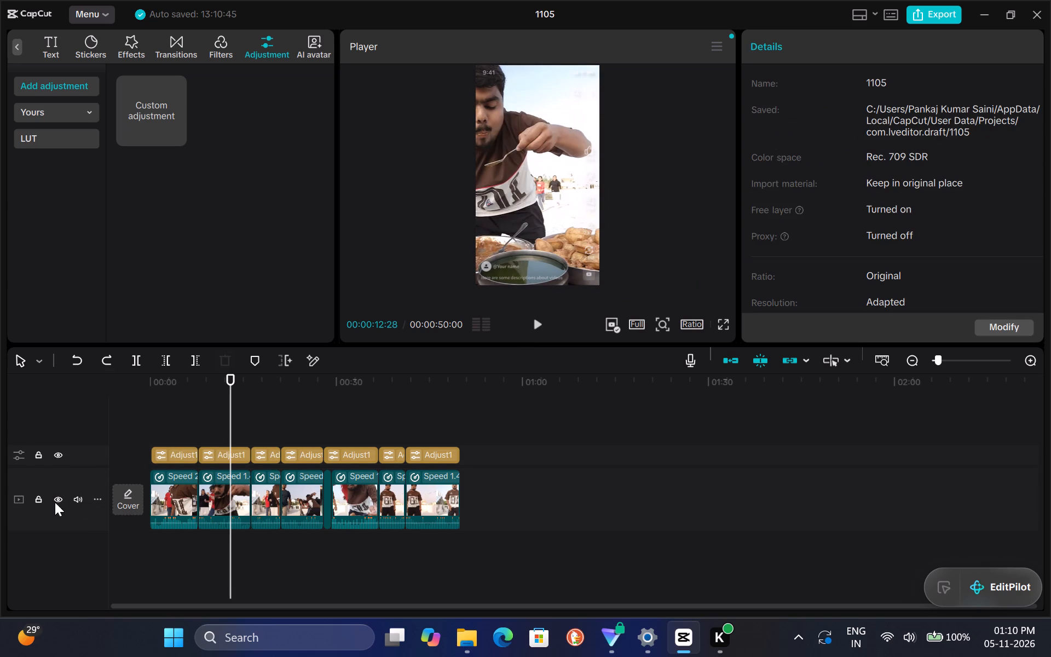
Compare the second adjustment segment's Lightness values with those of the first segment.
click(213, 459)
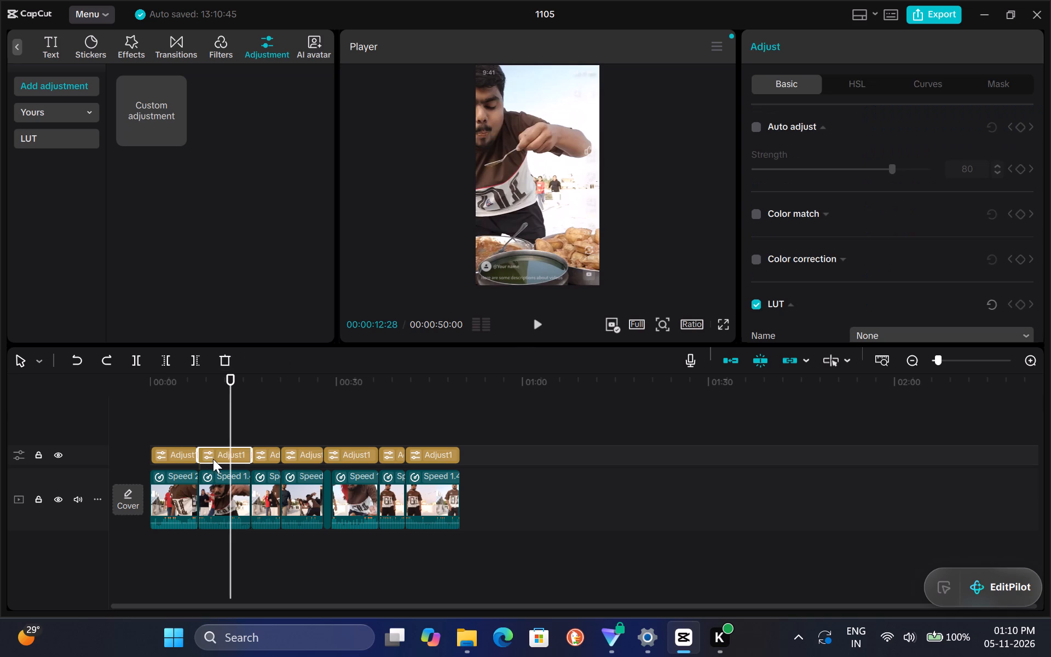
scroll(843, 255, down, 1)
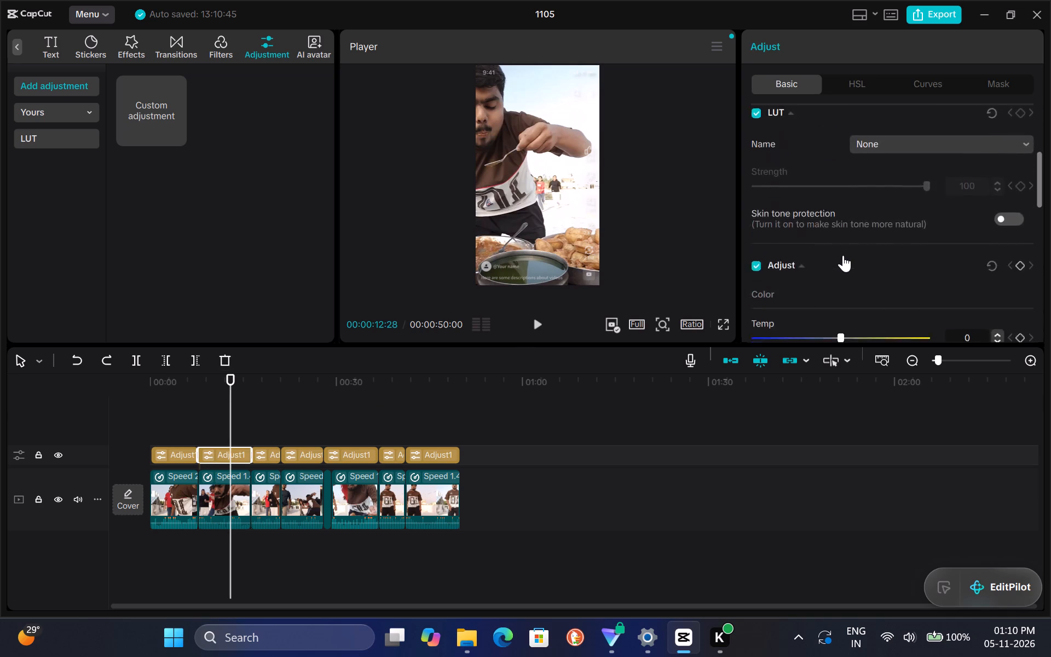
scroll(843, 255, down, 2)
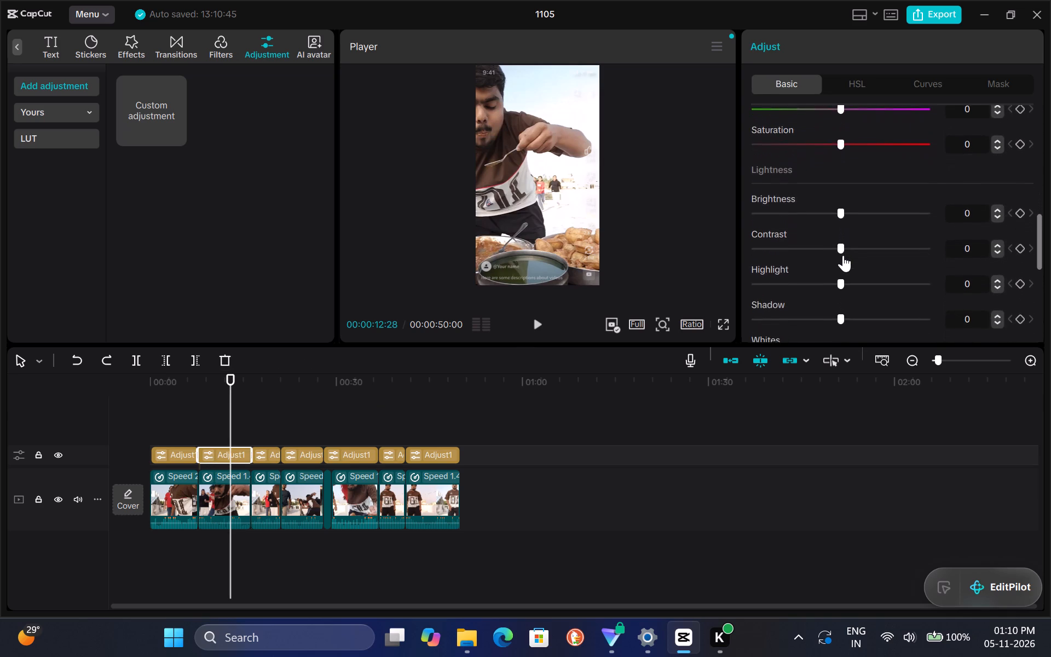
click(177, 454)
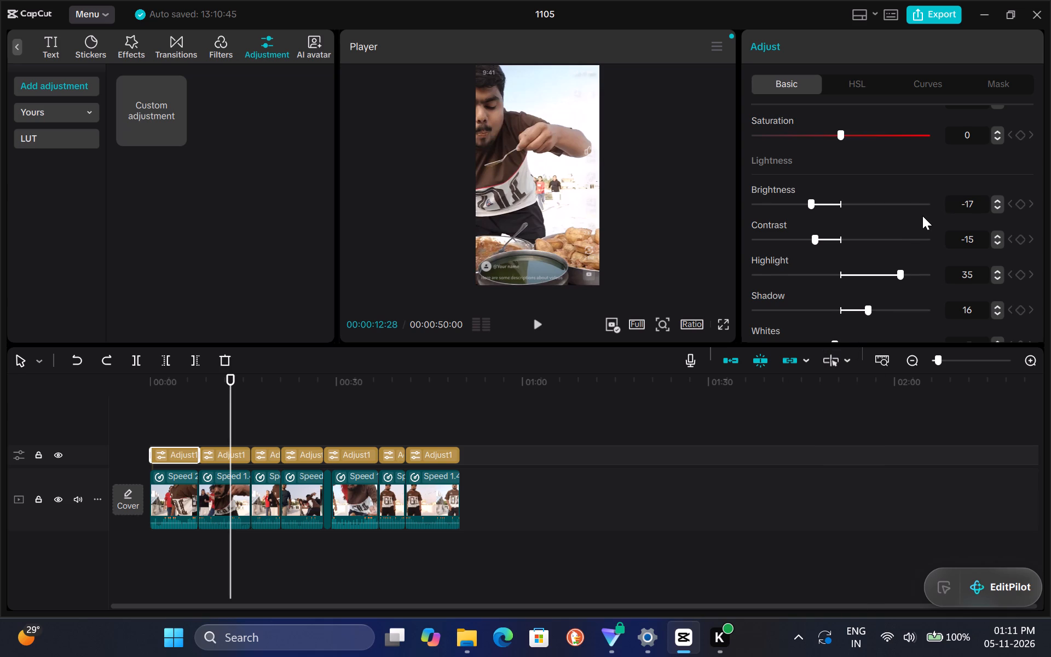
scroll(922, 216, down, 2)
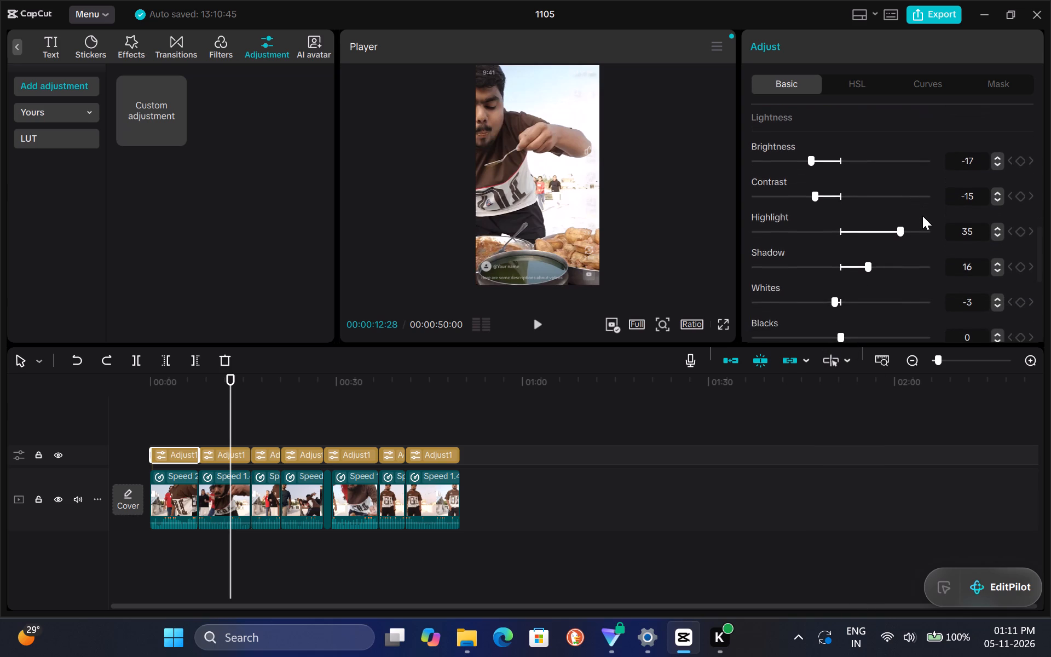
scroll(922, 216, down, 1)
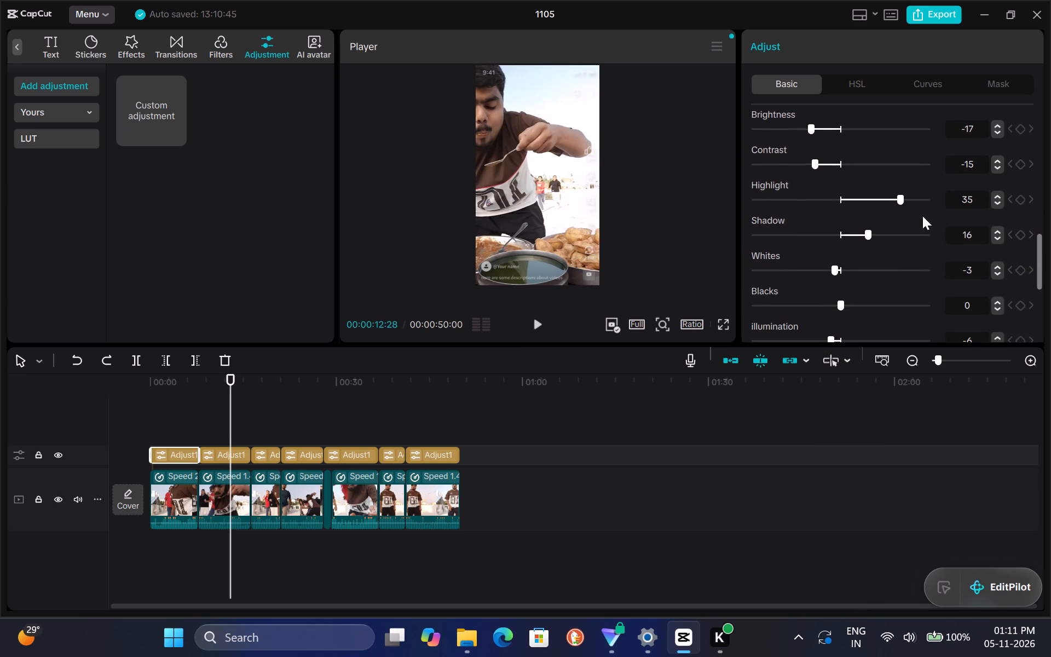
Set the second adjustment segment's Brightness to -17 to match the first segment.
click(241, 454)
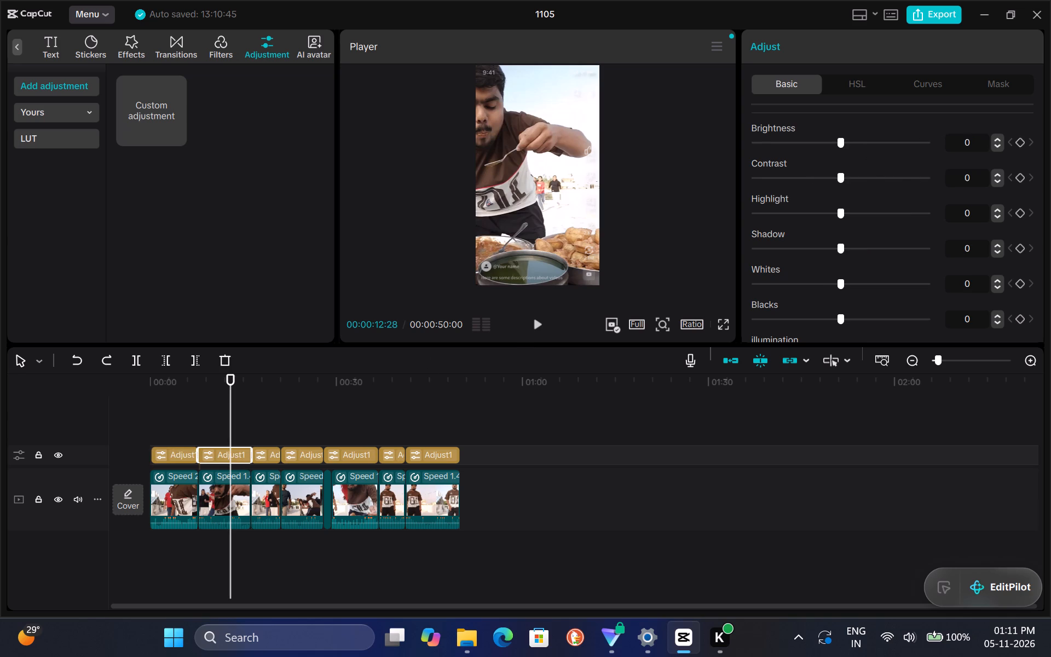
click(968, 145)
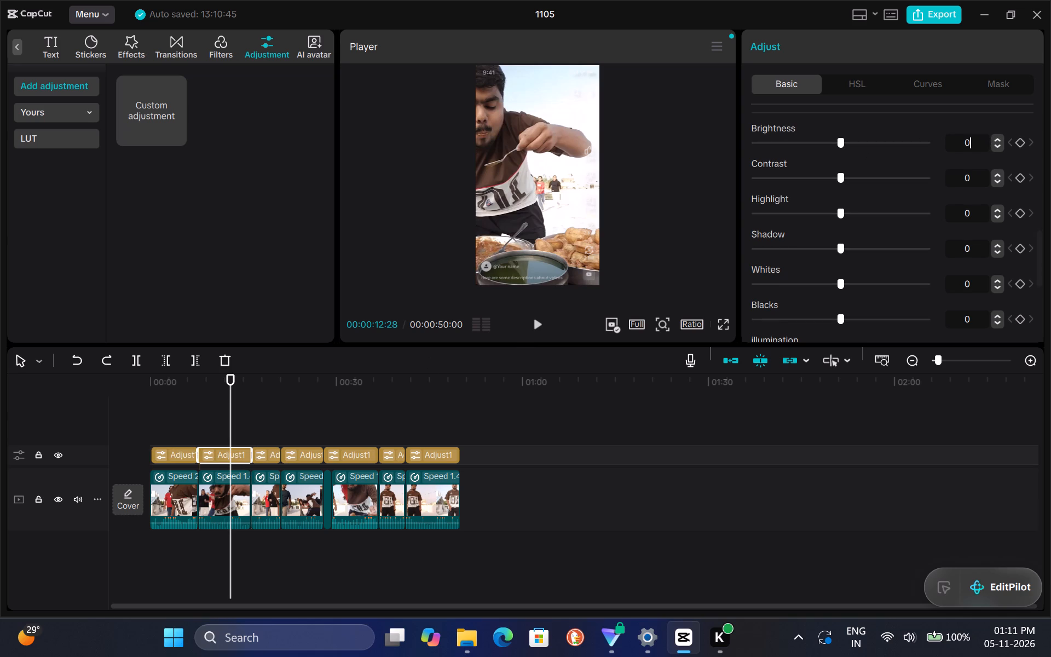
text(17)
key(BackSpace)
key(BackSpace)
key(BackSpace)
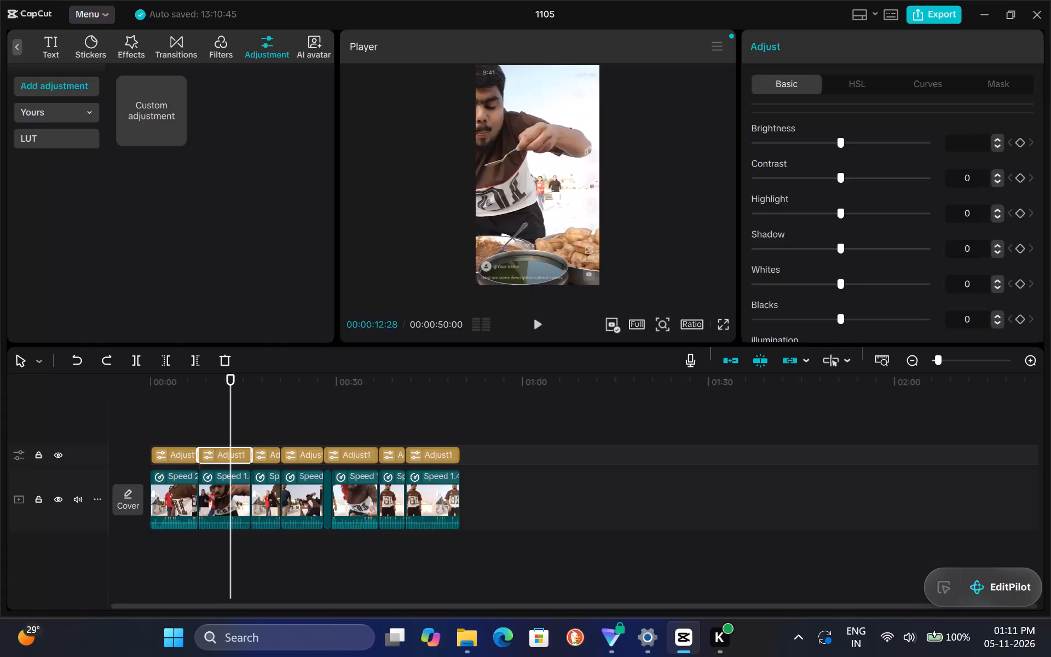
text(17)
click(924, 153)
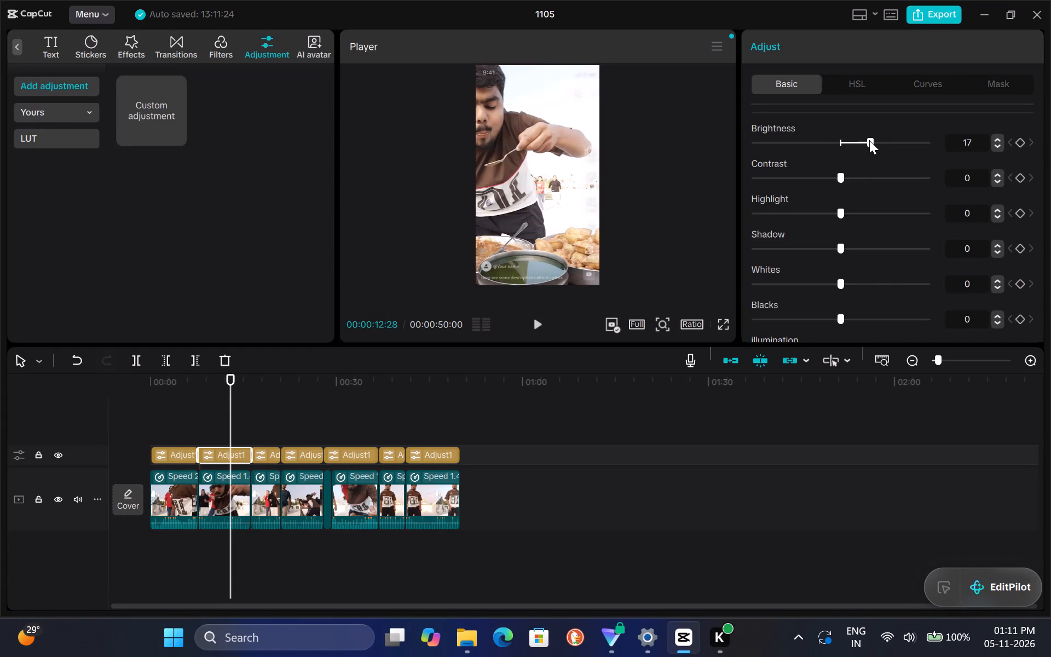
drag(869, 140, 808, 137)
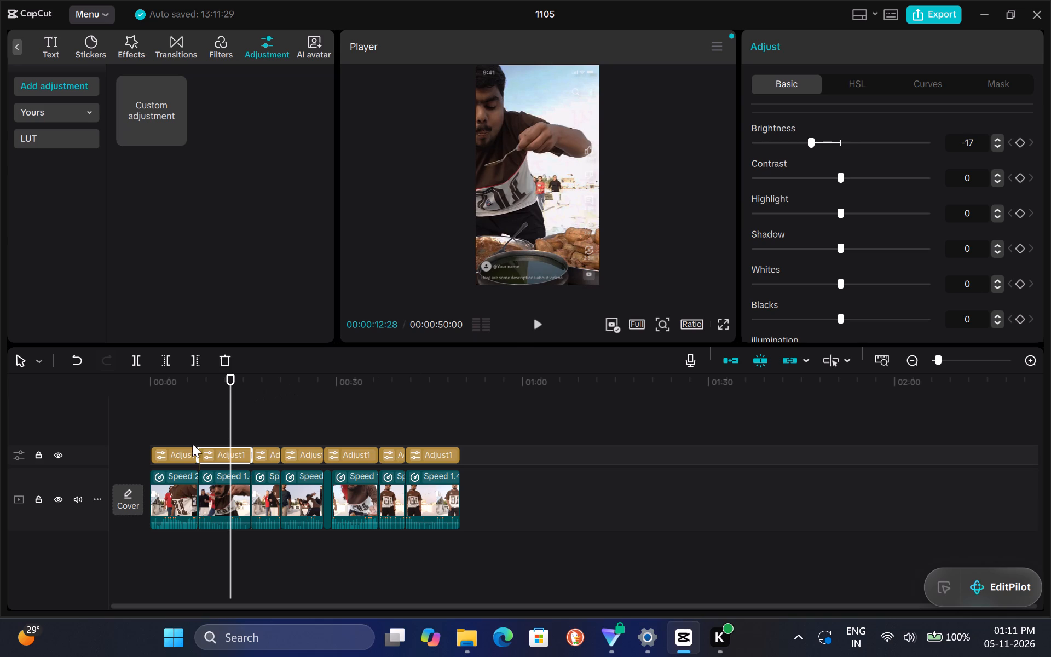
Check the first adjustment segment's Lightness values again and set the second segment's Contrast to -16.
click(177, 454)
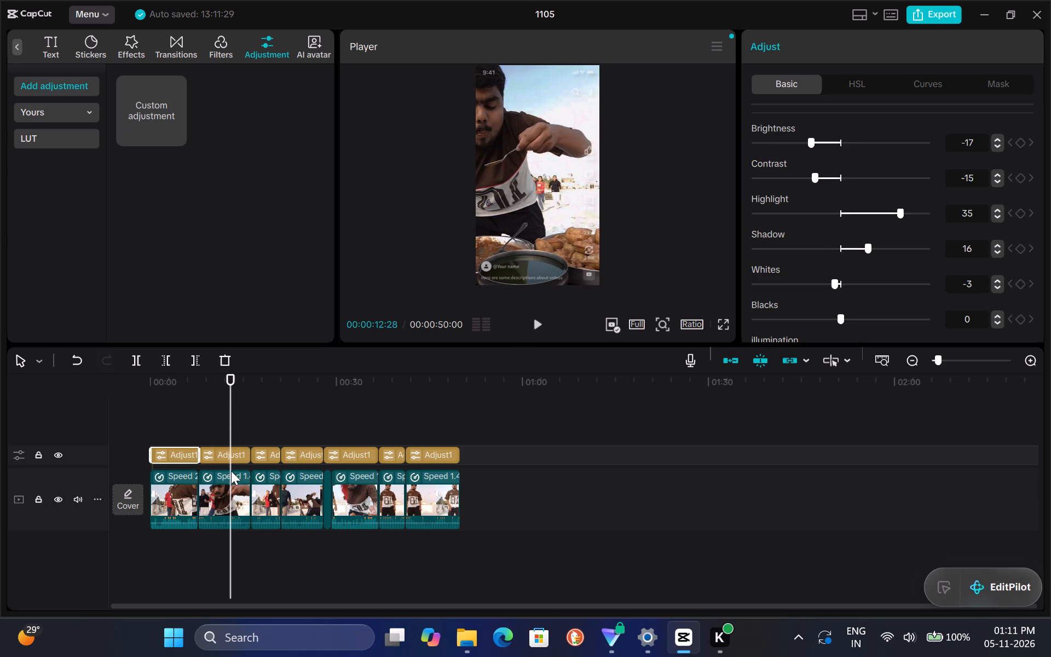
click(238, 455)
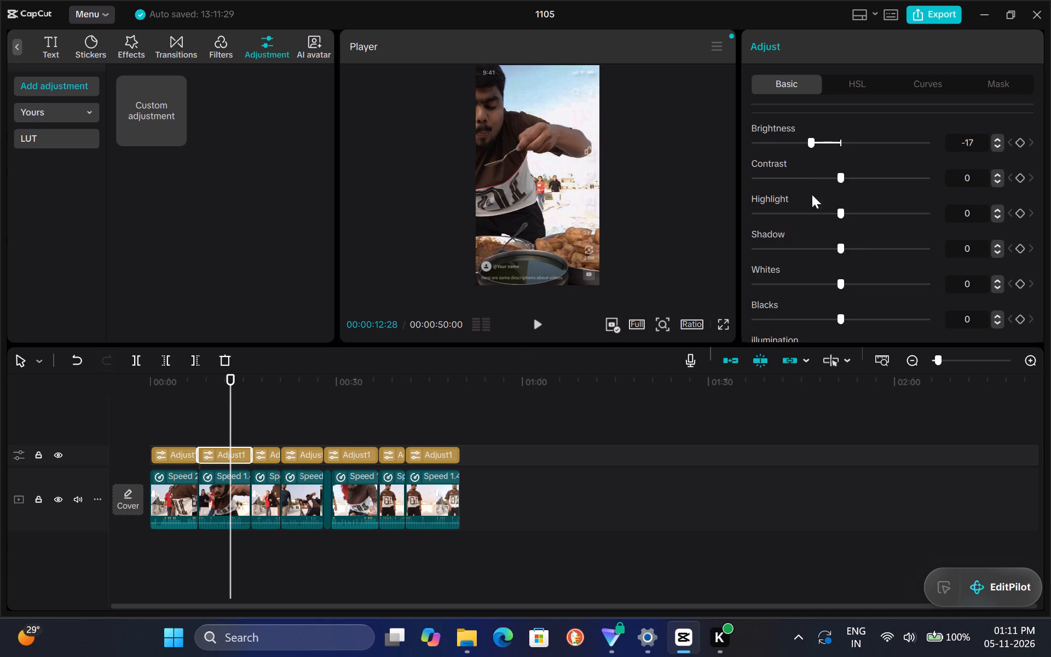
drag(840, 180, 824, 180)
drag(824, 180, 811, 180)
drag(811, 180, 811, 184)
Lower the second adjustment segment's Highlight to -48 and its Shadow to -12.
drag(841, 211, 787, 216)
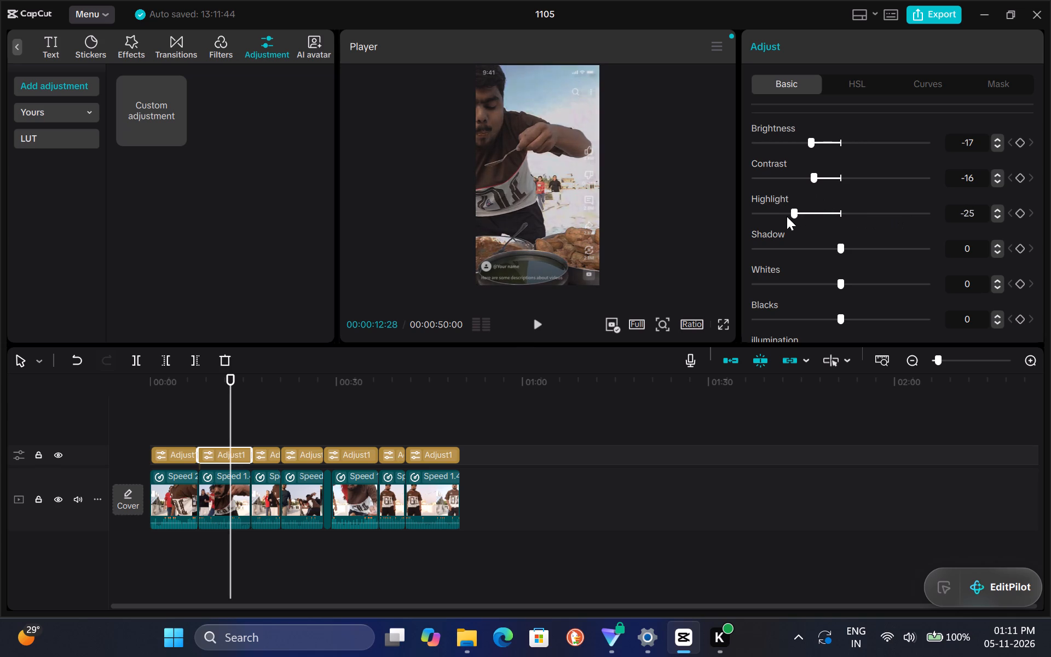
drag(787, 216, 755, 219)
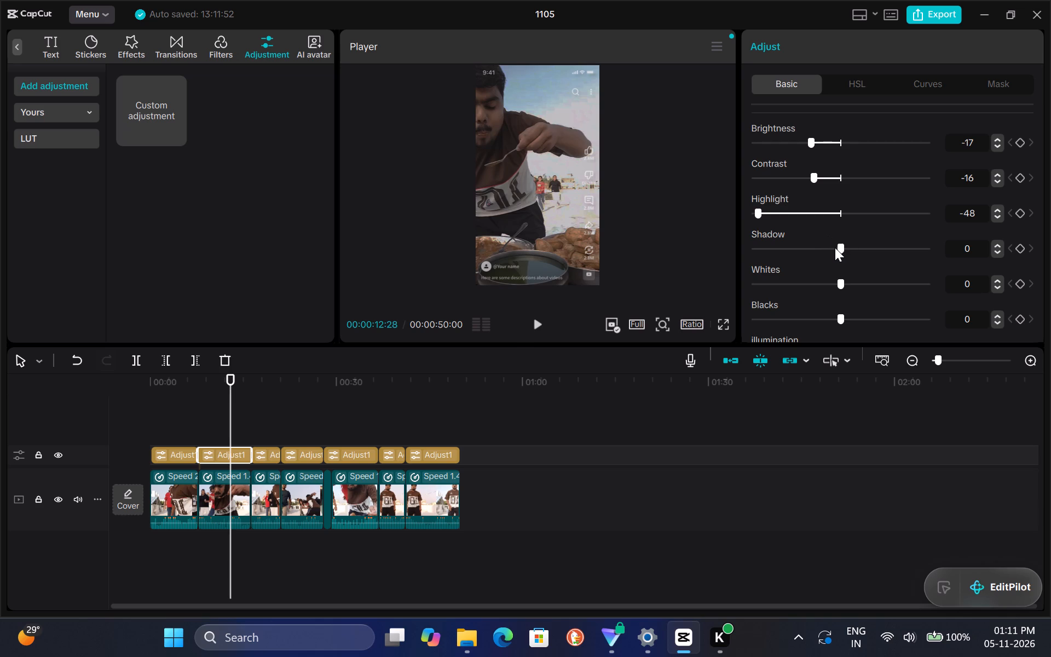
drag(834, 247, 840, 248)
drag(840, 248, 817, 246)
Darken the second adjustment segment further by setting Contrast to -19 and Brightness to -30.
drag(811, 174, 815, 174)
drag(815, 174, 805, 177)
drag(810, 139, 777, 148)
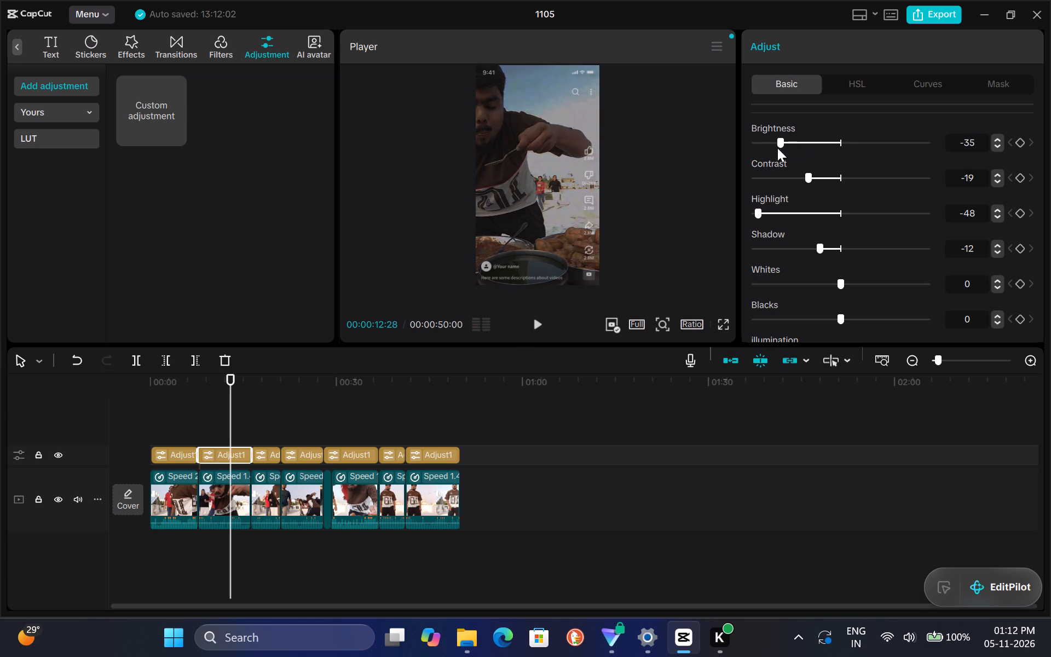
drag(777, 148, 787, 148)
Raise the second adjustment segment's Whites to 11 and try a slight reduction of its Blacks.
drag(841, 285, 854, 283)
drag(854, 283, 857, 283)
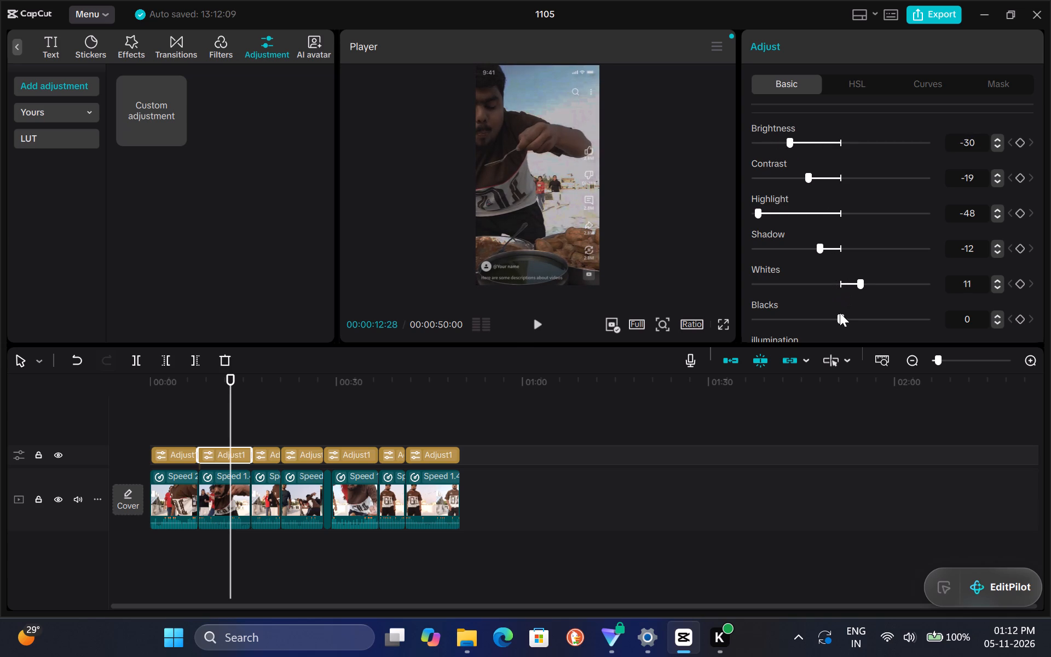
click(842, 318)
Check the first segment's Effects values, and set the second adjustment segment's Sharpen to 26 and Clarity to 6.
scroll(858, 285, down, 2)
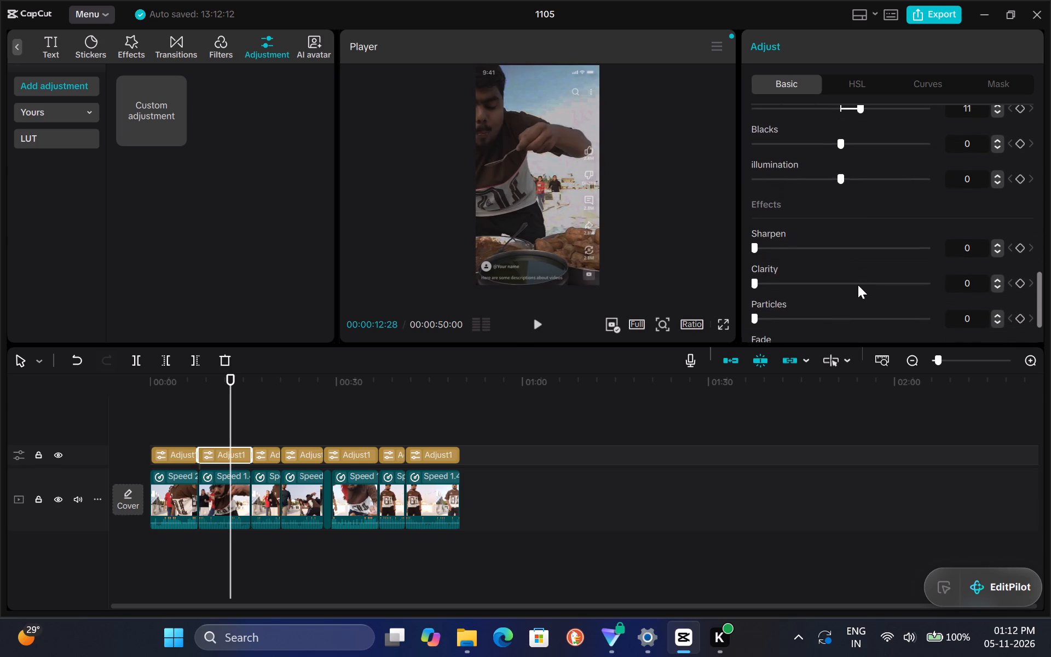
scroll(858, 285, down, 1)
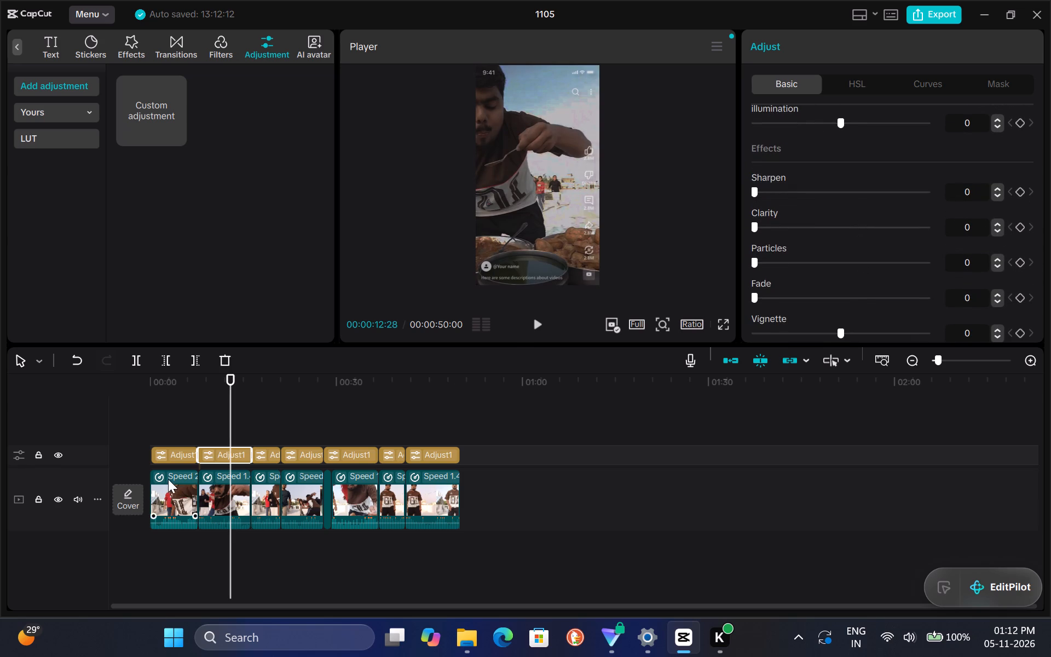
click(174, 457)
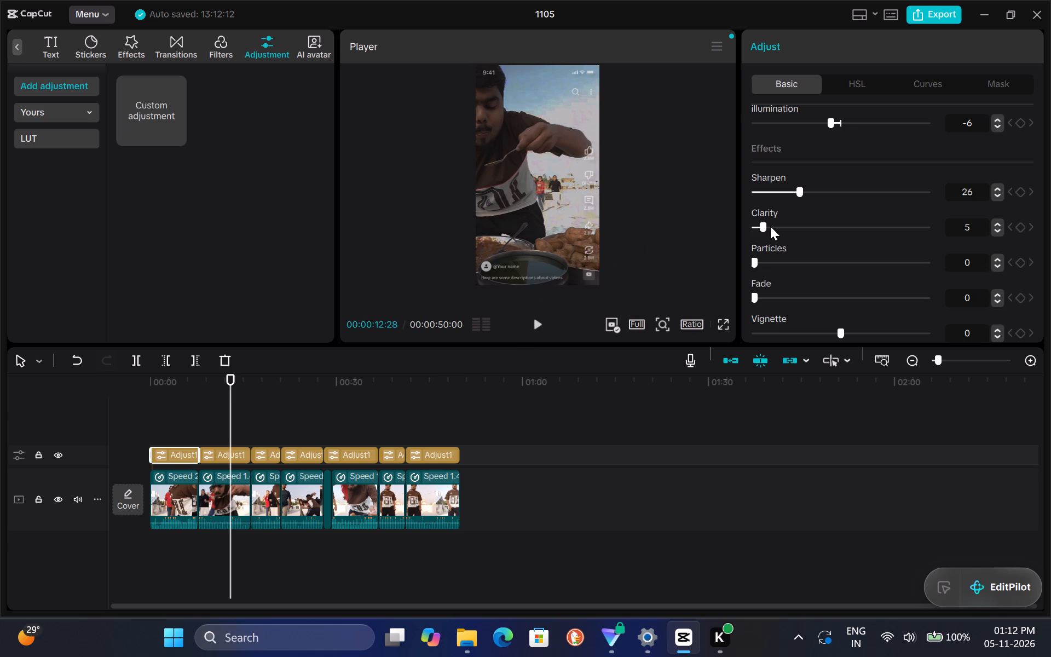
click(223, 459)
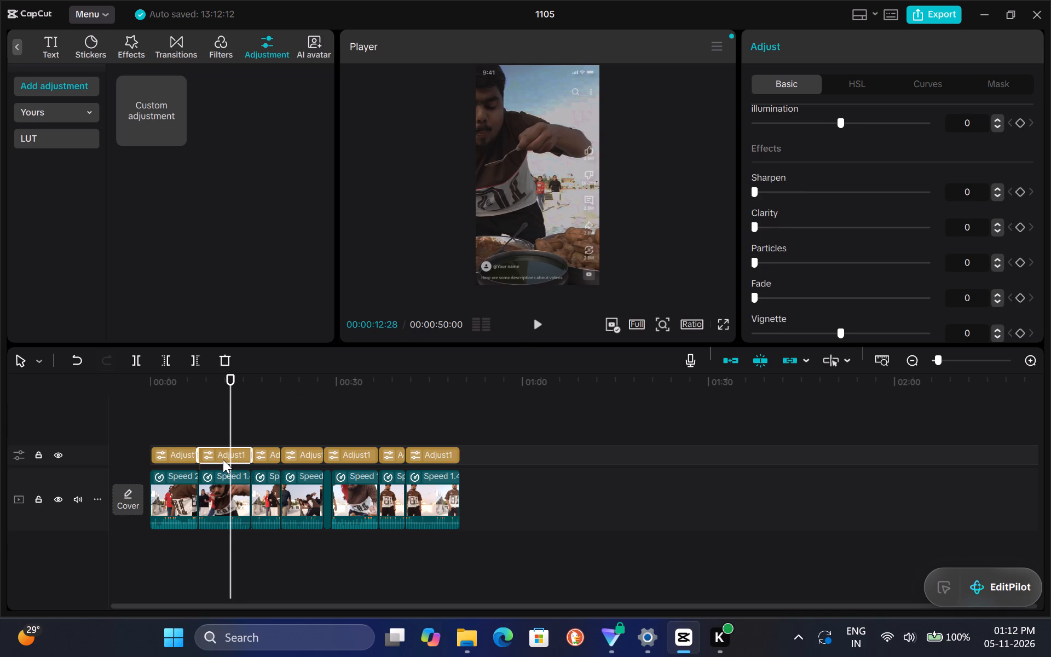
click(783, 192)
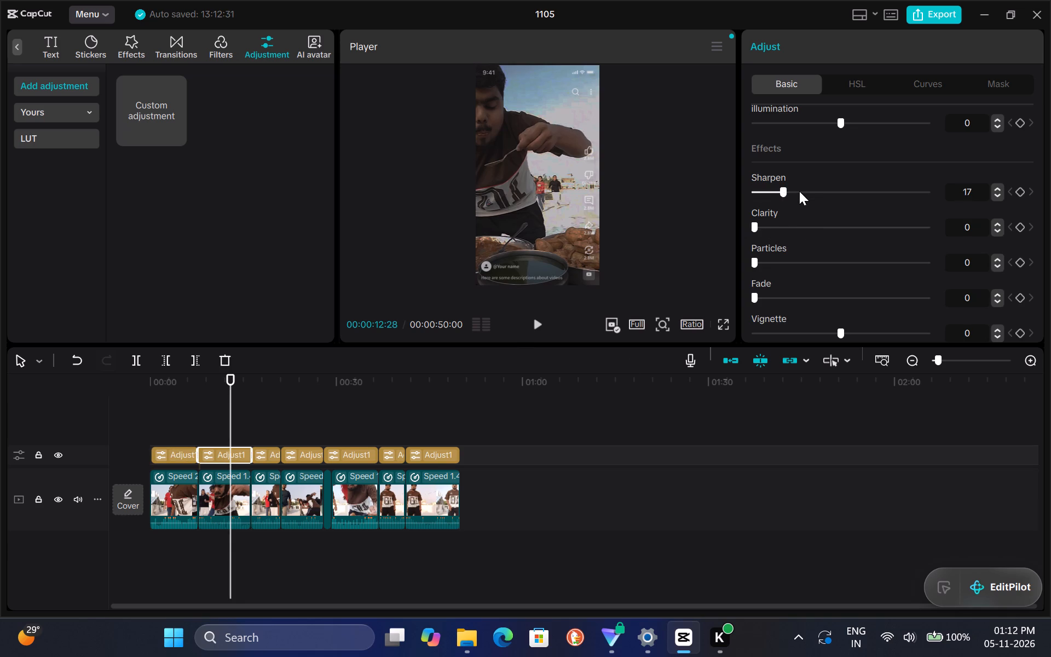
click(799, 192)
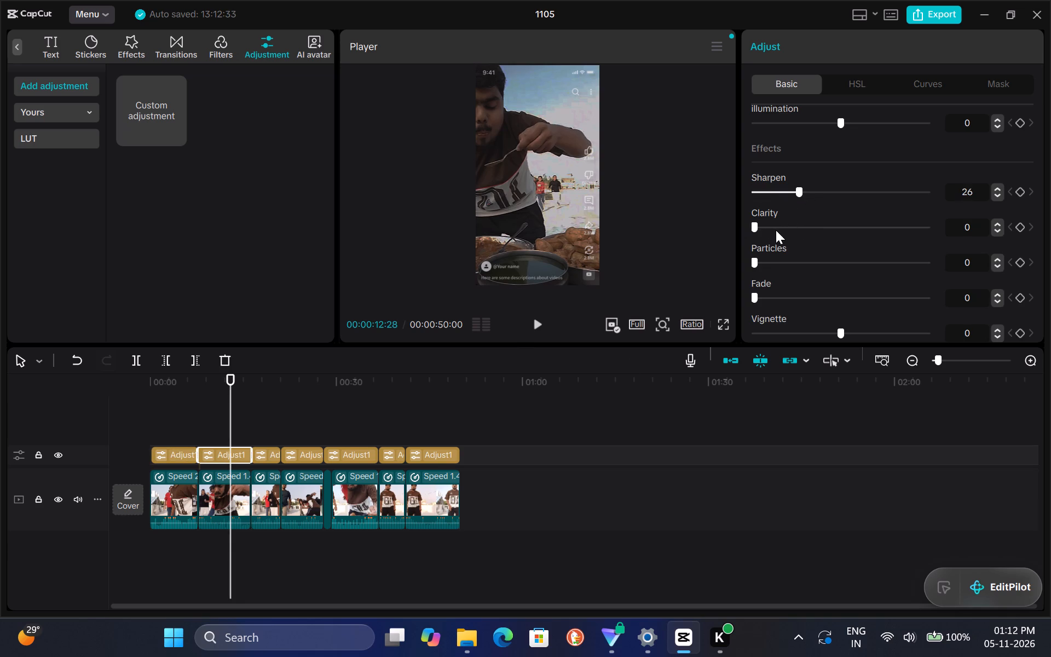
click(767, 230)
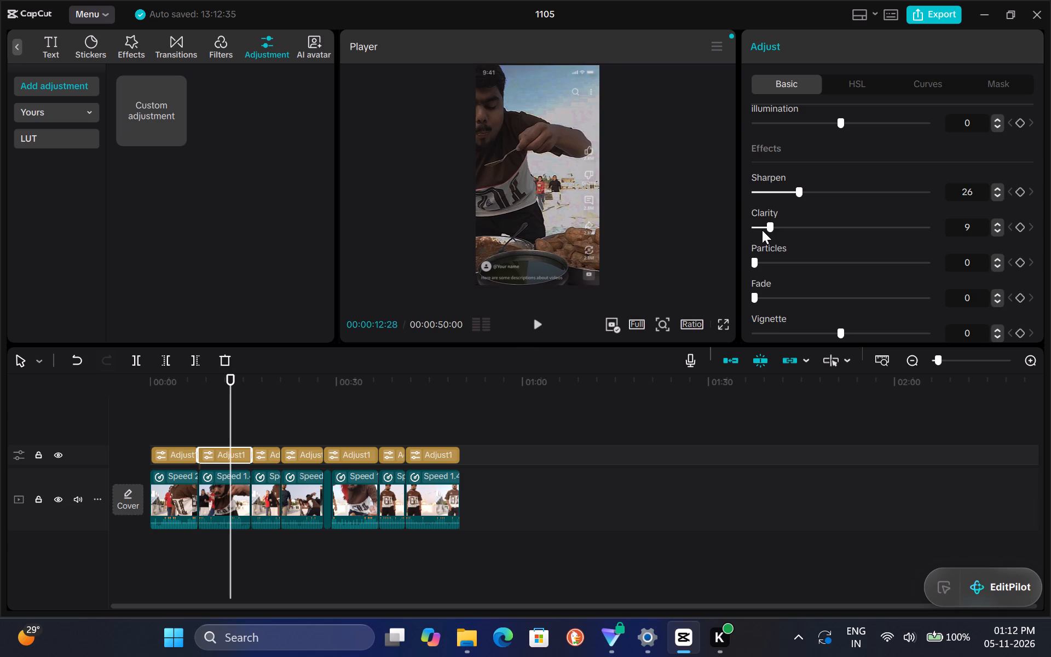
click(762, 229)
Play the second clip from its start into the third clip to check the second segment's color adjustment.
key(Up)
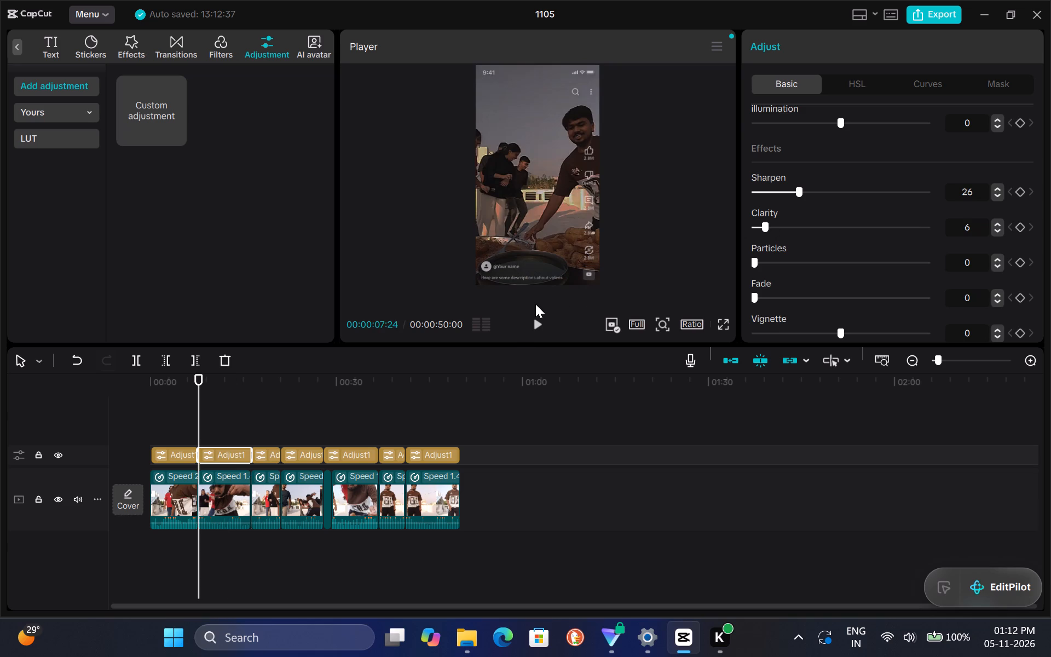
key(space)
key(space)
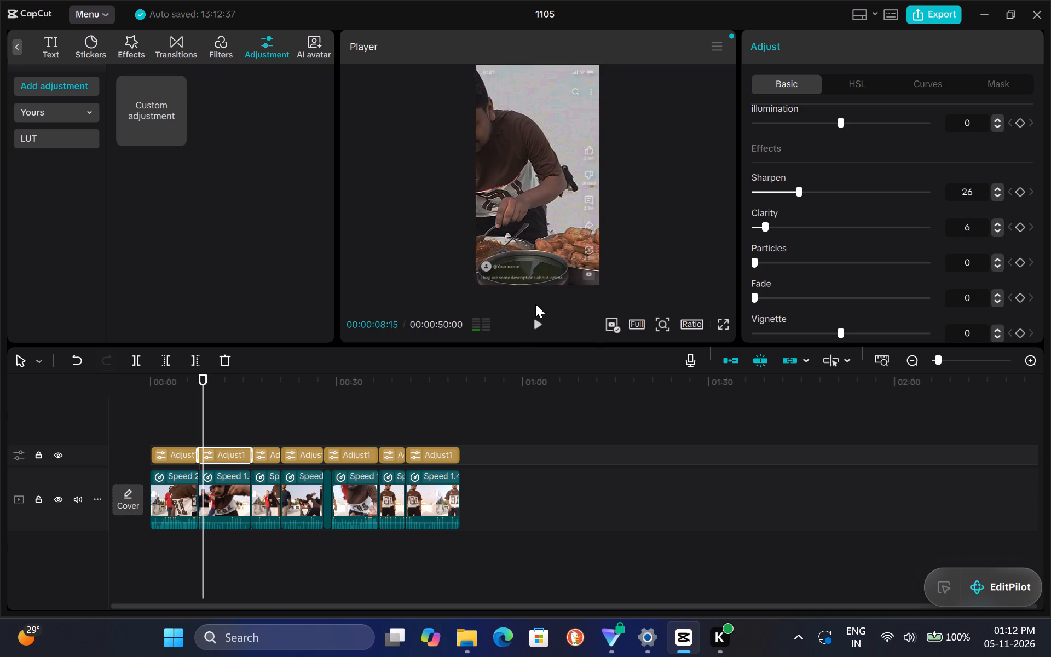
key(Left)
key(Left)
key(Left)
key(Left)
key(Left)
key(Left)
key(Left)
key(Left)
key(Left)
key(Left)
key(Left)
key(Left)
key(Left)
key(Left)
key(Left)
key(Left)
key(Left)
key(Left)
key(Left)
key(Left)
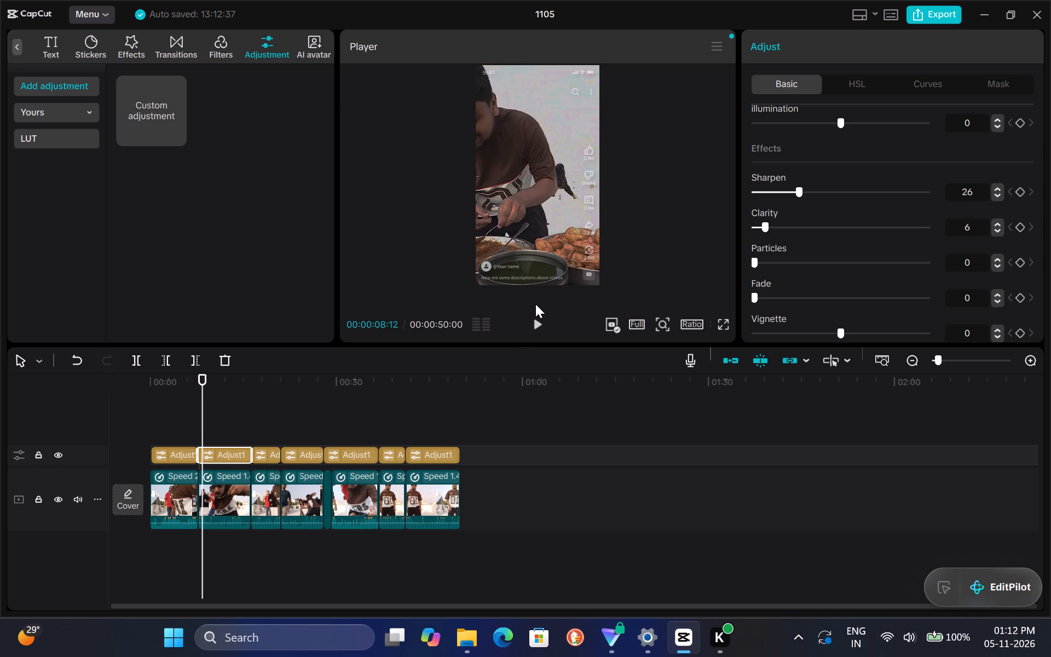
key(space)
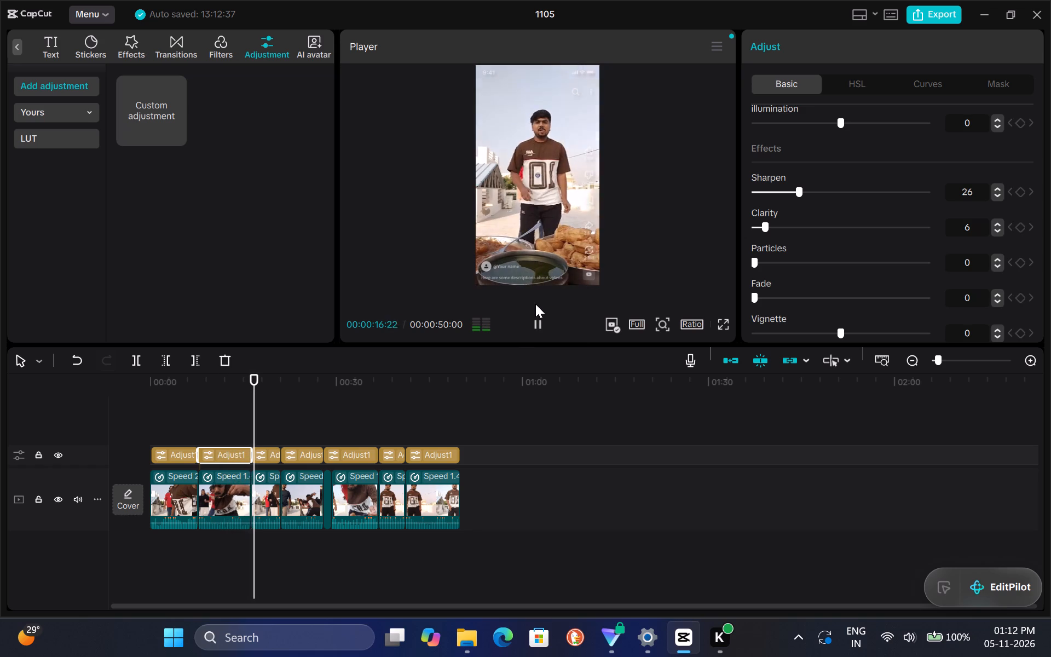
key(space)
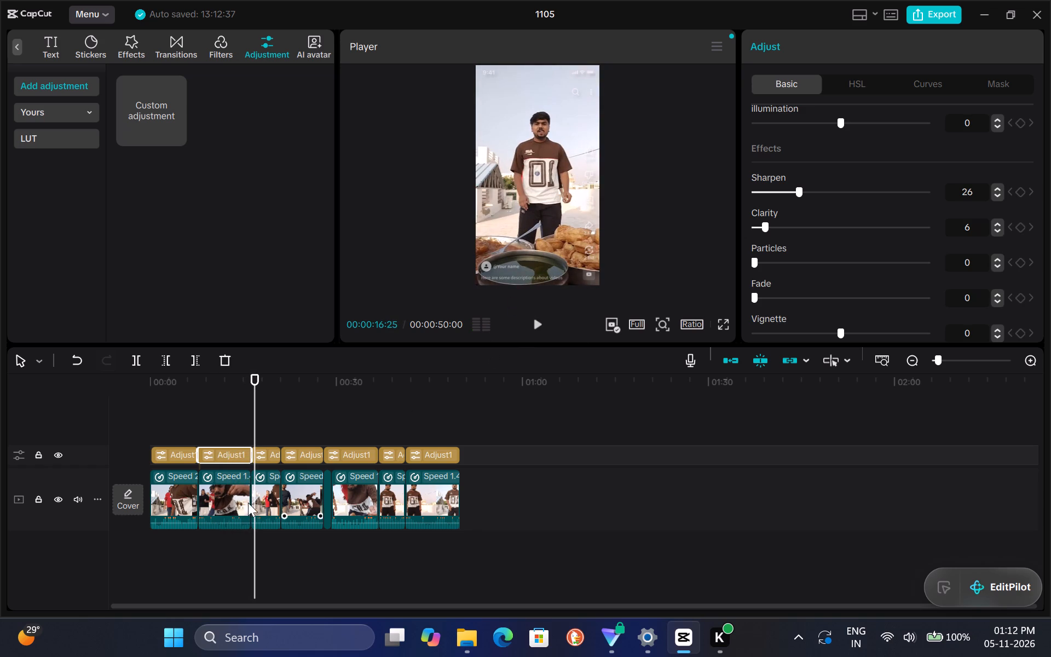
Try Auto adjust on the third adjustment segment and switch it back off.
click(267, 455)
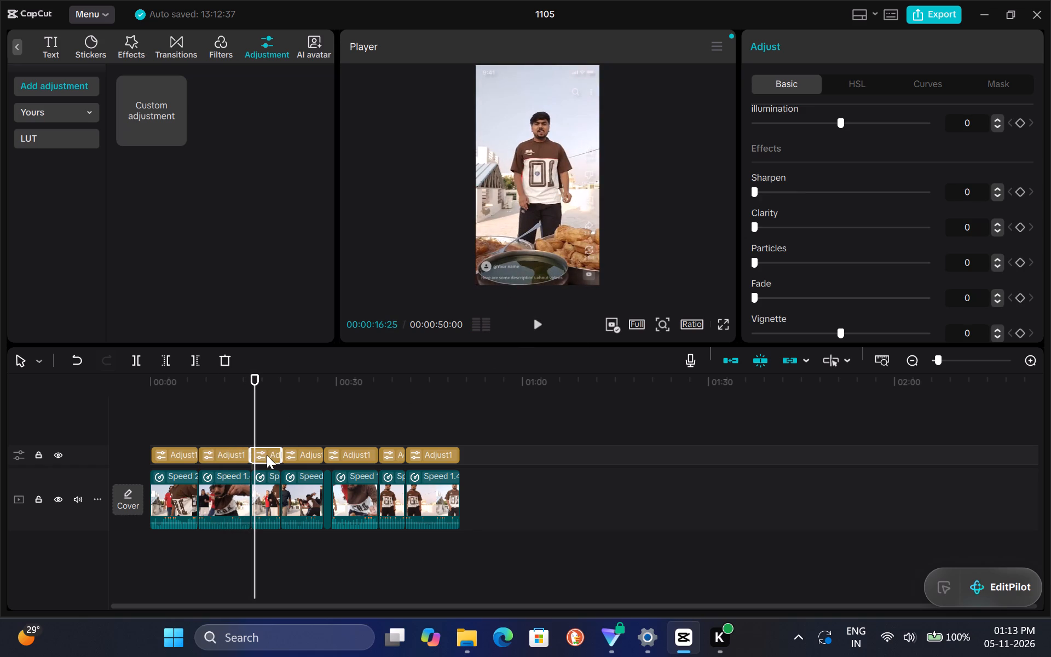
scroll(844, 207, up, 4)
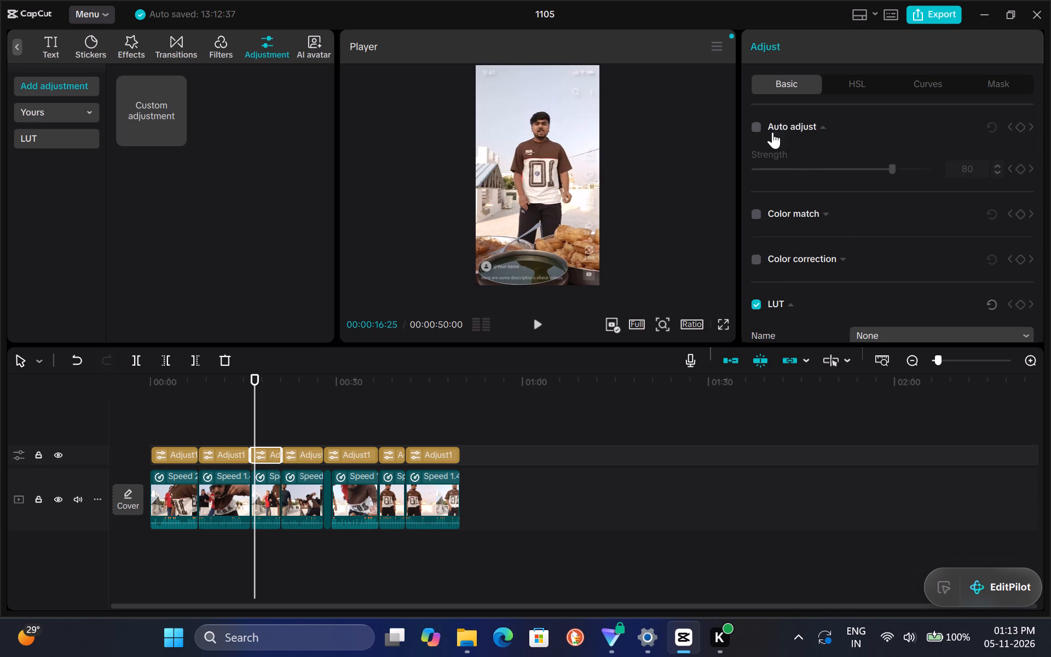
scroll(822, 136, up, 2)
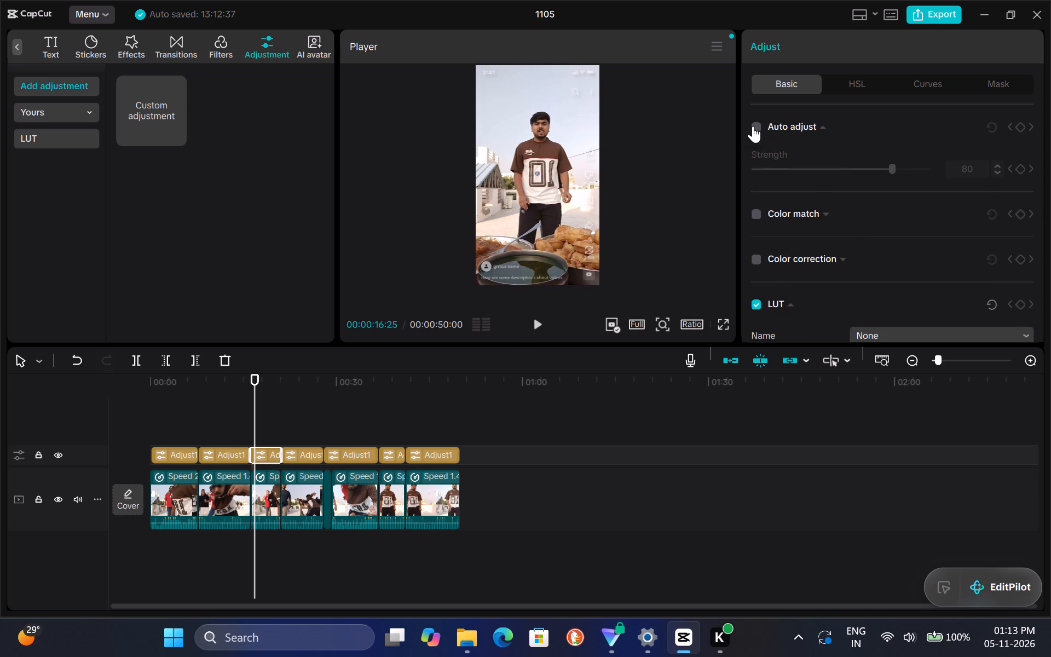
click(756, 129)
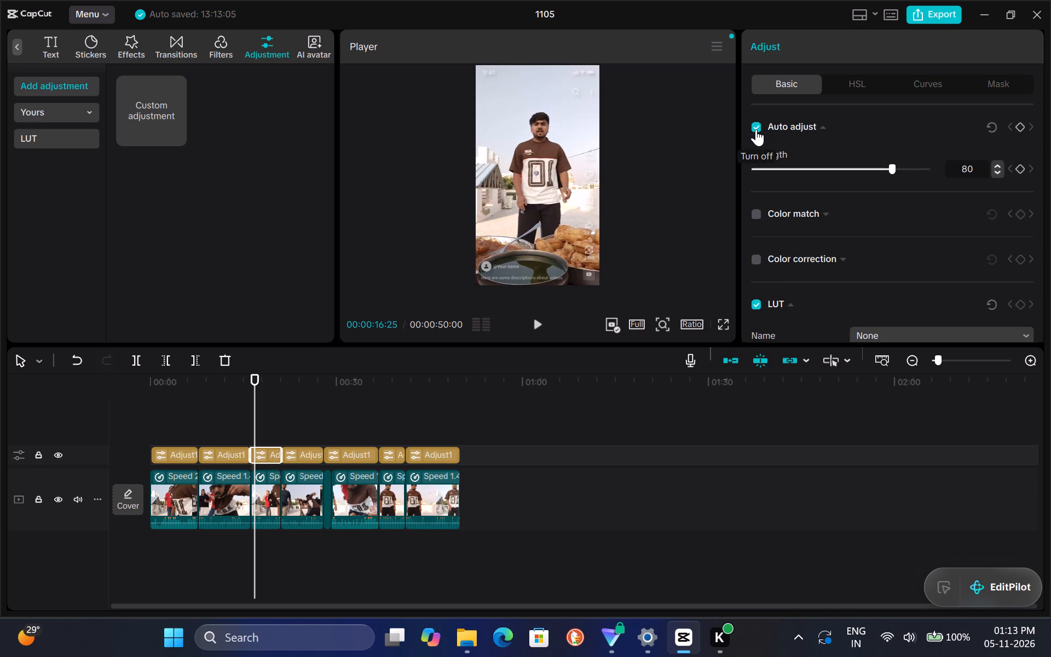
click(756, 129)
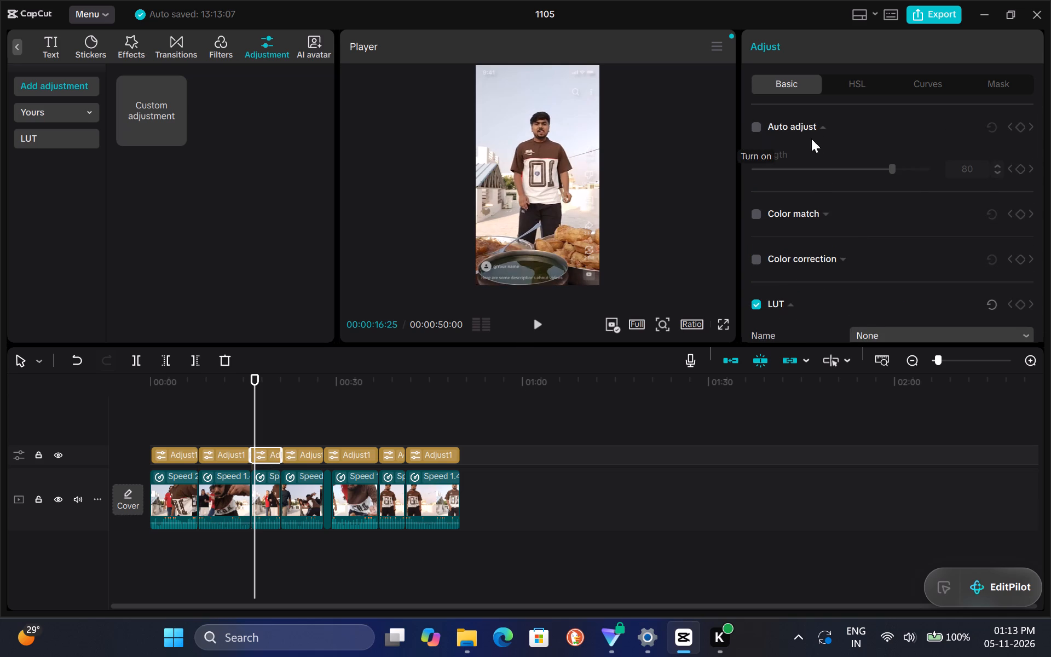
Darken the third adjustment segment by setting Brightness to -32 and Contrast to -14.
scroll(911, 185, down, 2)
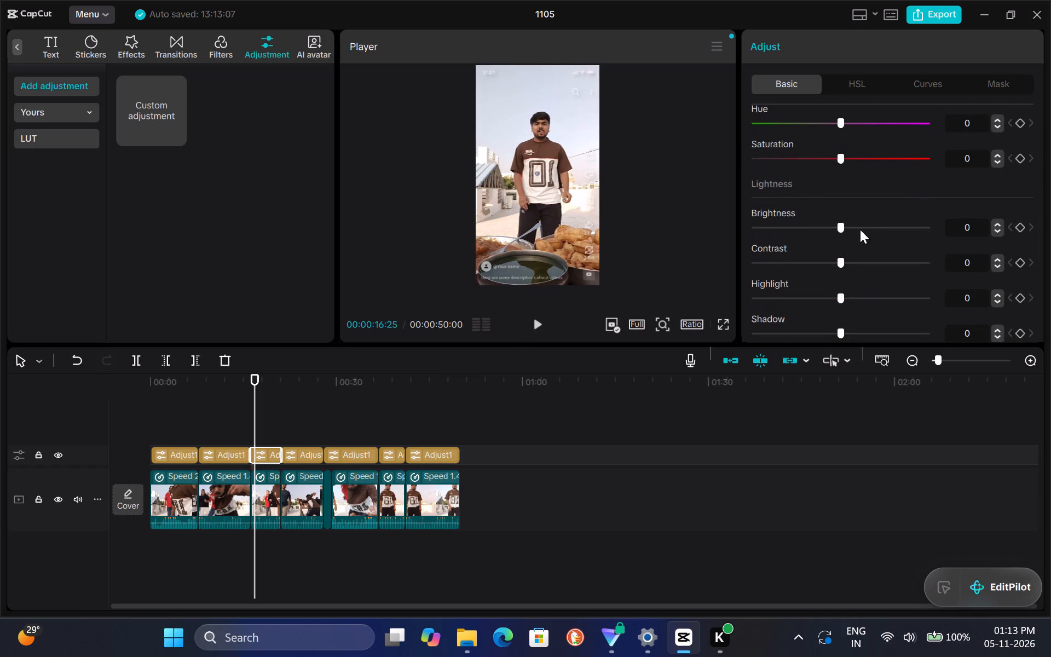
drag(841, 226, 809, 226)
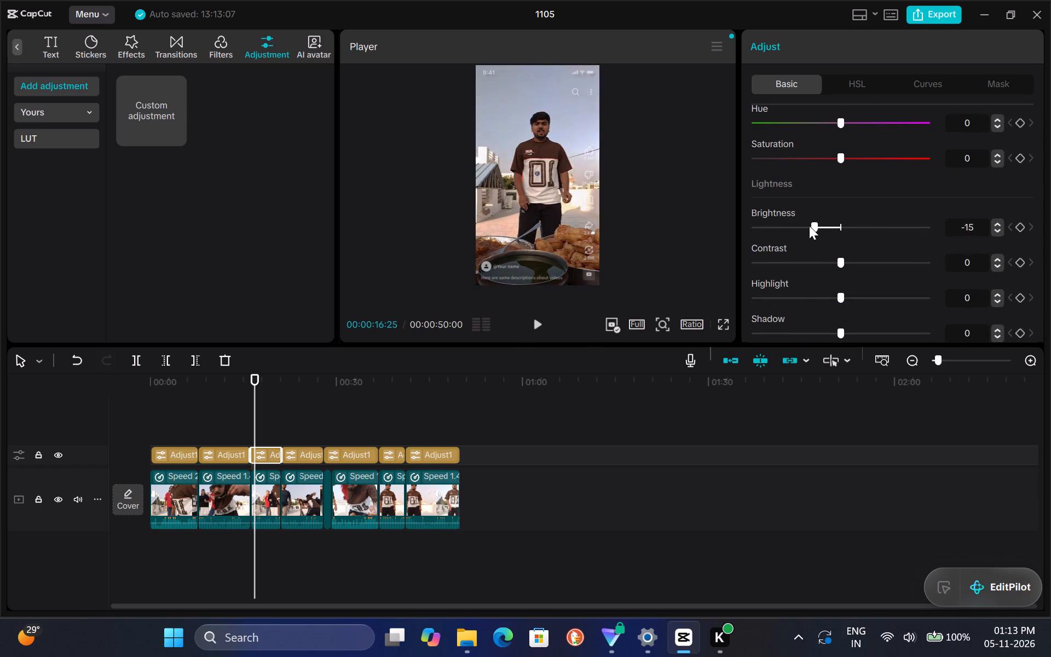
drag(809, 226, 783, 228)
drag(841, 260, 815, 258)
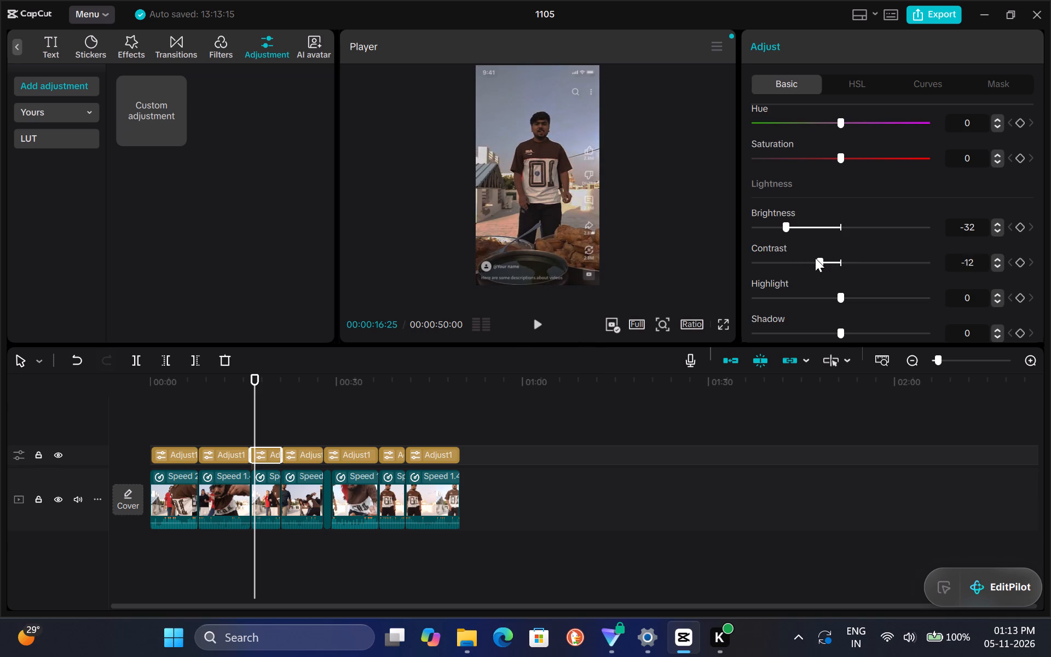
drag(815, 258, 814, 258)
Set the third adjustment segment's Highlight to -26 and Shadow to 16.
scroll(814, 258, down, 1)
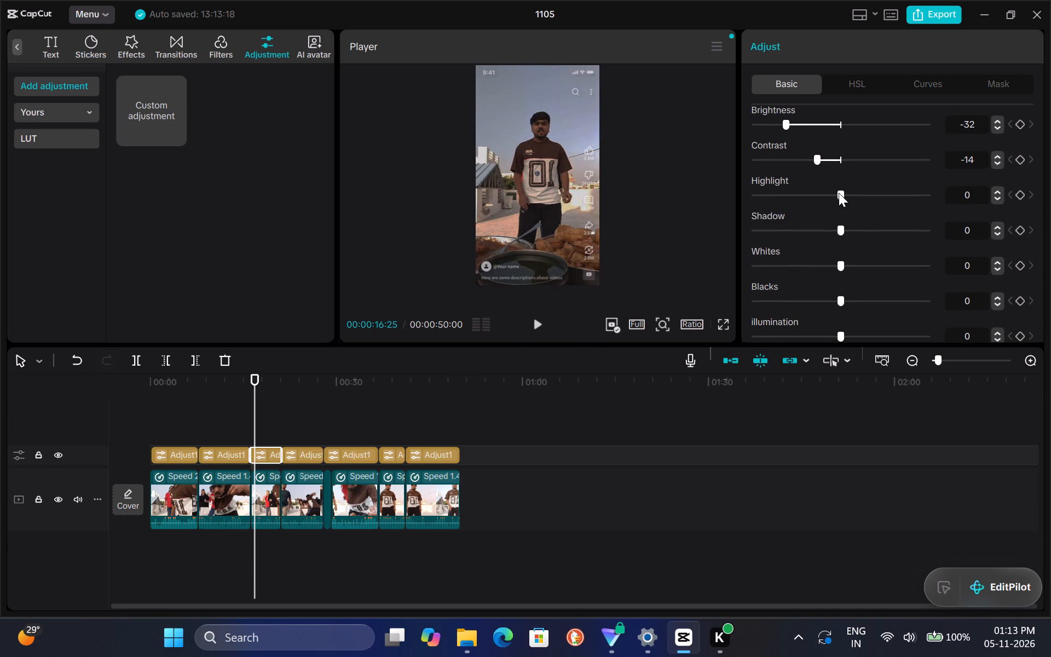
drag(839, 193, 801, 201)
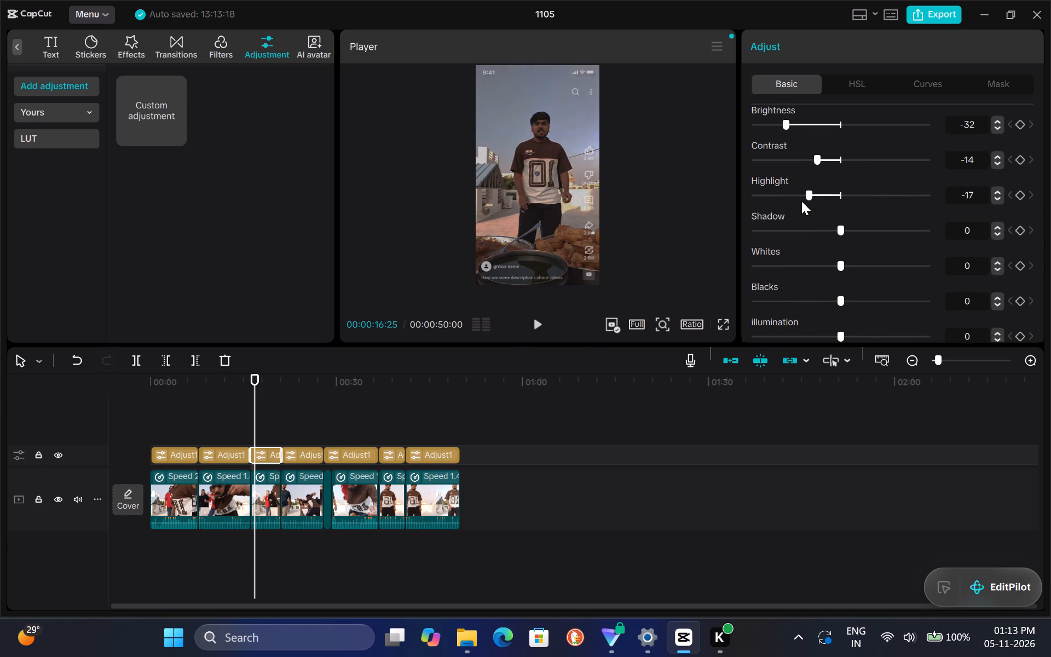
drag(801, 201, 799, 201)
drag(839, 227, 822, 227)
drag(822, 227, 864, 230)
drag(801, 195, 792, 195)
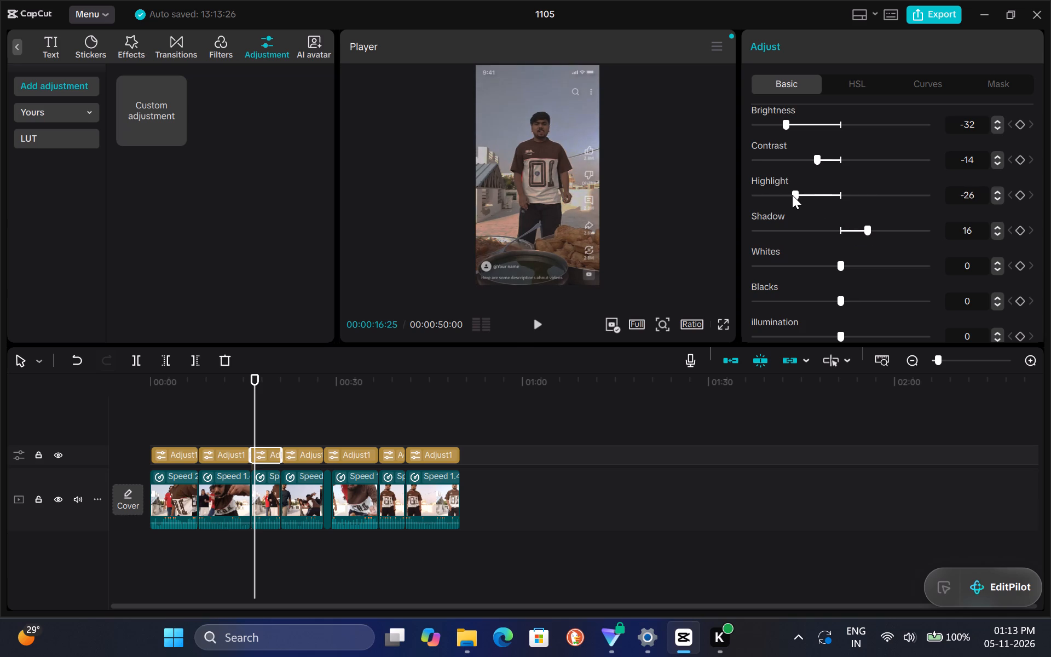
drag(792, 195, 818, 203)
drag(818, 203, 792, 205)
Lower the third adjustment segment's Whites to -9 and Blacks to -4.
drag(841, 267, 823, 269)
drag(839, 298, 818, 298)
click(830, 298)
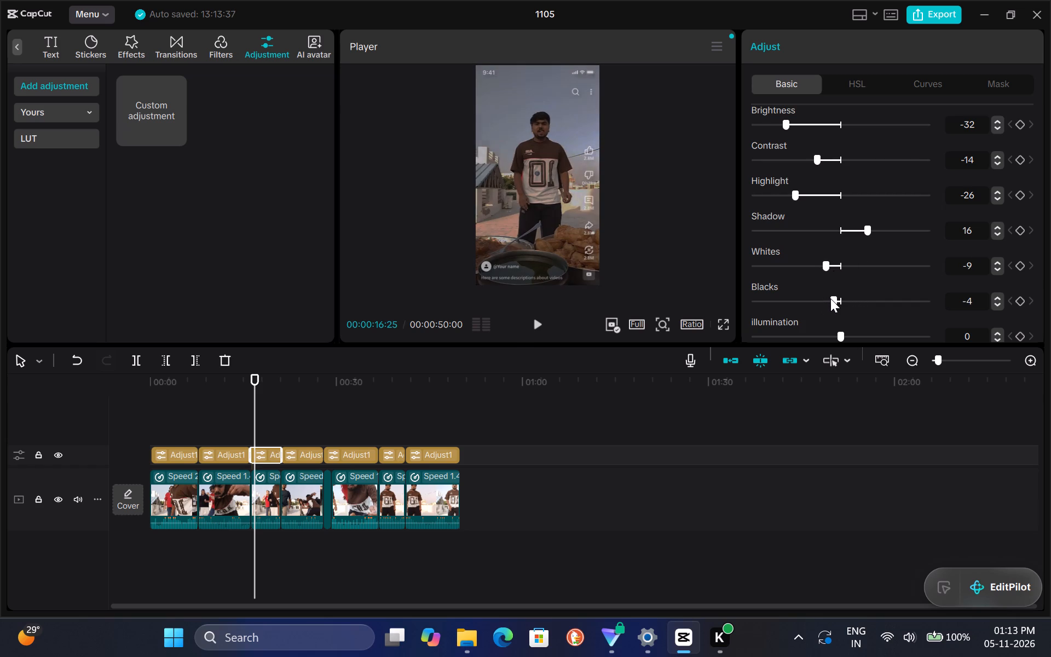
Set the third adjustment segment's Sharpen to 26 and Clarity to 8.
scroll(858, 275, down, 2)
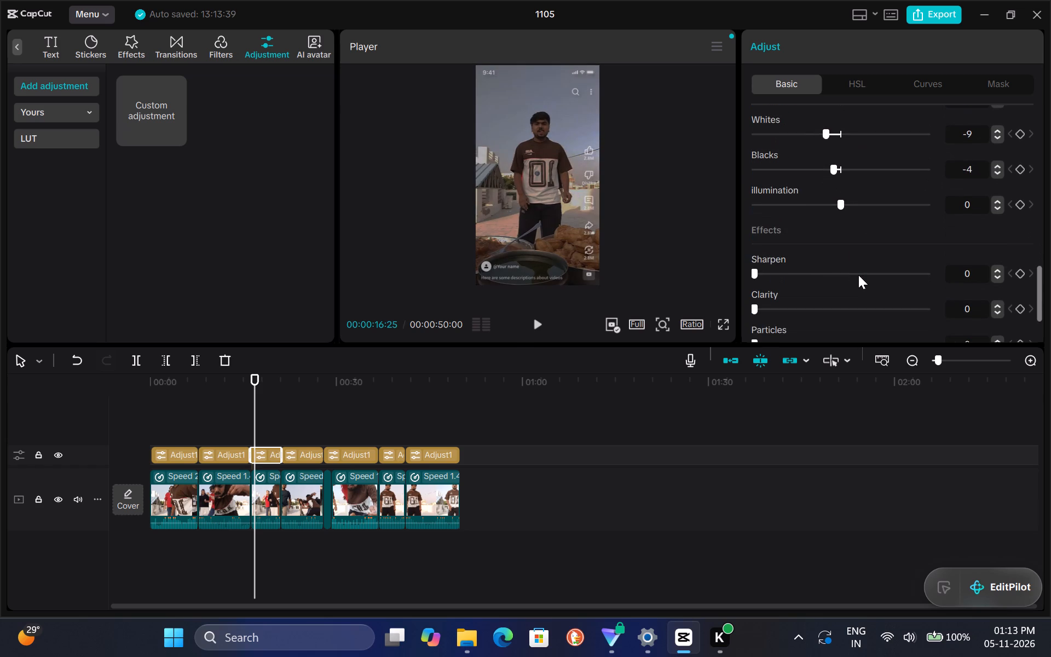
click(782, 276)
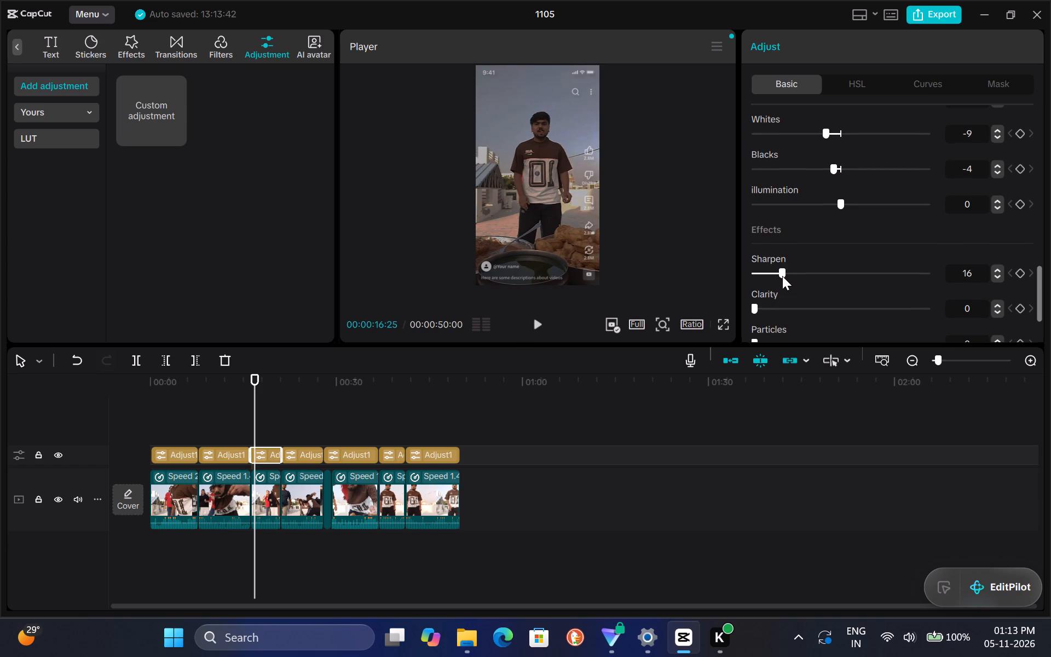
click(790, 276)
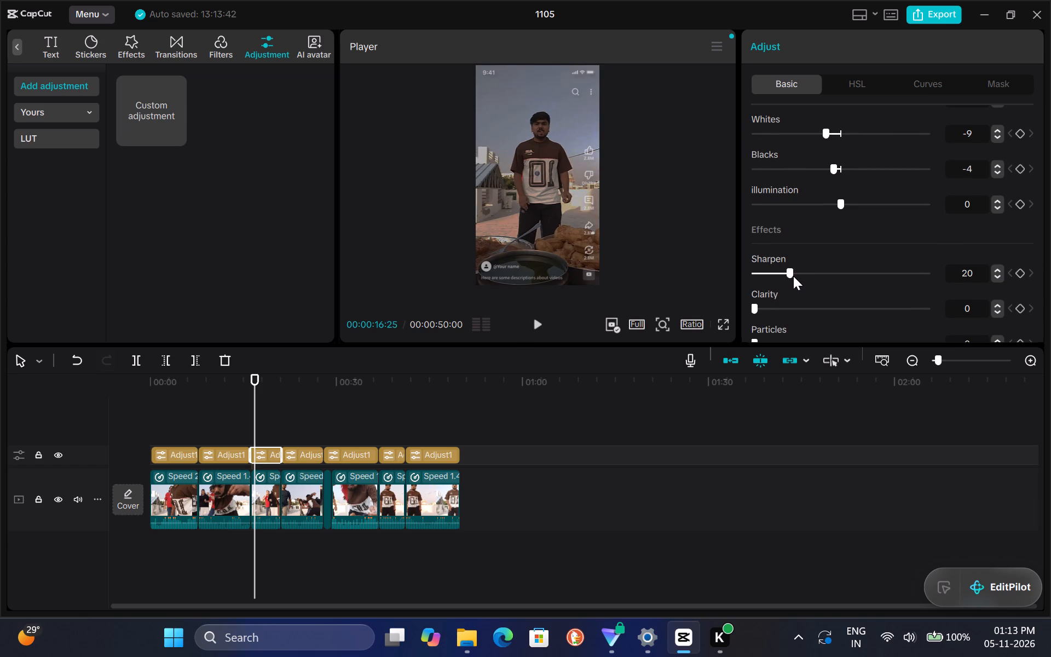
click(799, 274)
click(765, 308)
scroll(835, 284, down, 2)
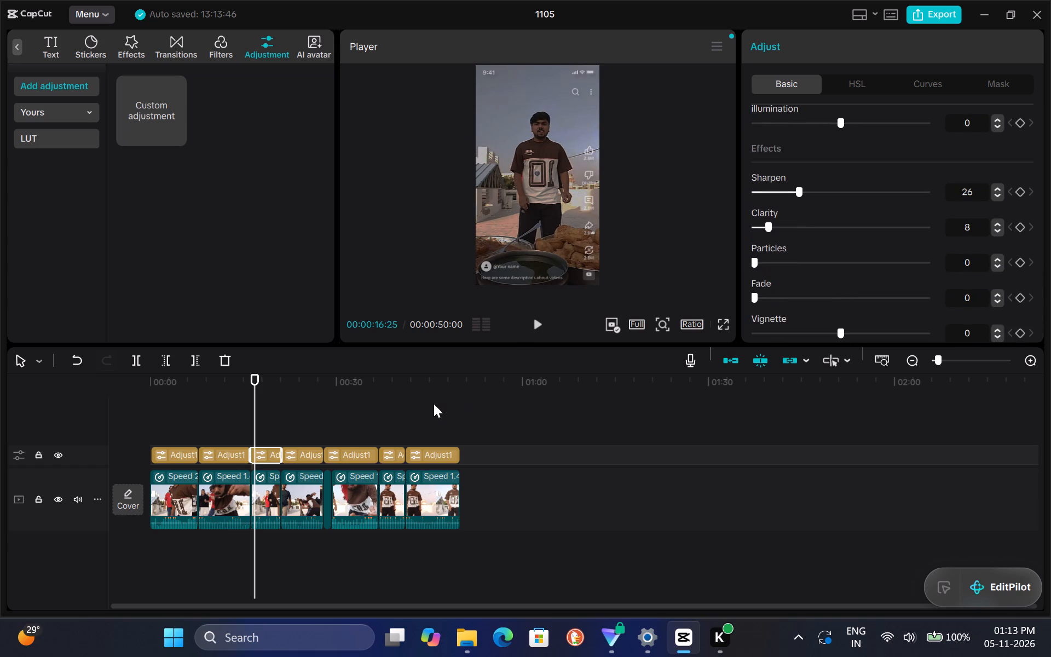
Play from the start of the third clip to near the end of the fourth to compare their colors.
key(space)
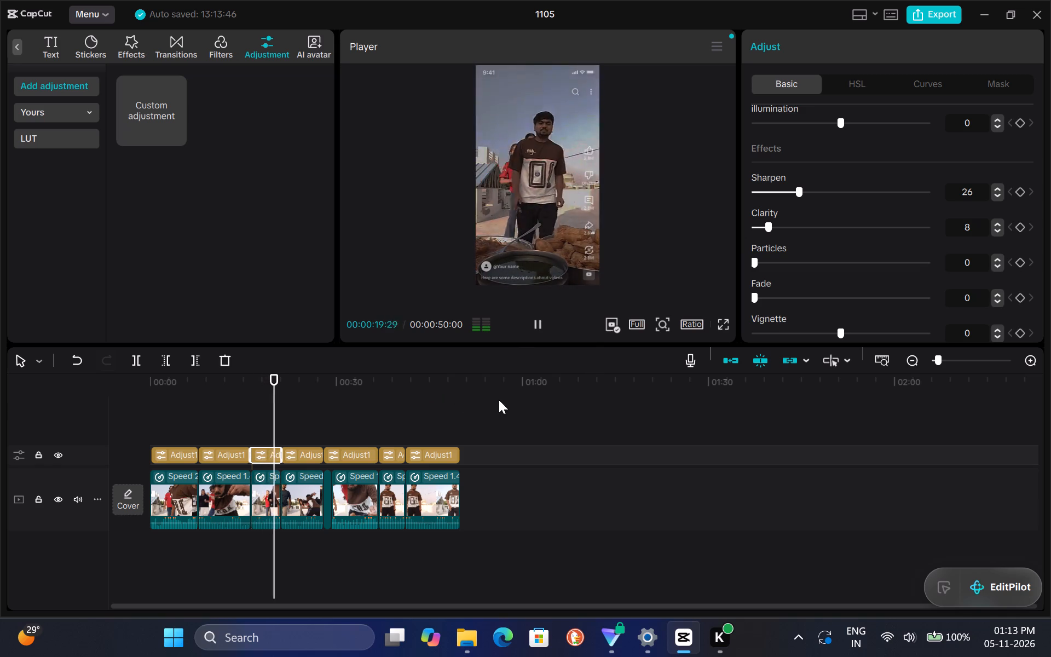
key(space)
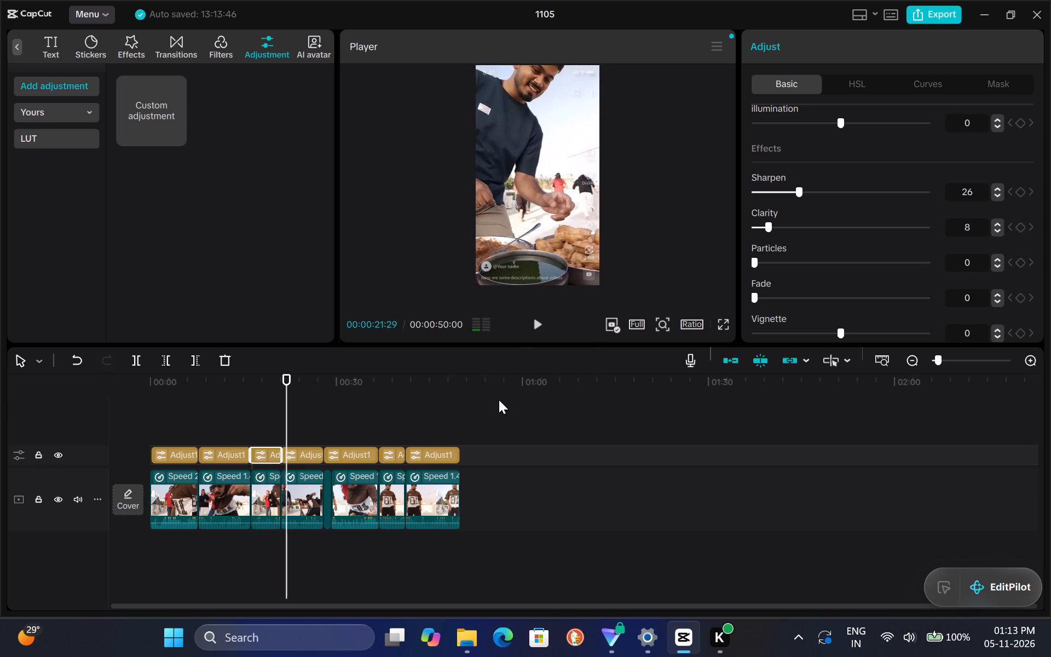
key(space)
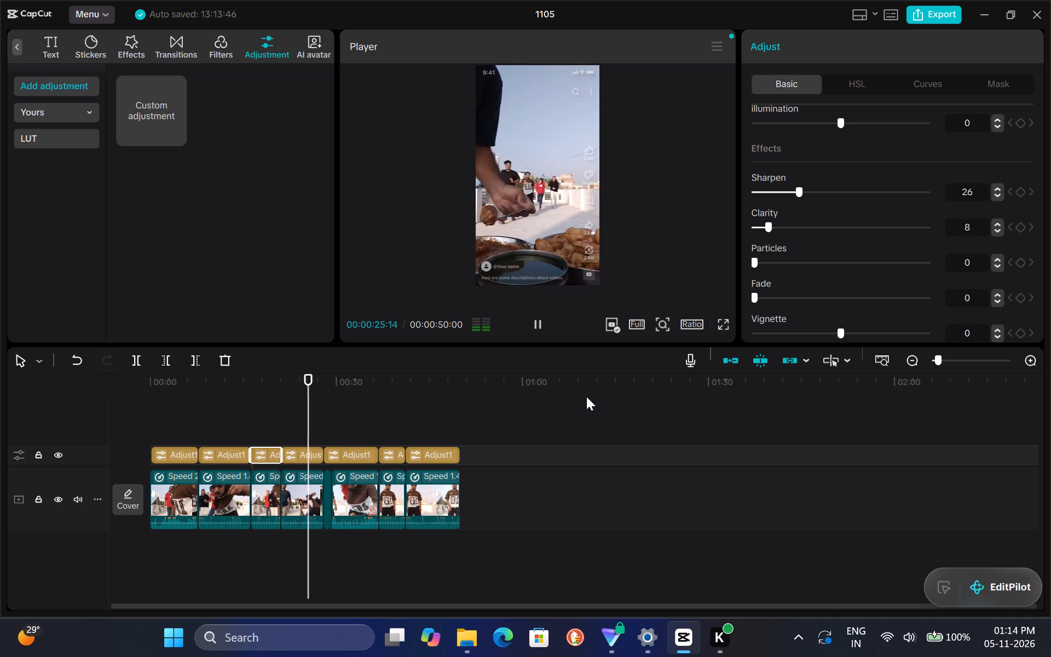
key(space)
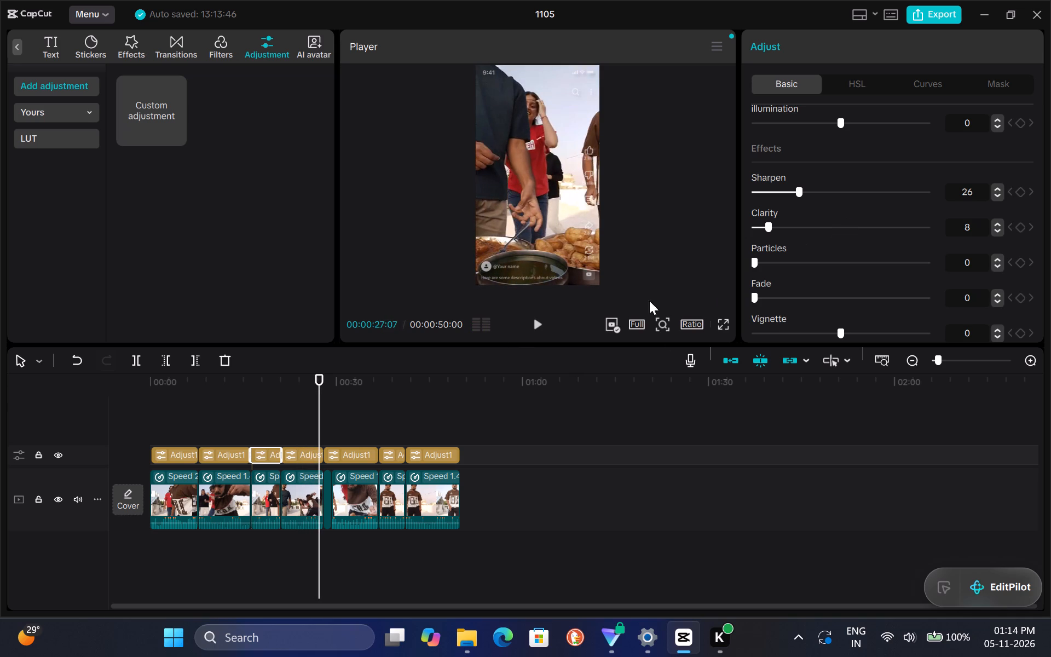
Set the fourth adjustment segment's Sharpen to 24 and Clarity to 9.
click(299, 459)
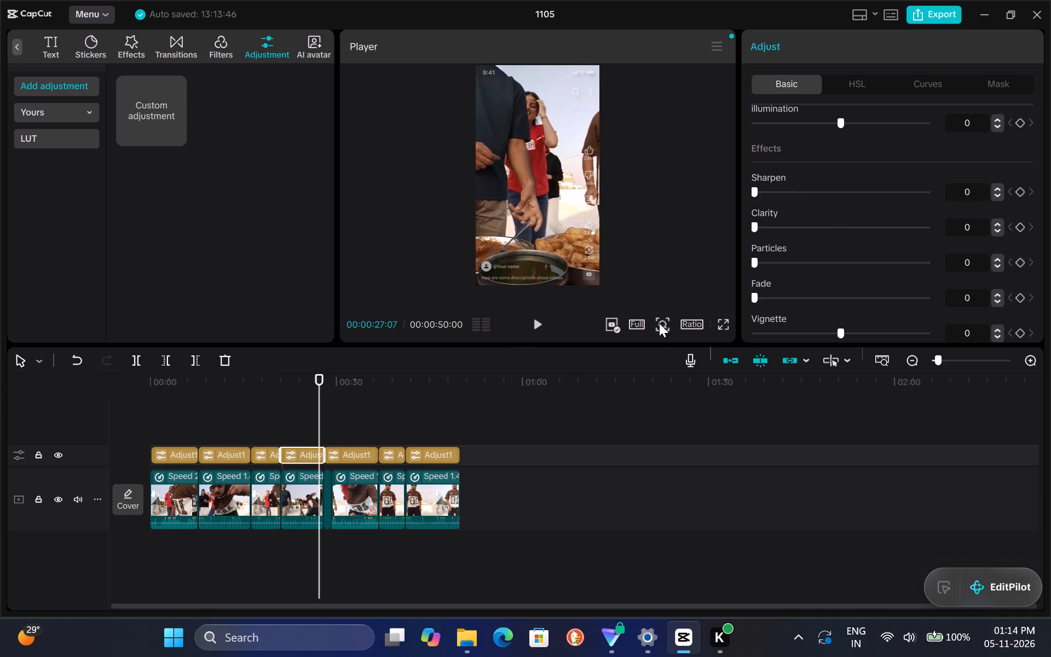
scroll(831, 243, down, 1)
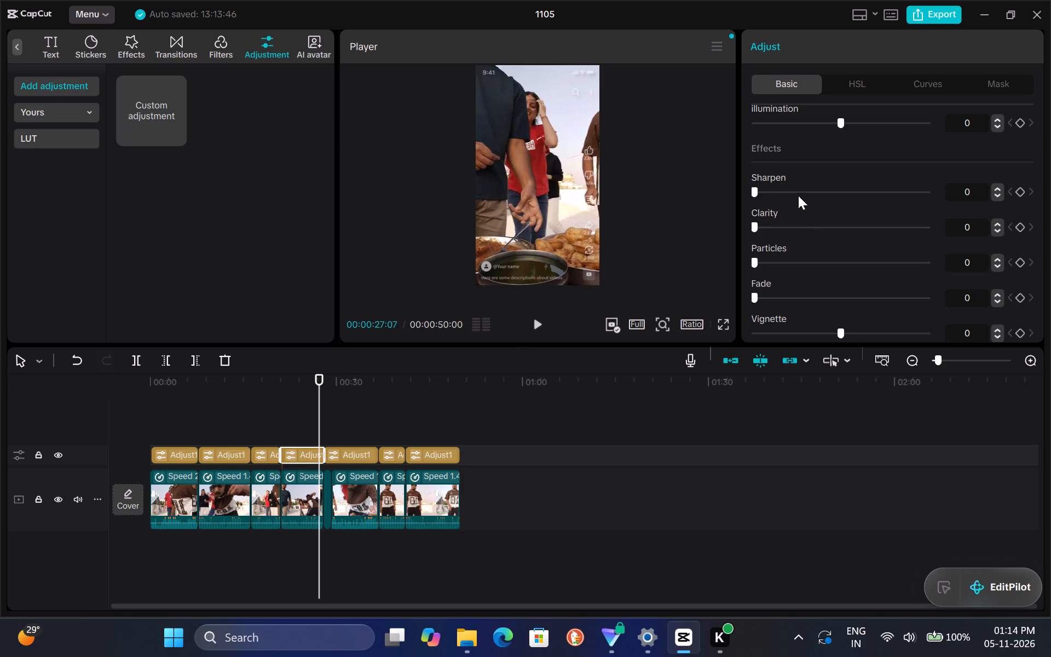
click(796, 193)
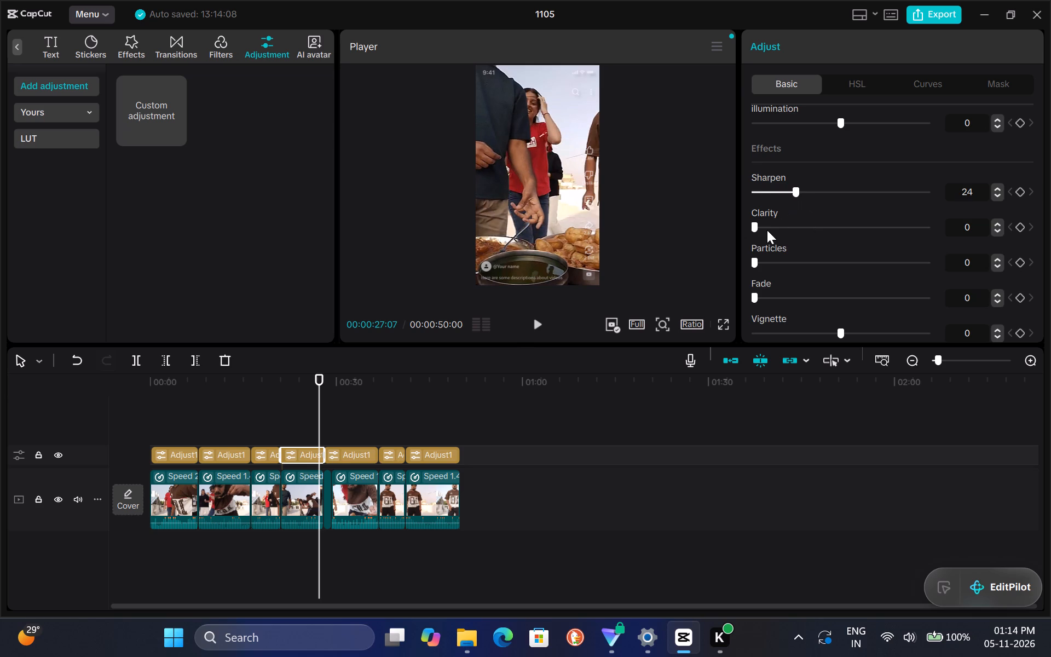
click(767, 230)
Play on into the last clip and trim off the last adjustment segment's part after 00:00:46:19.
key(space)
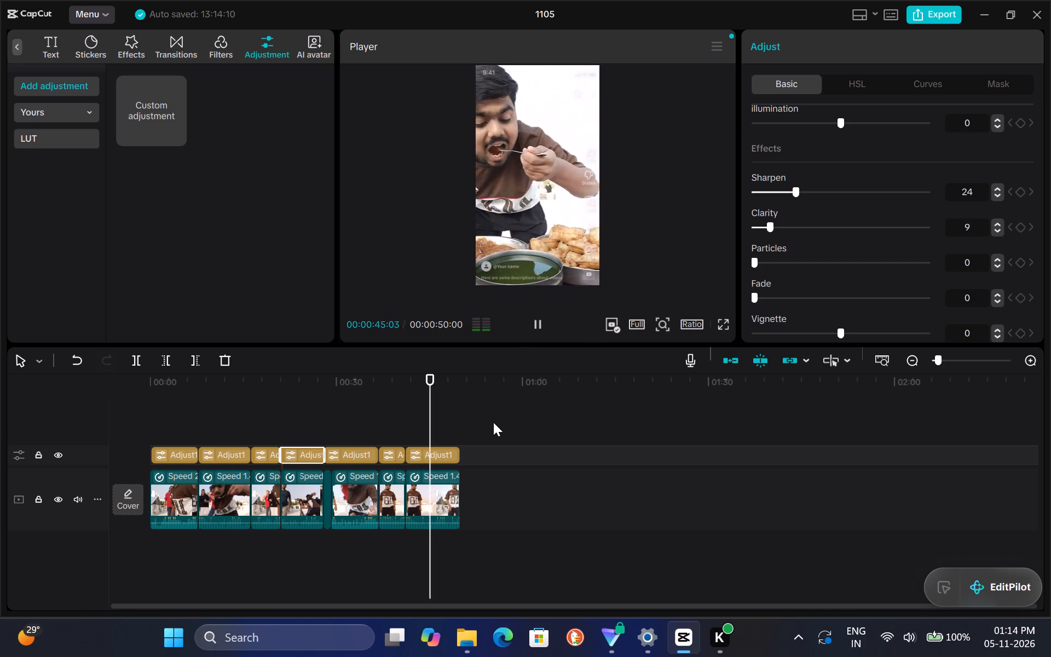
key(space)
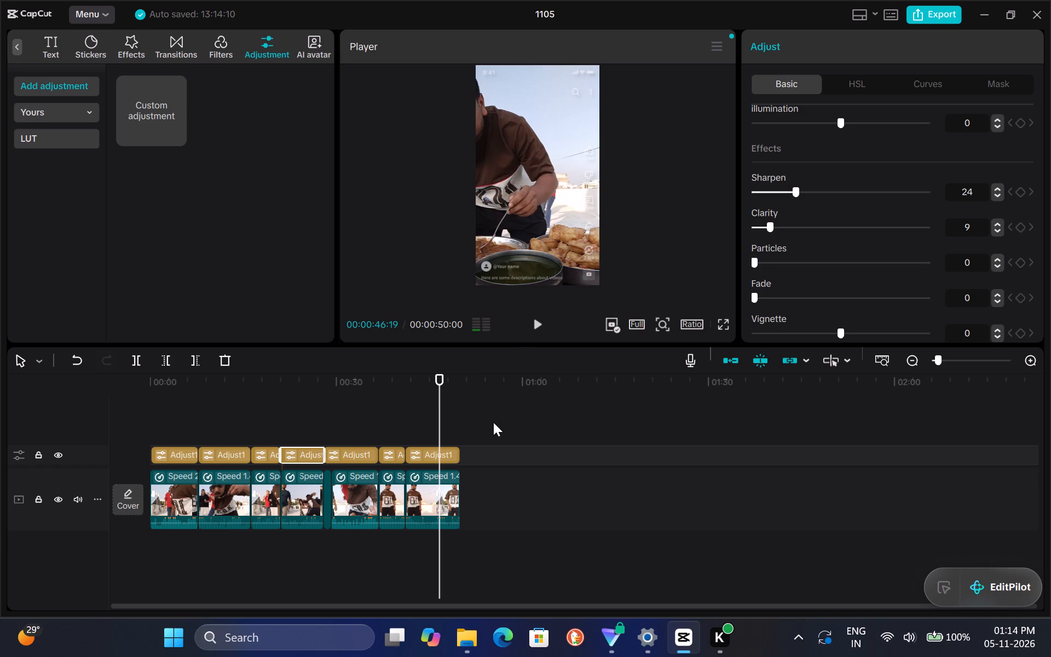
click(443, 452)
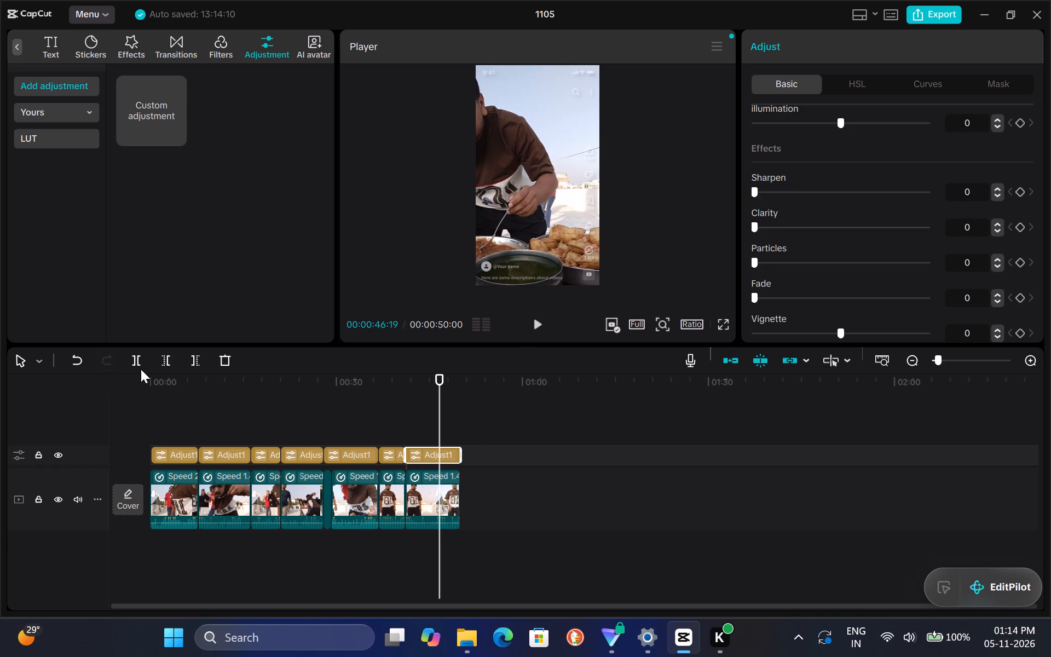
click(196, 363)
Set the trimmed last adjustment segment's Sharpen to 25 and raise its Clarity slightly.
click(430, 457)
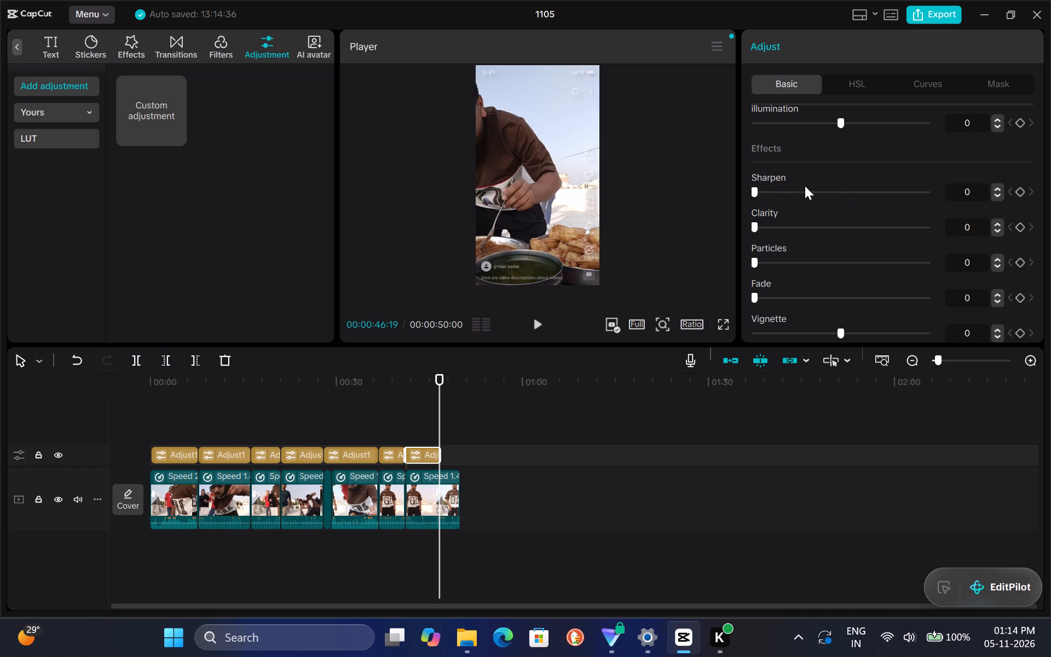
click(784, 195)
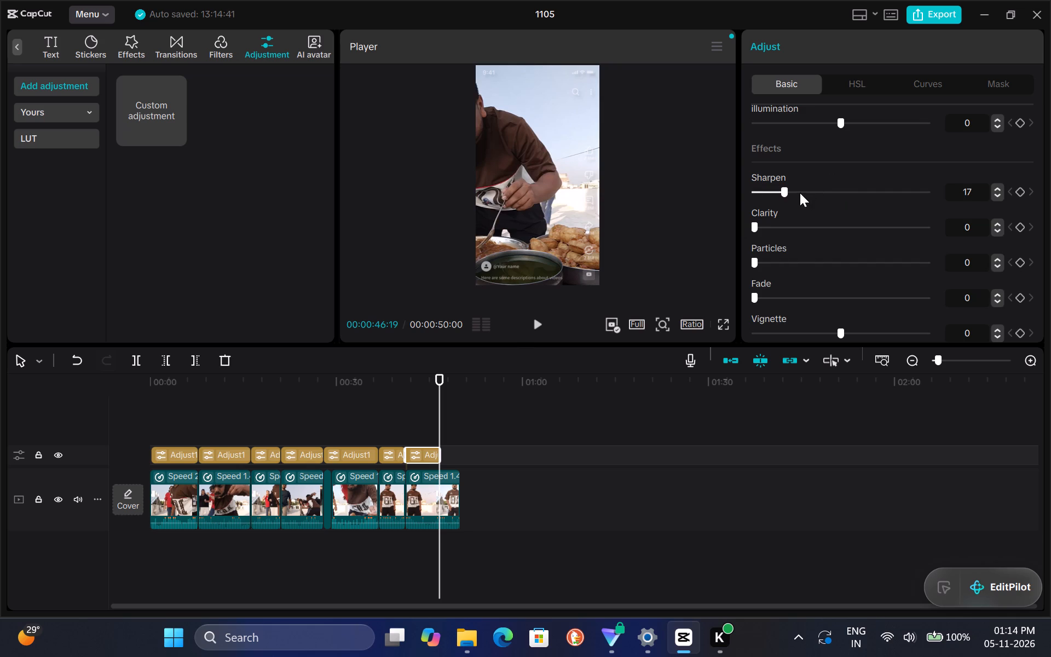
click(806, 191)
click(798, 189)
click(763, 232)
scroll(878, 185, up, 1)
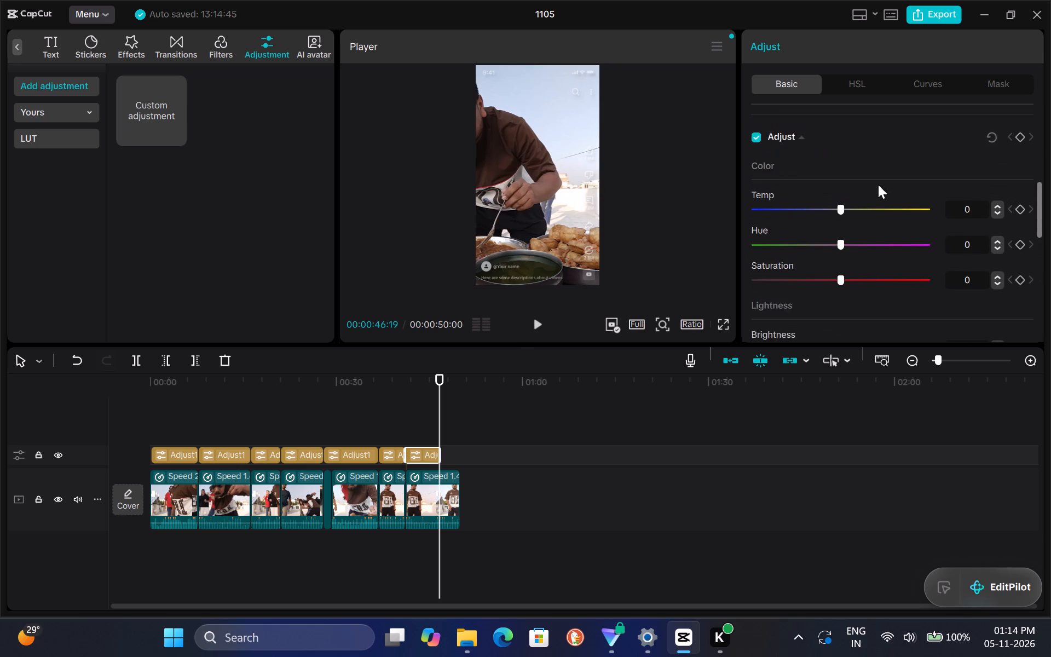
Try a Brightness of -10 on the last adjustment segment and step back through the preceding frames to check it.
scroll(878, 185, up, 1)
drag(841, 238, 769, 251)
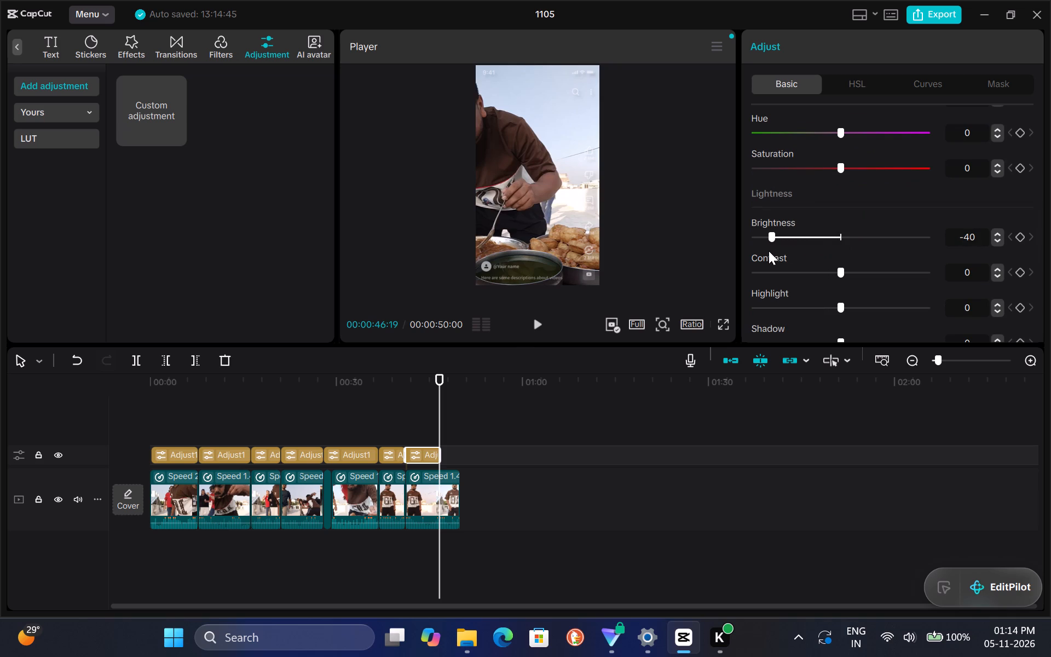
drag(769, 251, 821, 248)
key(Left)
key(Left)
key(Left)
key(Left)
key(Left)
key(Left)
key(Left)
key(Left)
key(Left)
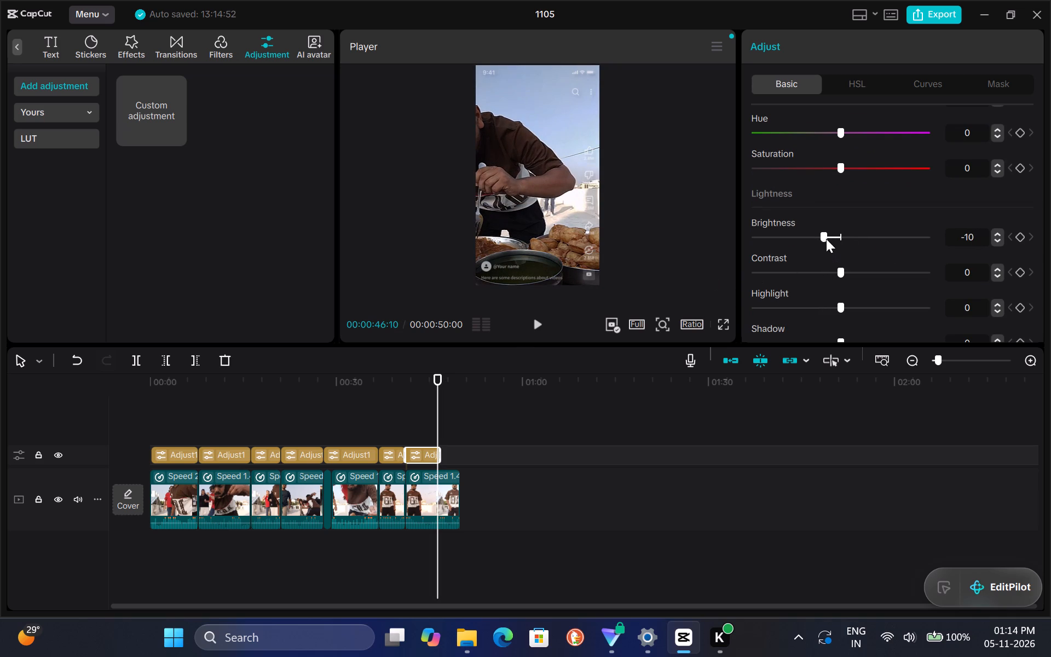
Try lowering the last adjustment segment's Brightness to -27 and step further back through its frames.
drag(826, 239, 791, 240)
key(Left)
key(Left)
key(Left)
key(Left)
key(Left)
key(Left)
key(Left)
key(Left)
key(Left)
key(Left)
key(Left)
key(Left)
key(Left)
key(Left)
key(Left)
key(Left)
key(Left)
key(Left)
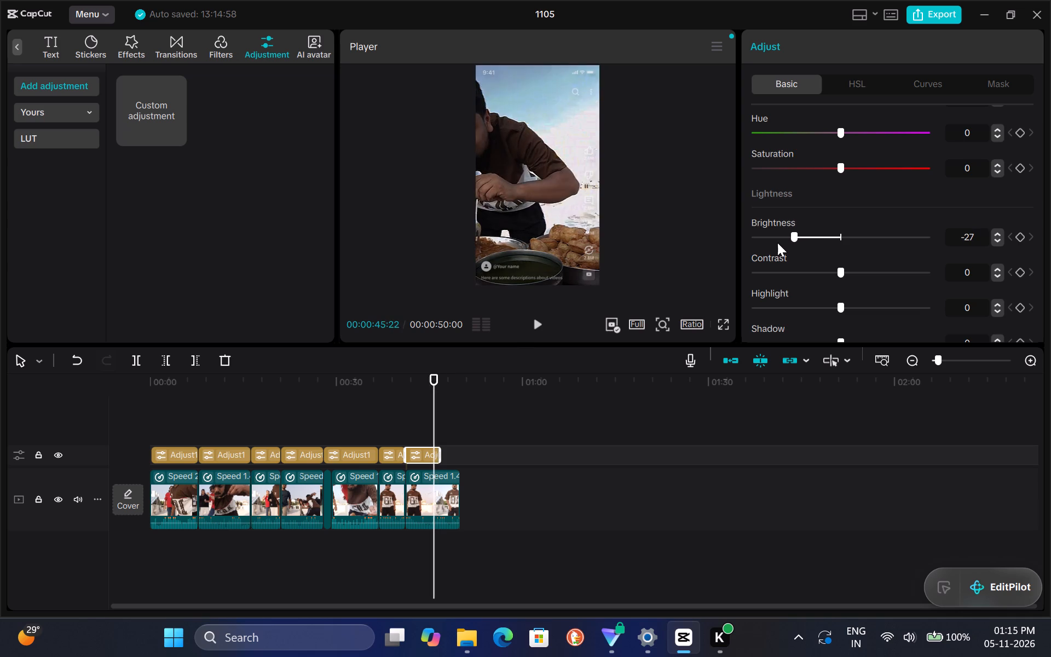
Go to the last clip's start, compare with the frames before it, and play to 00:00:43:23 to judge the darker look.
key(Up)
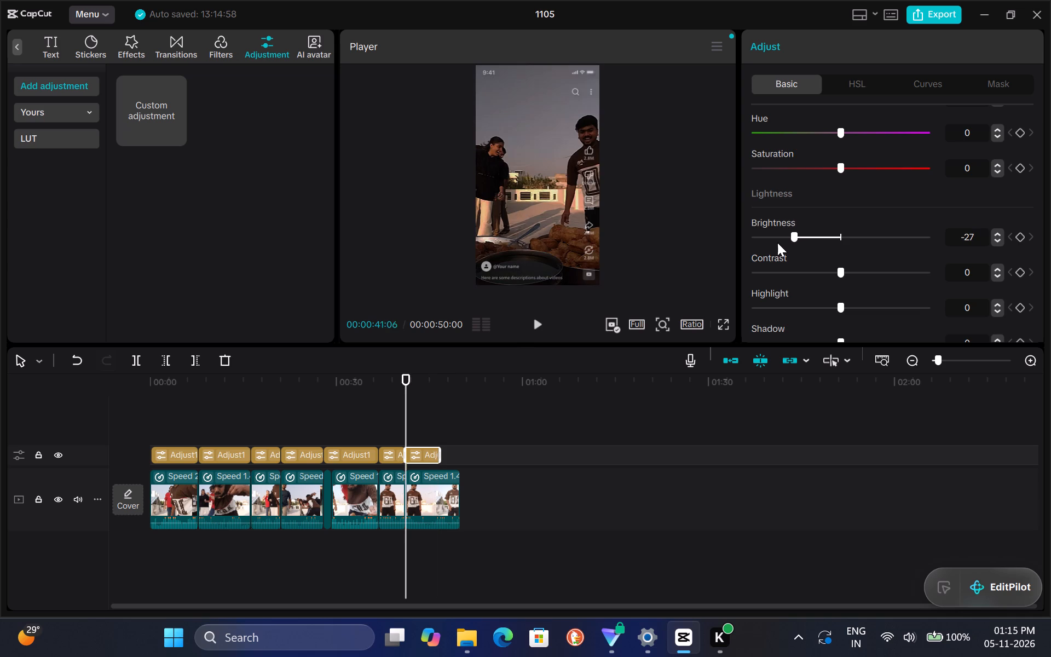
key(Left)
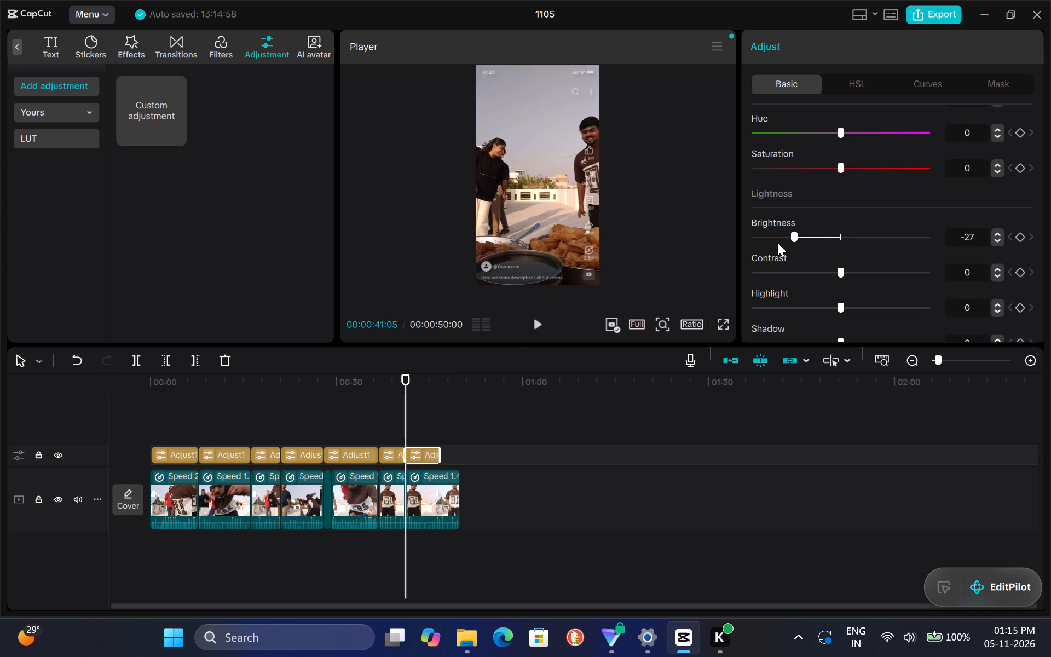
key(Left)
key(Left)
key(Left)
key(Left)
key(Left)
key(Left)
key(Left)
key(Left)
key(Left)
key(Left)
key(Left)
key(space)
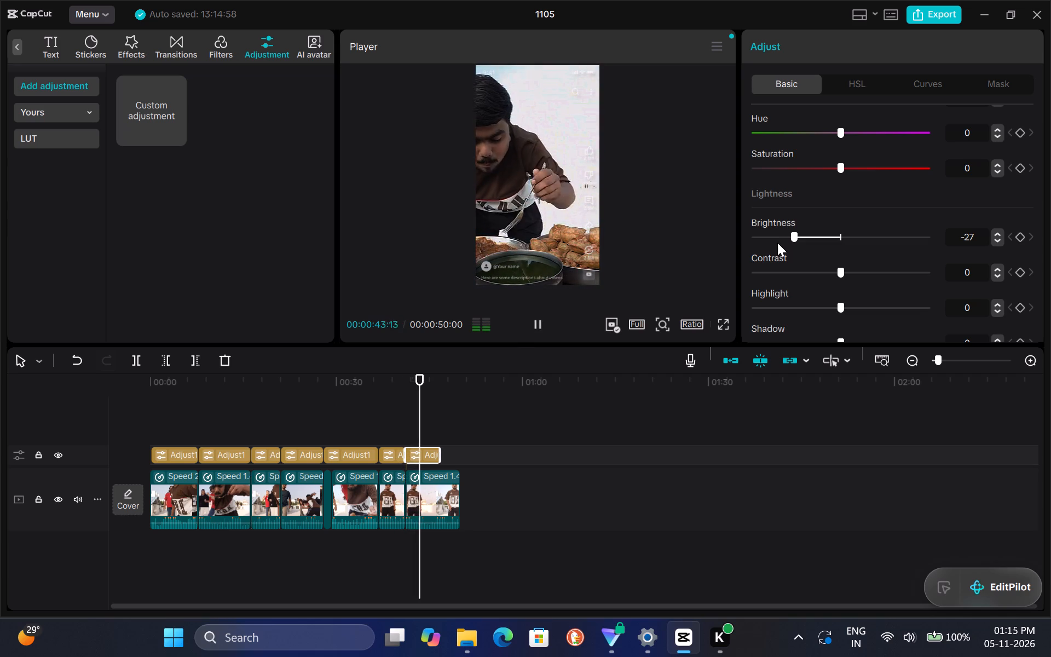
key(space)
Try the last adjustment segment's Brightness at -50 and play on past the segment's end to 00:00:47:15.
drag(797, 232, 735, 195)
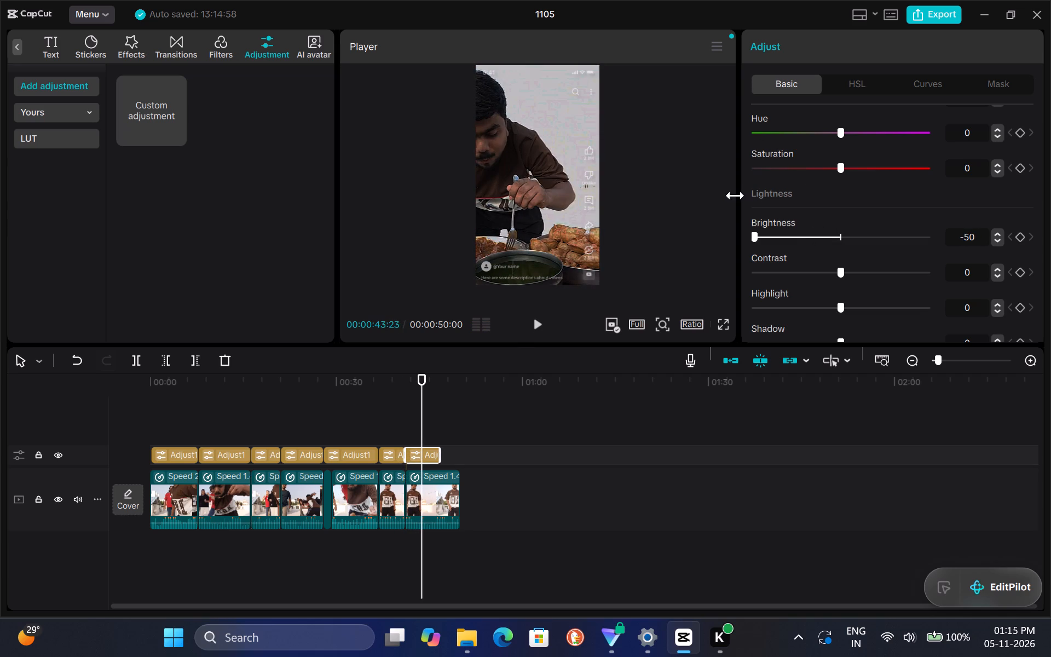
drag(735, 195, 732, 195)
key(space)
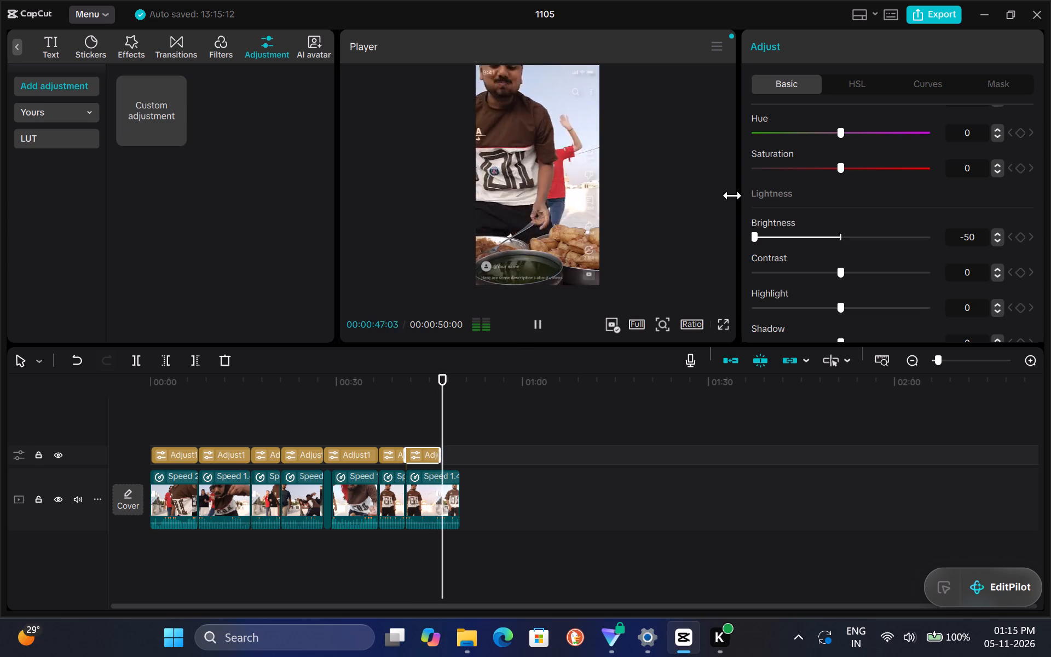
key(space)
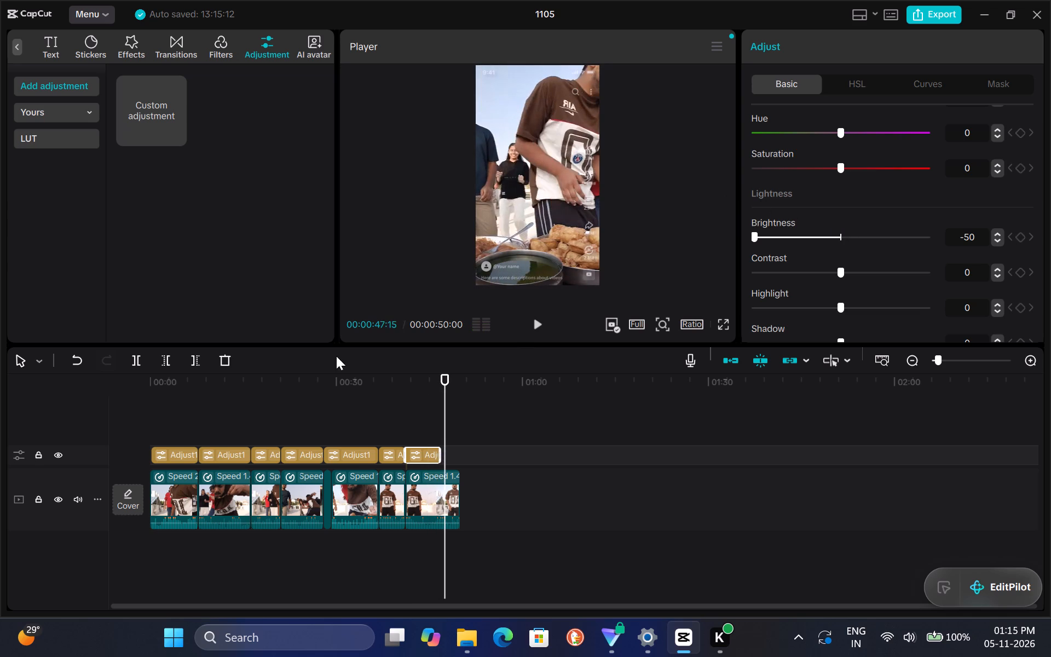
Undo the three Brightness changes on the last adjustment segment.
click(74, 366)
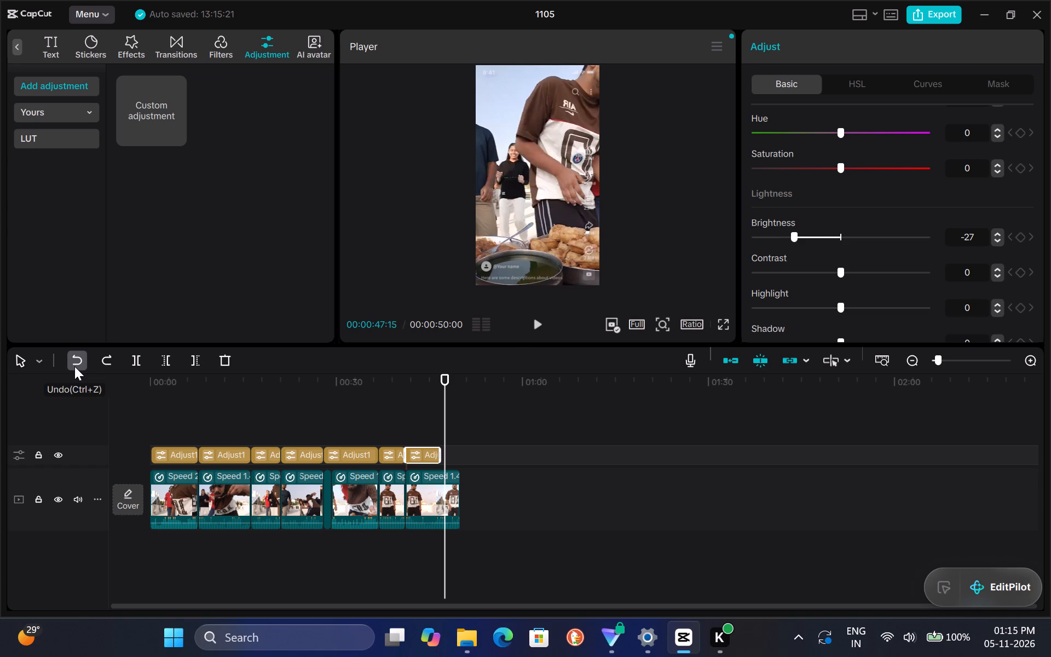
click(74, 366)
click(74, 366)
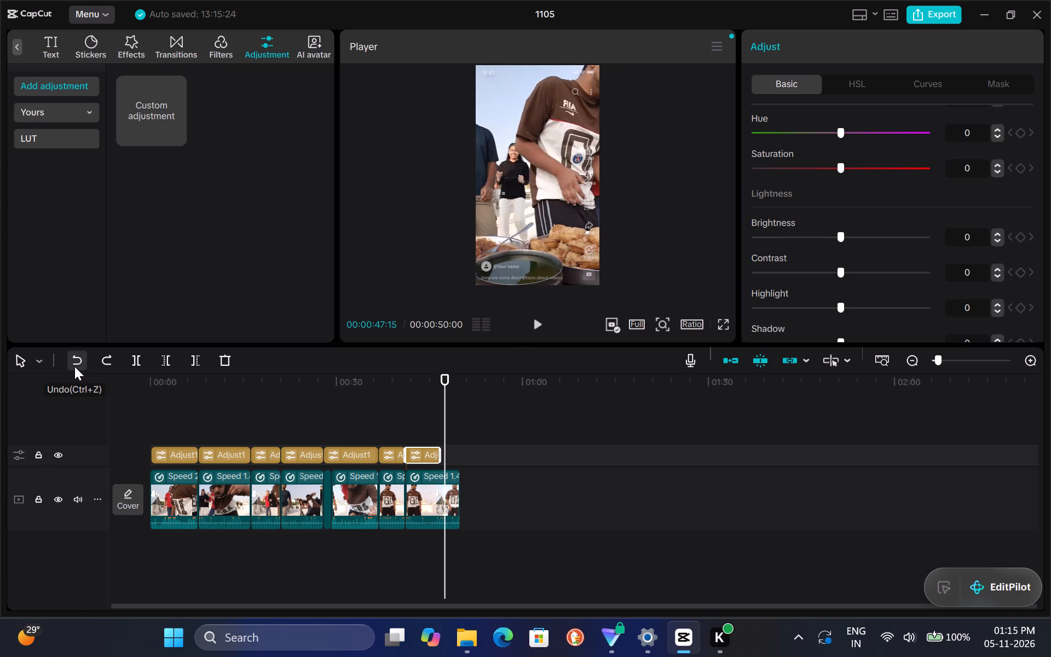
Set the sixth adjustment segment's Sharpen to 26 and raise its Clarity slightly, close to the last segment's values.
scroll(806, 218, down, 1)
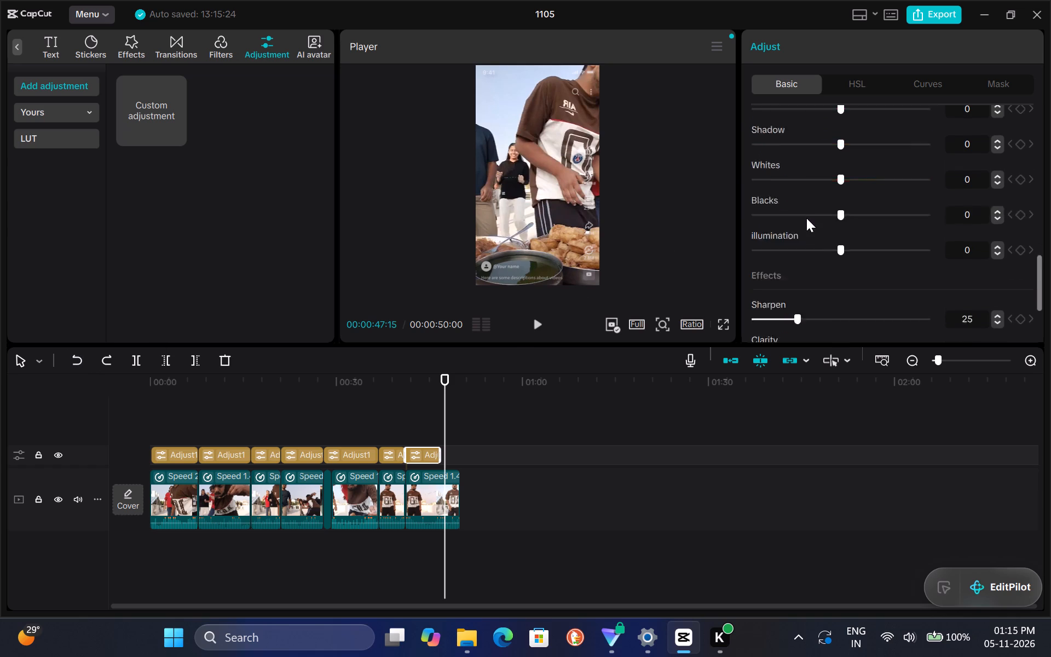
scroll(806, 218, down, 1)
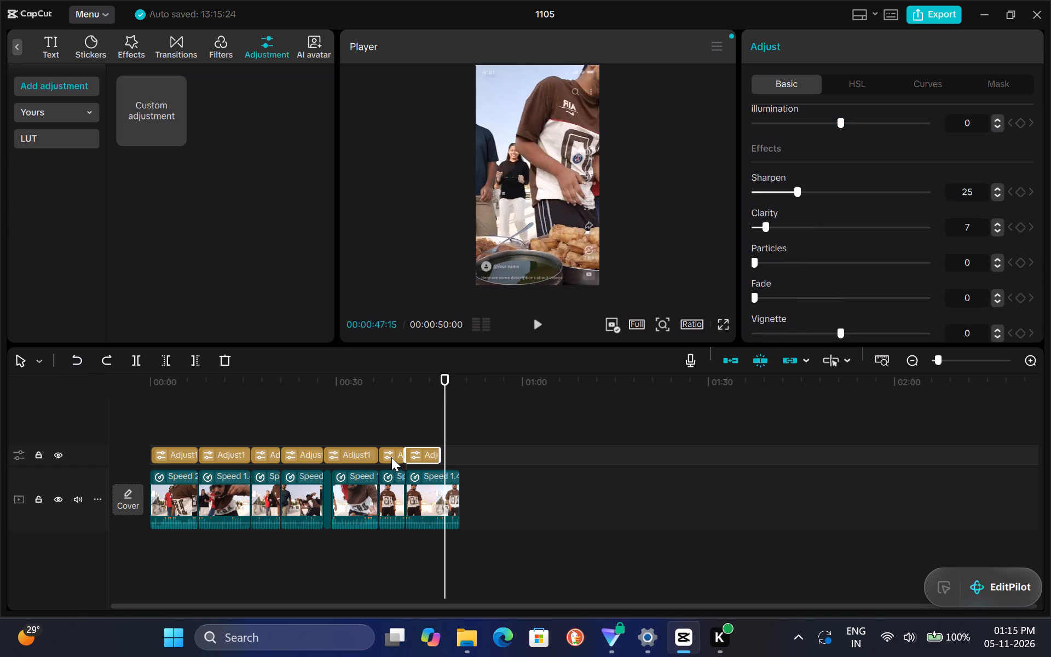
click(391, 457)
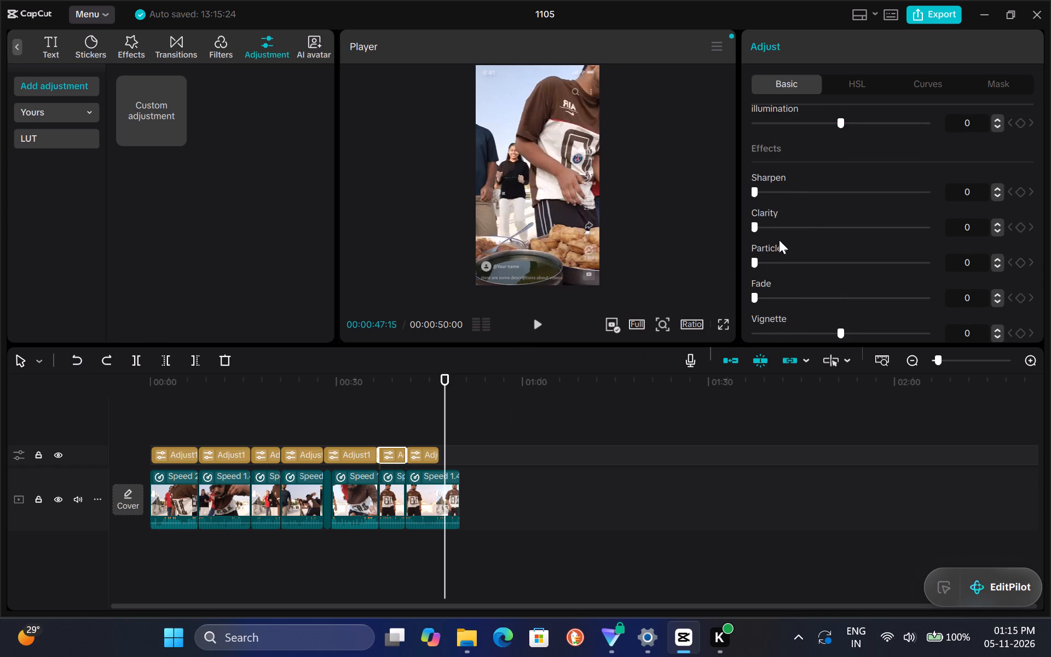
click(799, 197)
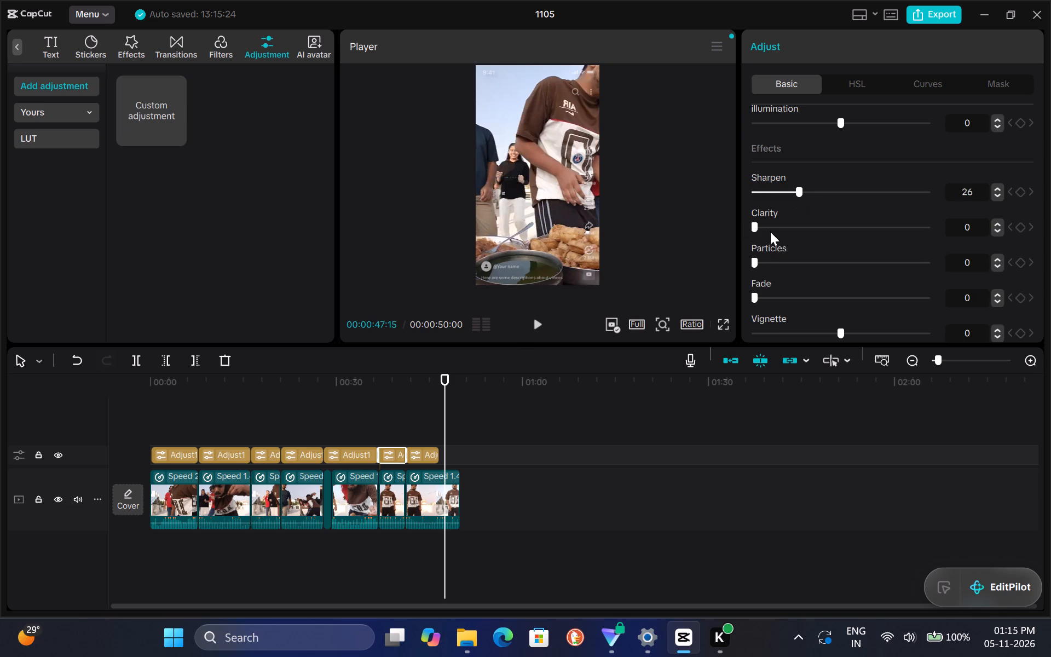
click(764, 233)
Set the fifth adjustment segment's Sharpen to 23 and Clarity to 6.
scroll(797, 222, up, 1)
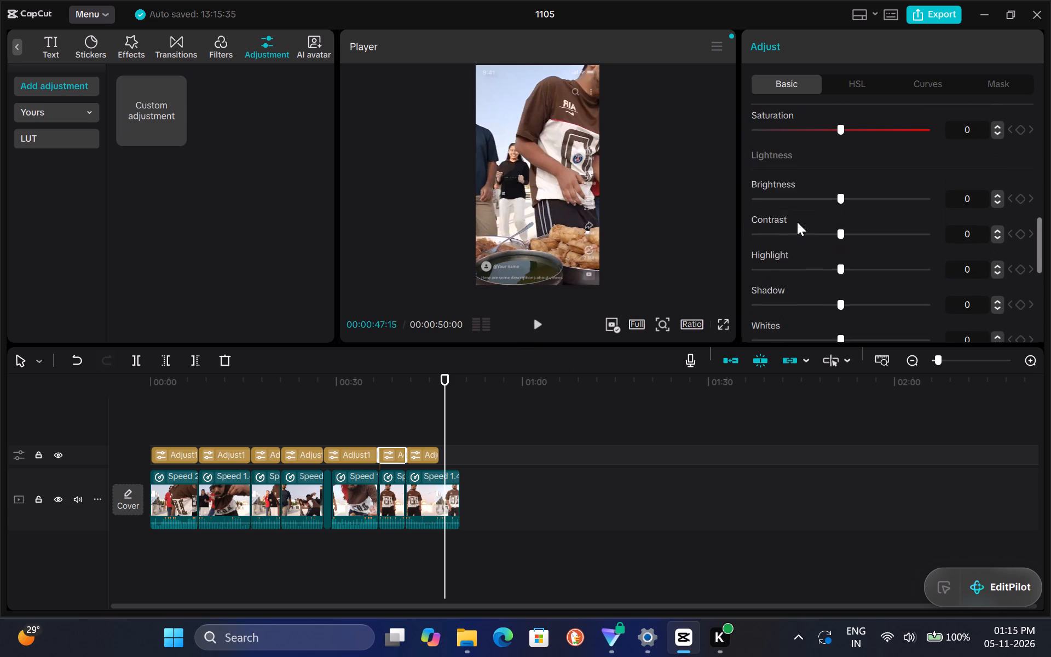
scroll(797, 222, up, 1)
click(360, 457)
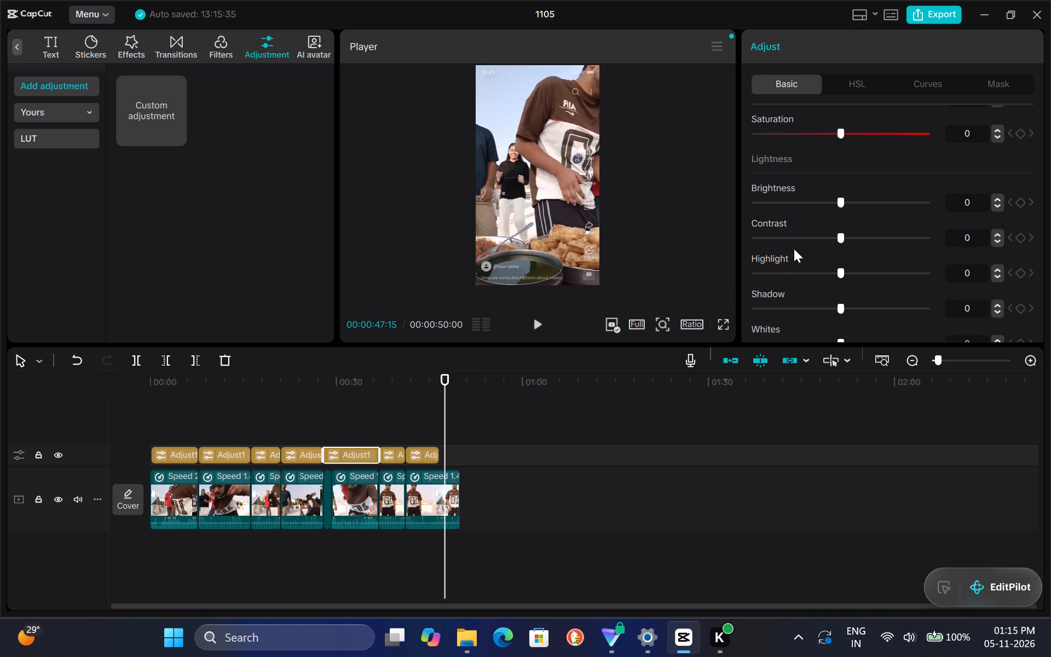
scroll(794, 249, down, 2)
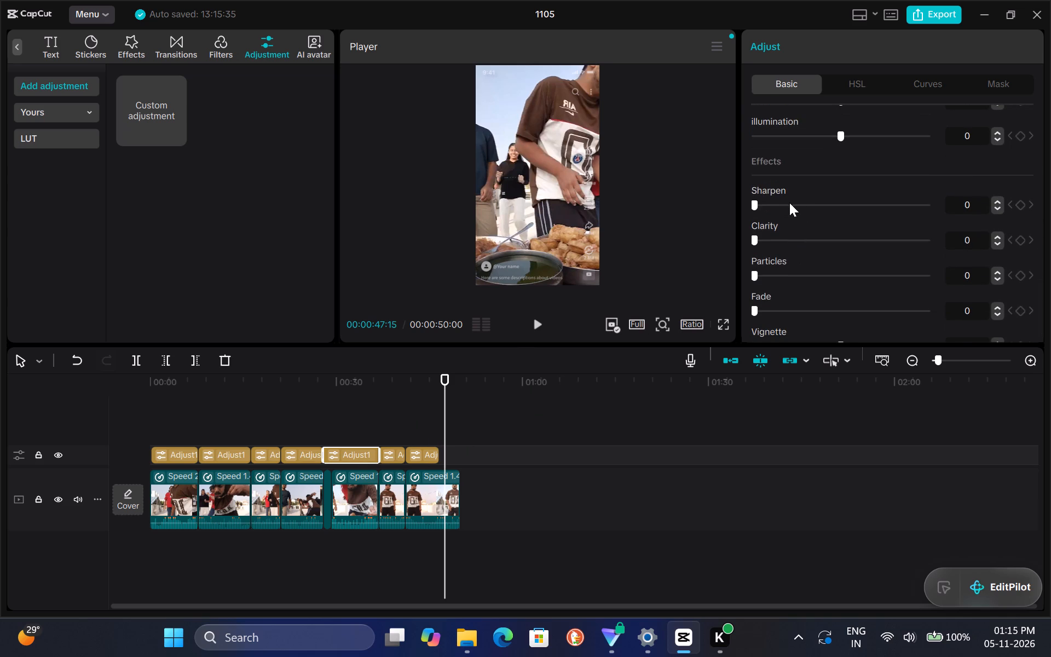
click(794, 203)
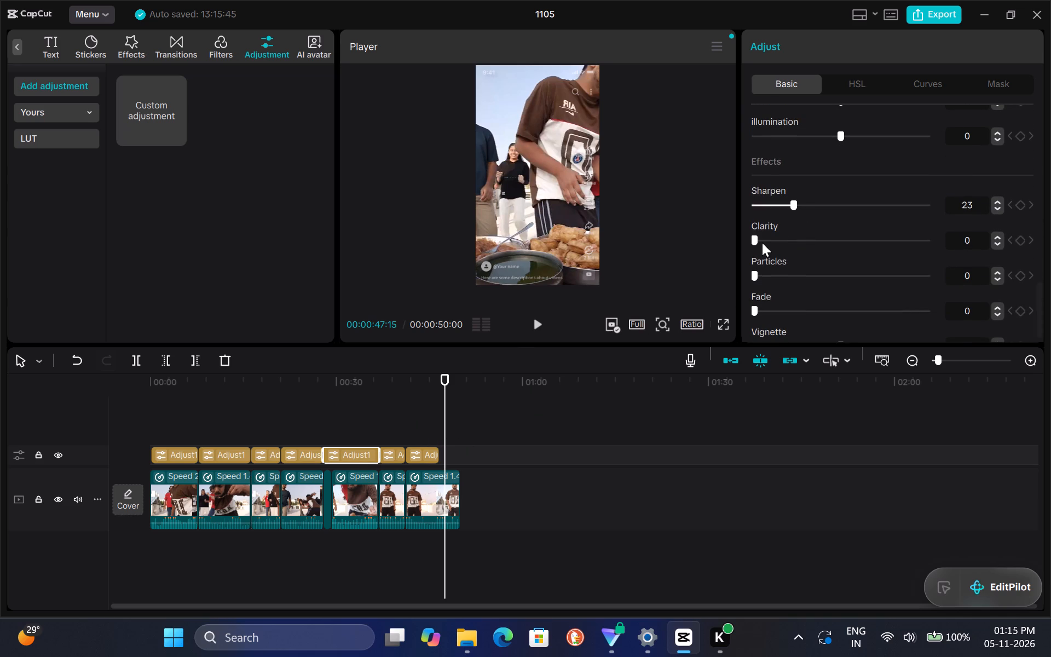
click(762, 243)
Compare the fourth and third adjustment segments' Lightness, Sharpen and Clarity settings.
click(308, 456)
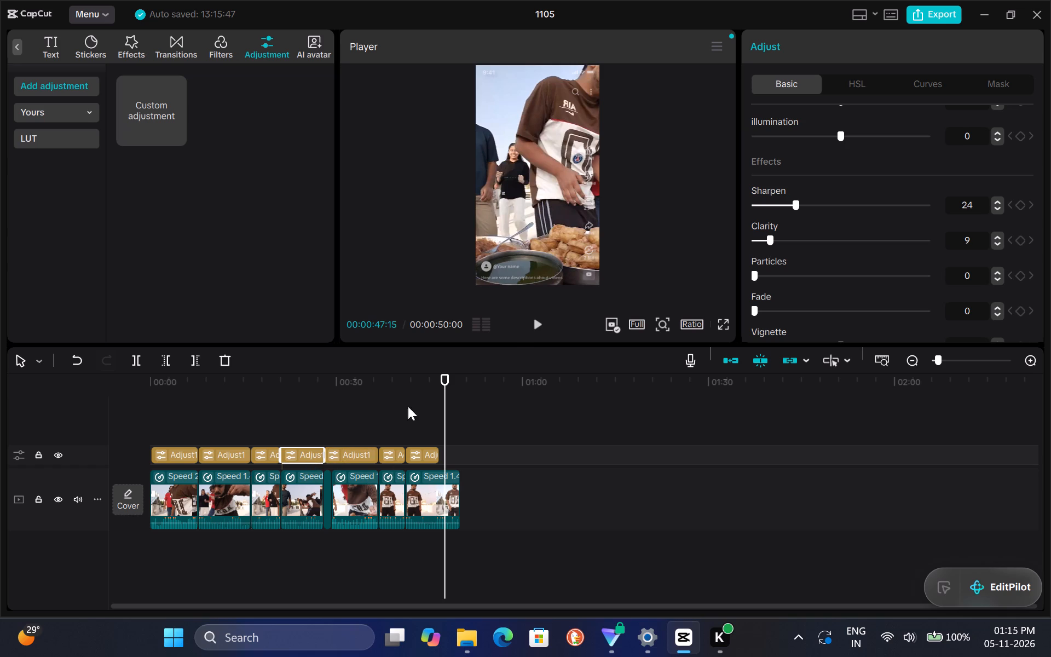
scroll(830, 210, up, 1)
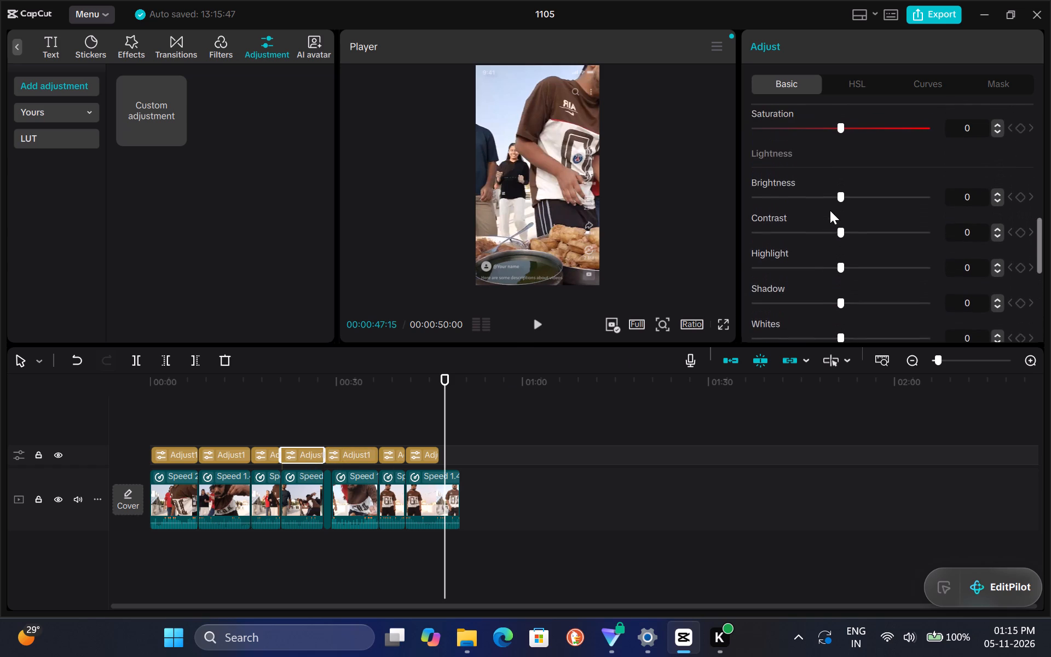
click(267, 462)
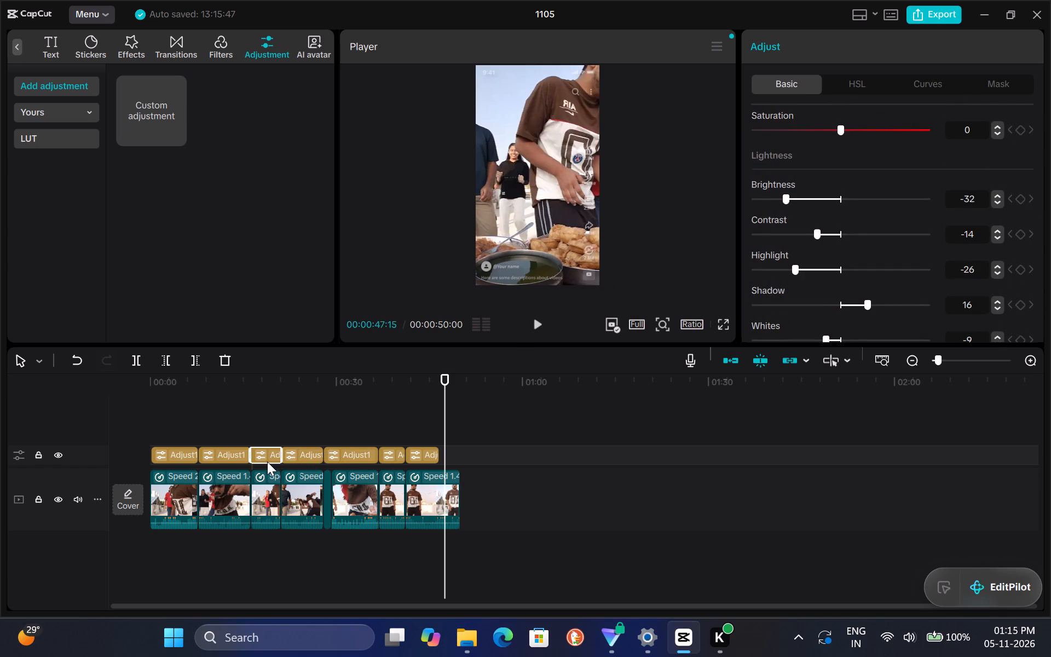
scroll(823, 218, right, 1)
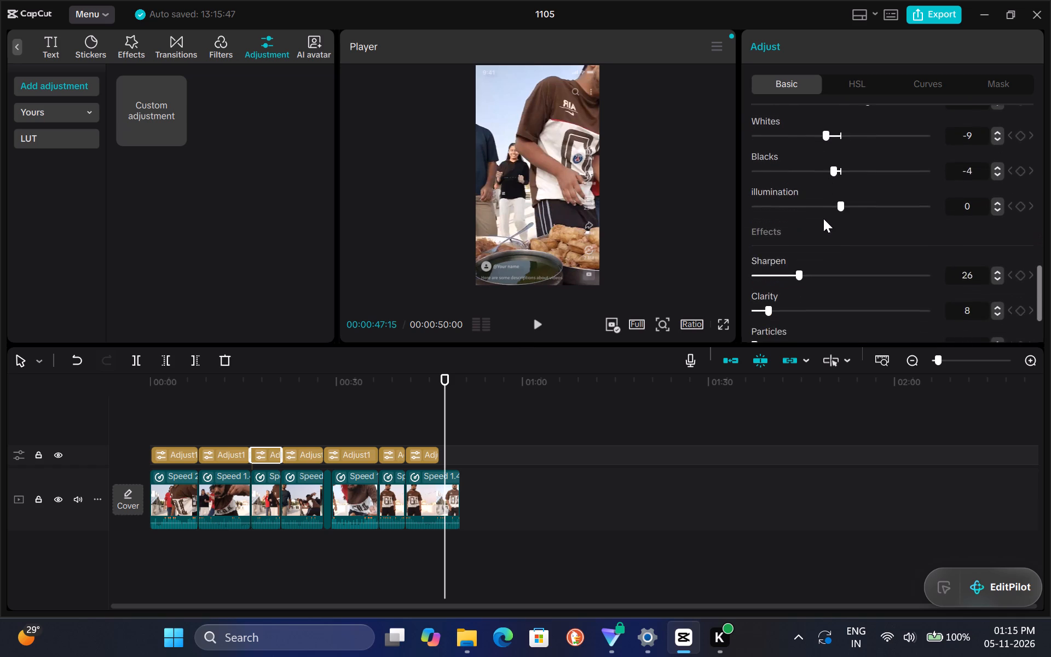
scroll(823, 218, right, 1)
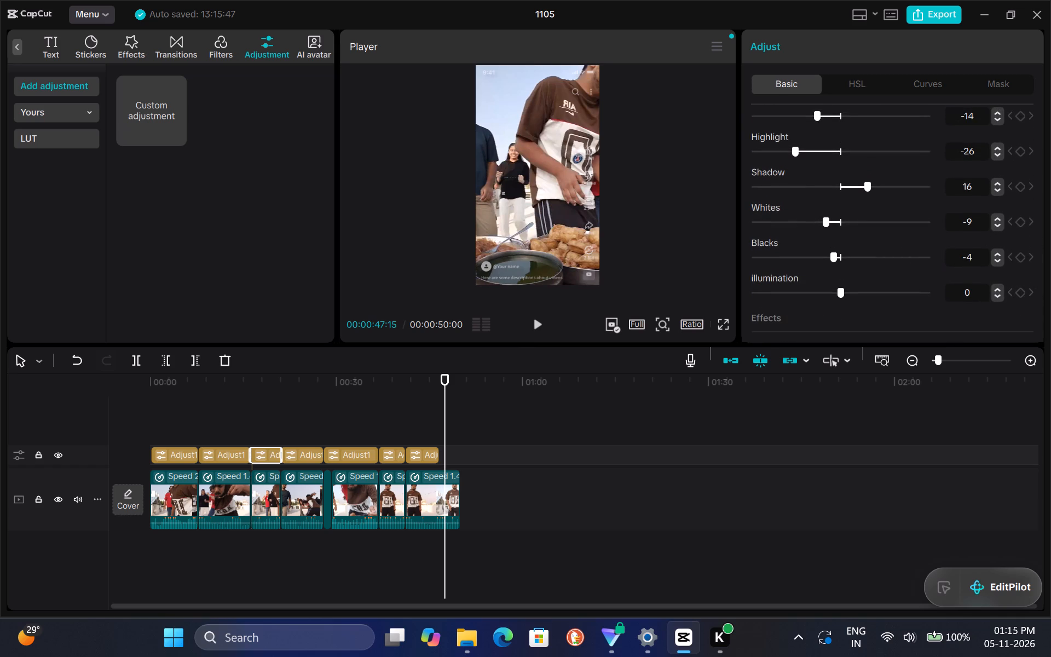
scroll(994, 178, up, 1)
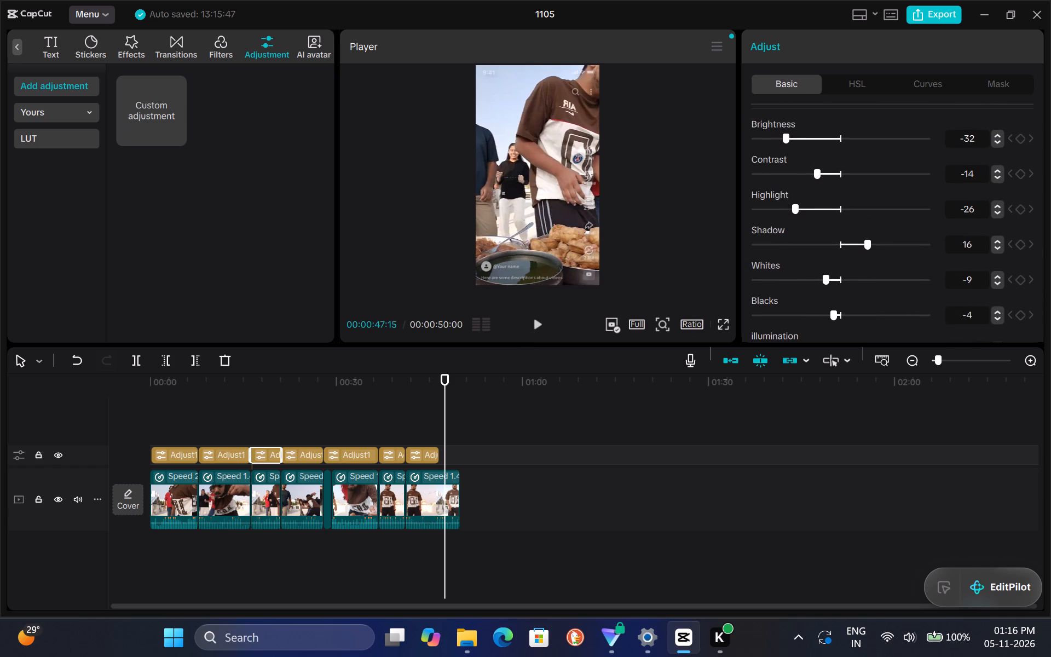
Set the third adjustment segment's Brightness and Contrast to 0.
click(974, 140)
key(BackSpace)
key(BackSpace)
key(BackSpace)
key(BackSpace)
key(0)
key(Return)
click(969, 173)
key(Delete)
key(BackSpace)
key(BackSpace)
key(0)
Set the third adjustment segment's Highlight and Shadow to 0.
click(974, 212)
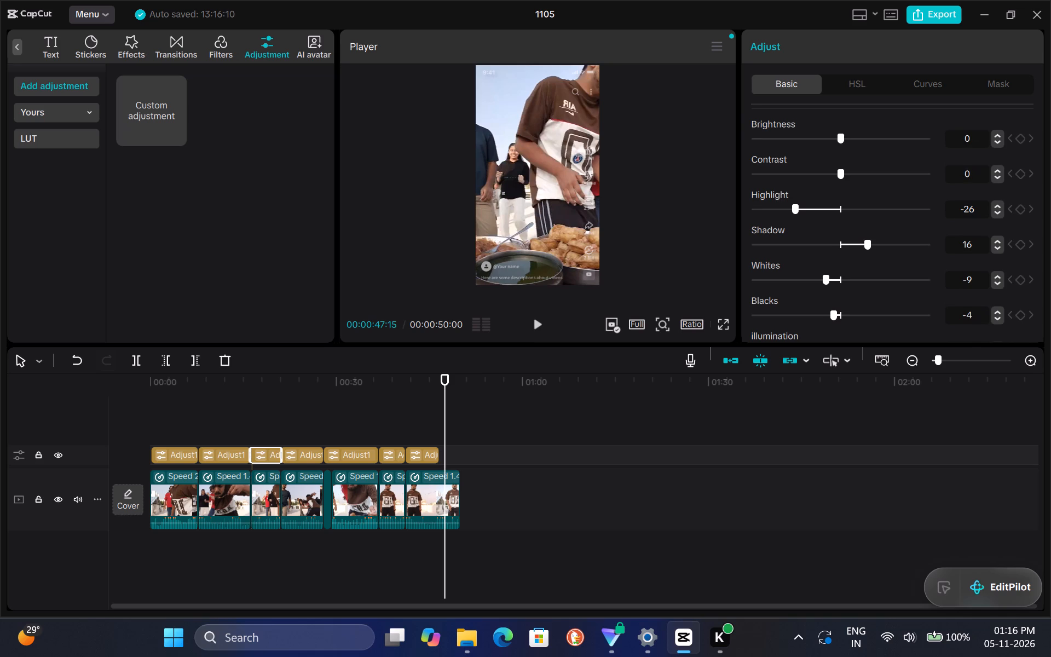
key(BackSpace)
key(BackSpace)
key(BackSpace)
key(0)
click(974, 242)
key(BackSpace)
key(BackSpace)
key(BackSpace)
key(0)
Set the third adjustment segment's Whites and Blacks to 0.
click(974, 286)
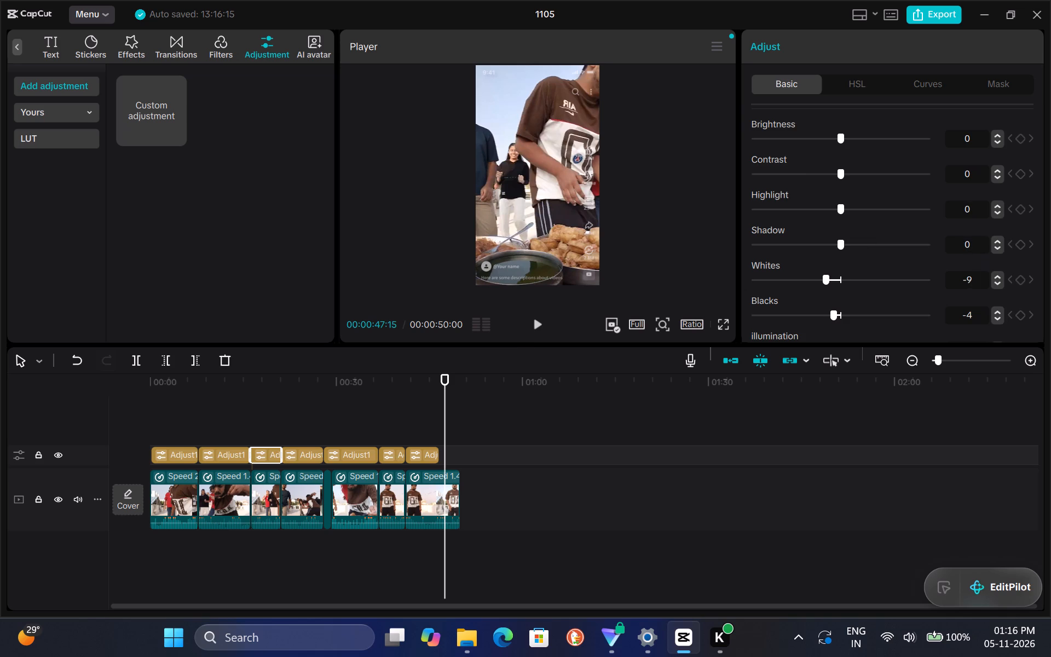
key(BackSpace)
key(BackSpace)
key(0)
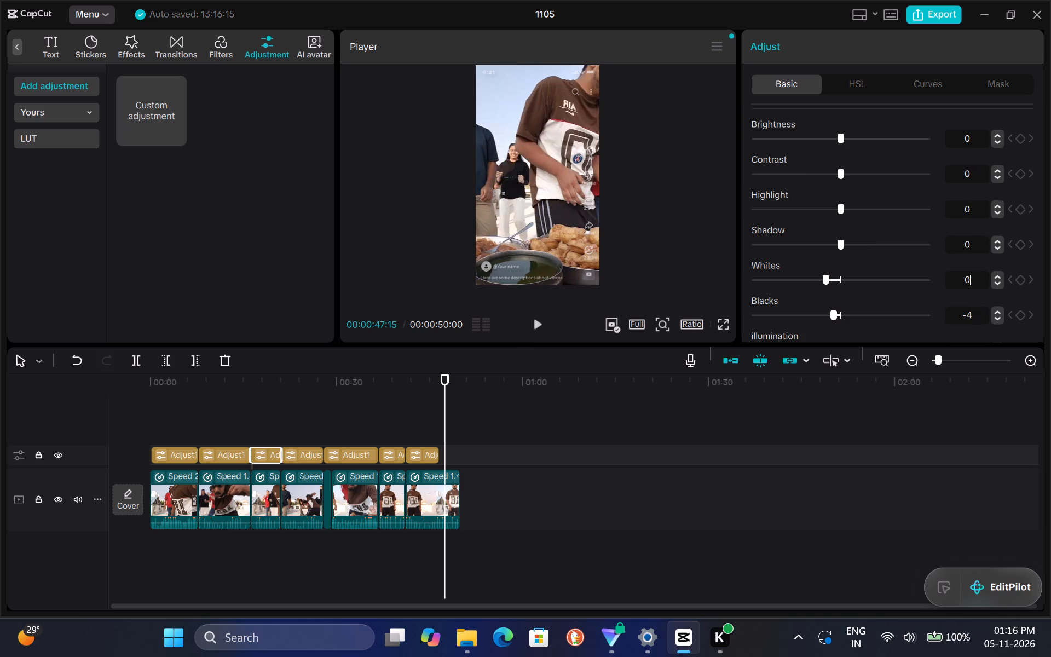
click(972, 317)
key(BackSpace)
key(BackSpace)
key(0)
scroll(911, 283, down, 1)
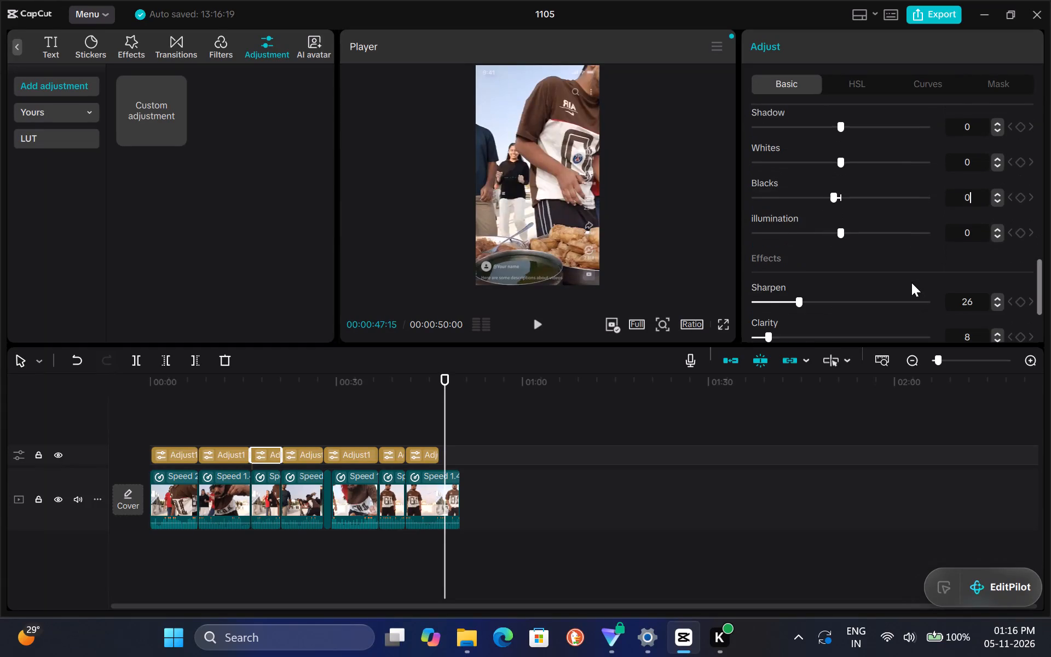
scroll(911, 283, down, 1)
click(962, 233)
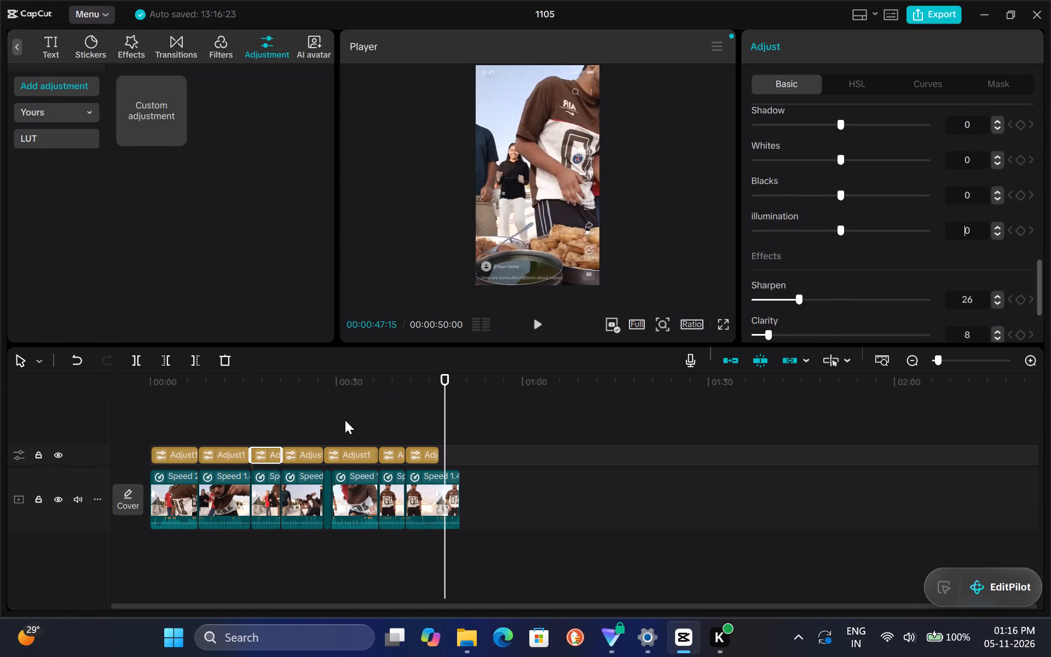
Set the second adjustment segment's Whites to 0.
click(232, 457)
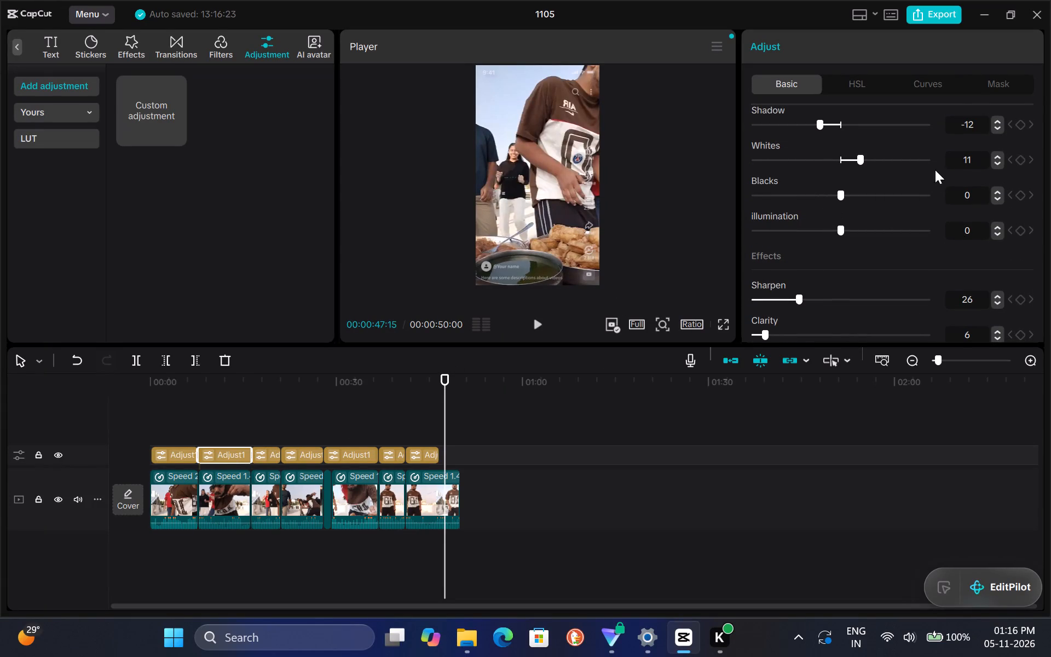
click(963, 163)
key(Delete)
key(Delete)
key(Delete)
key(0)
Set the second adjustment segment's Shadow to 0.
click(971, 129)
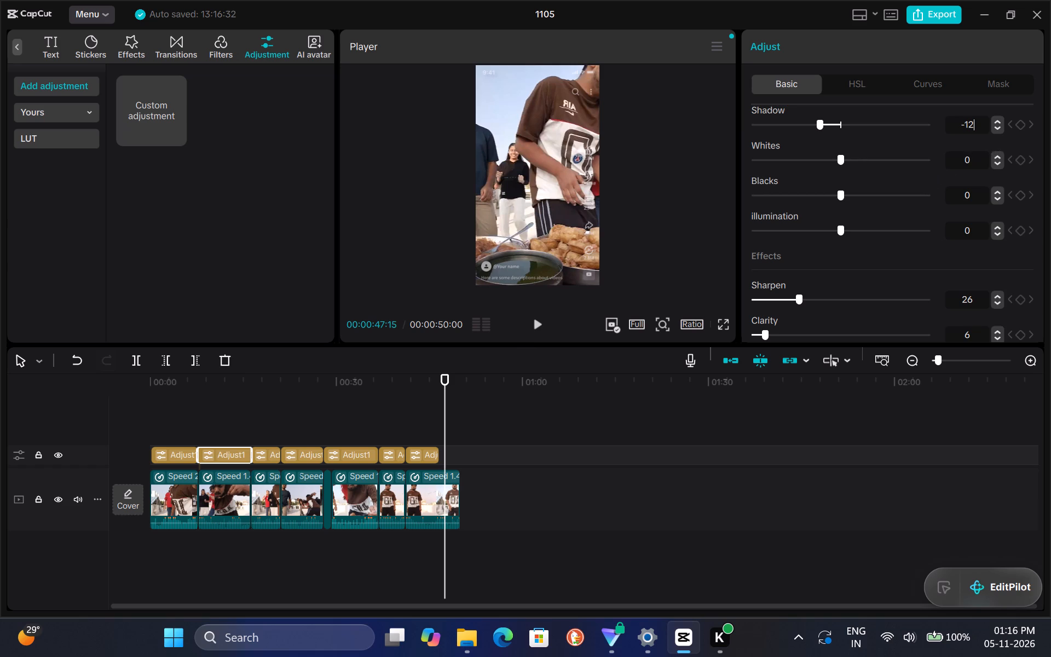
key(BackSpace)
key(BackSpace)
key(BackSpace)
key(BackSpace)
key(0)
scroll(971, 129, up, 7)
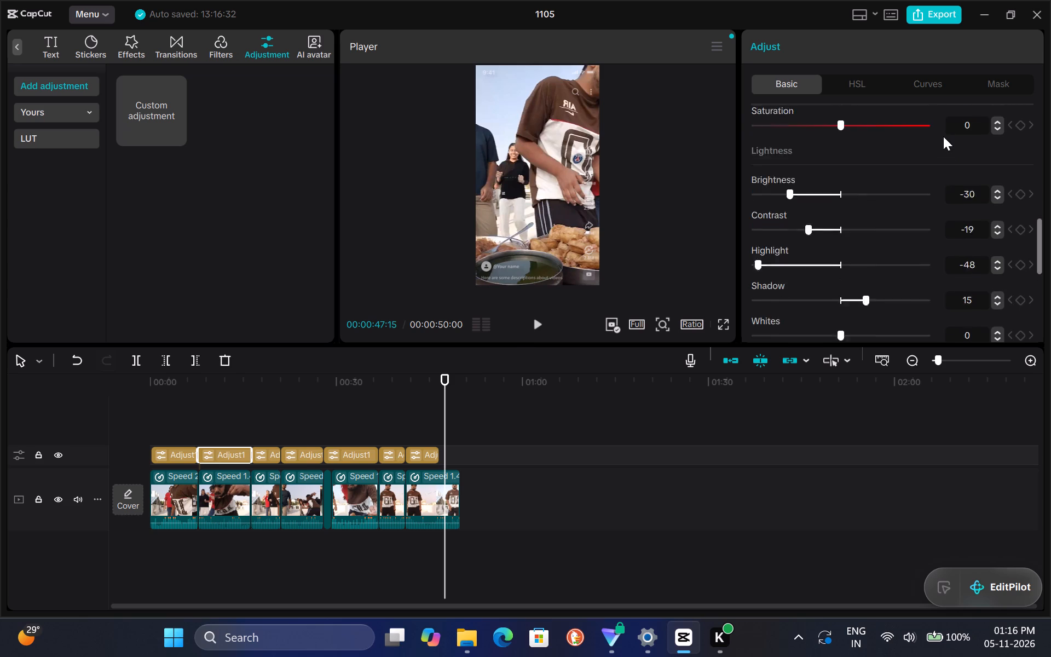
scroll(943, 136, up, 2)
key(BackSpace)
key(BackSpace)
key(0)
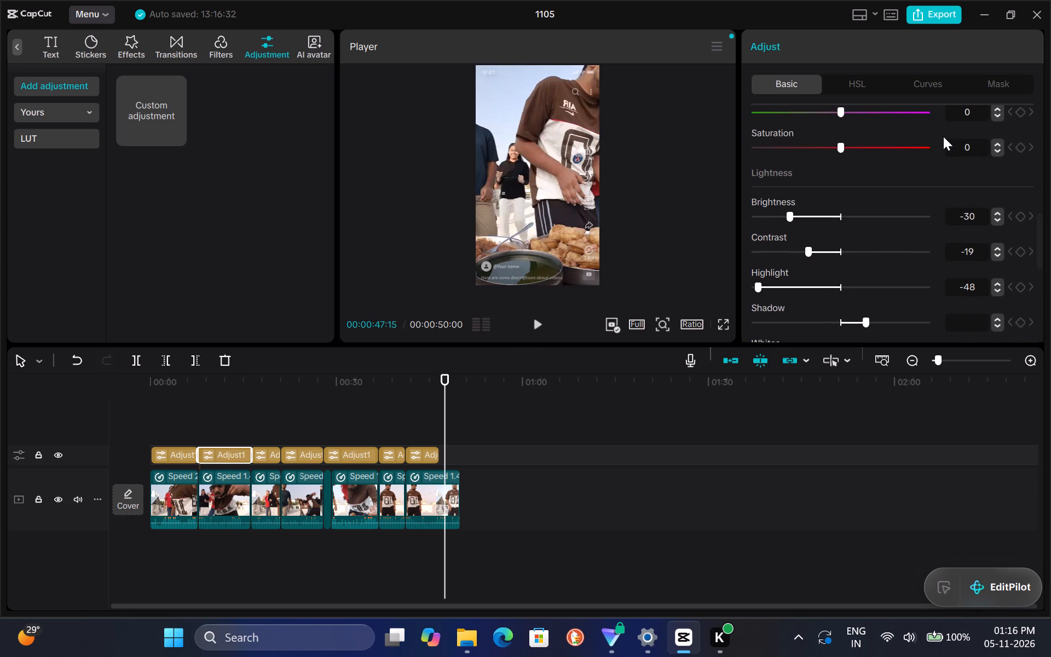
Set the second adjustment segment's Highlight to 0.
click(975, 290)
key(BackSpace)
key(BackSpace)
key(BackSpace)
key(BackSpace)
key(0)
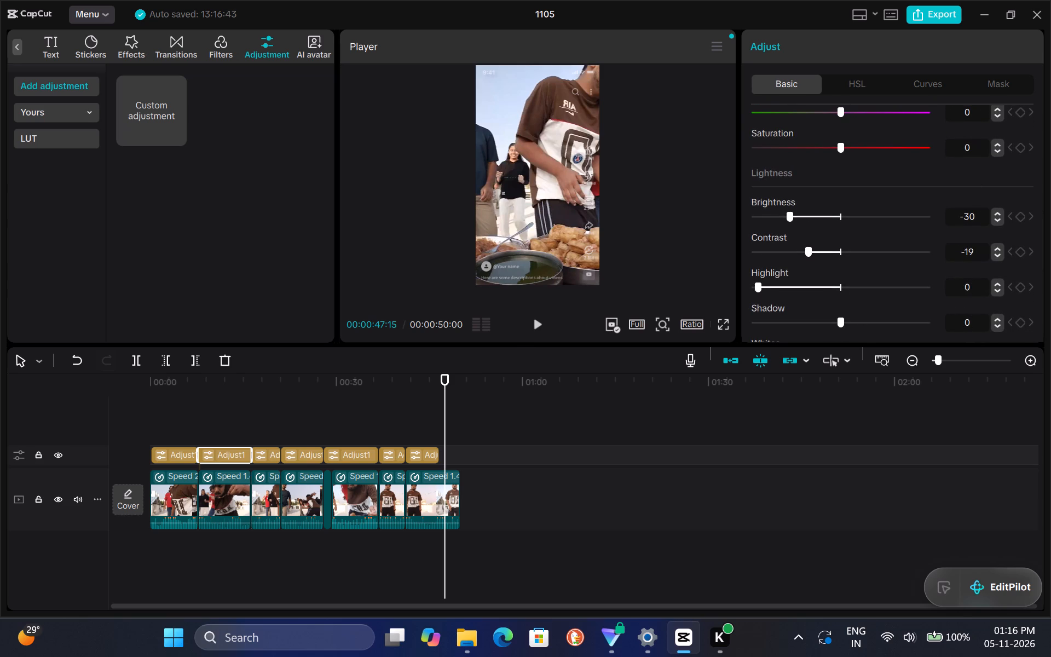
Set the second adjustment segment's Contrast and Brightness to 0.
click(978, 251)
key(BackSpace)
key(BackSpace)
key(BackSpace)
key(BackSpace)
key(0)
click(975, 220)
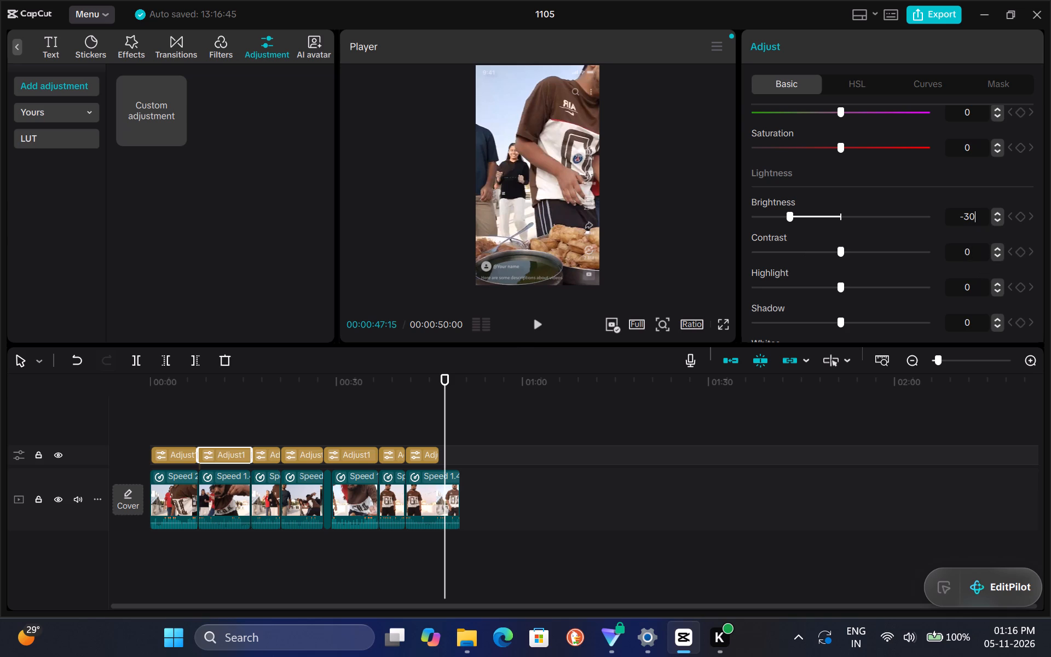
key(BackSpace)
key(BackSpace)
key(BackSpace)
key(BackSpace)
key(0)
Set the first adjustment segment's Brightness and Contrast to 0.
click(172, 452)
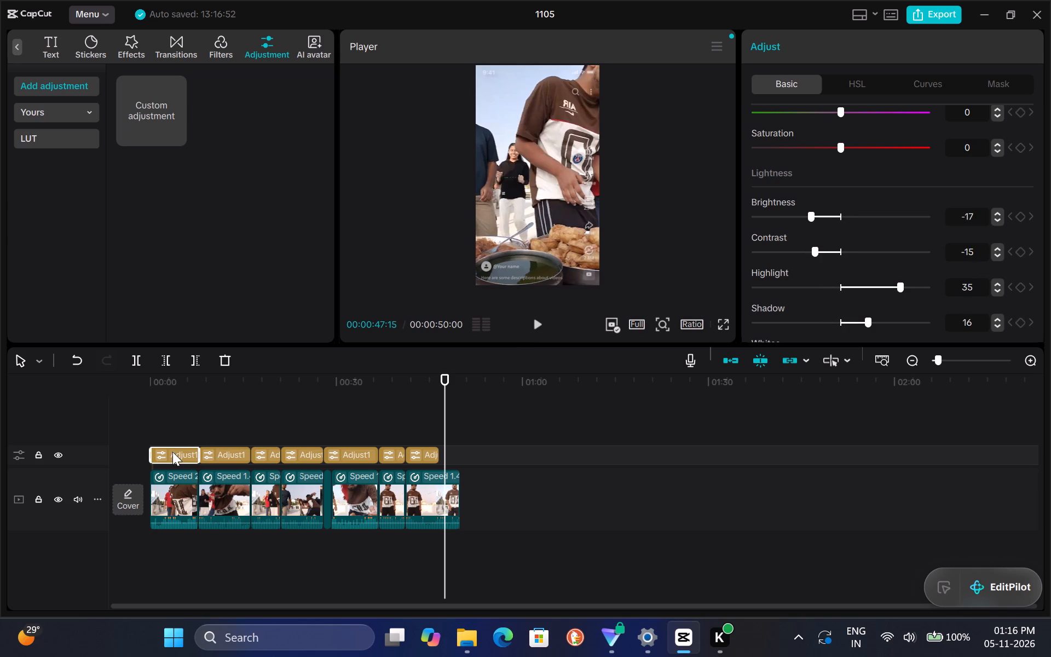
click(967, 215)
key(BackSpace)
key(BackSpace)
key(Delete)
key(0)
click(979, 255)
key(BackSpace)
key(BackSpace)
key(BackSpace)
key(BackSpace)
key(0)
Set the first adjustment segment's Highlight to 0.
click(977, 285)
key(BackSpace)
key(BackSpace)
key(BackSpace)
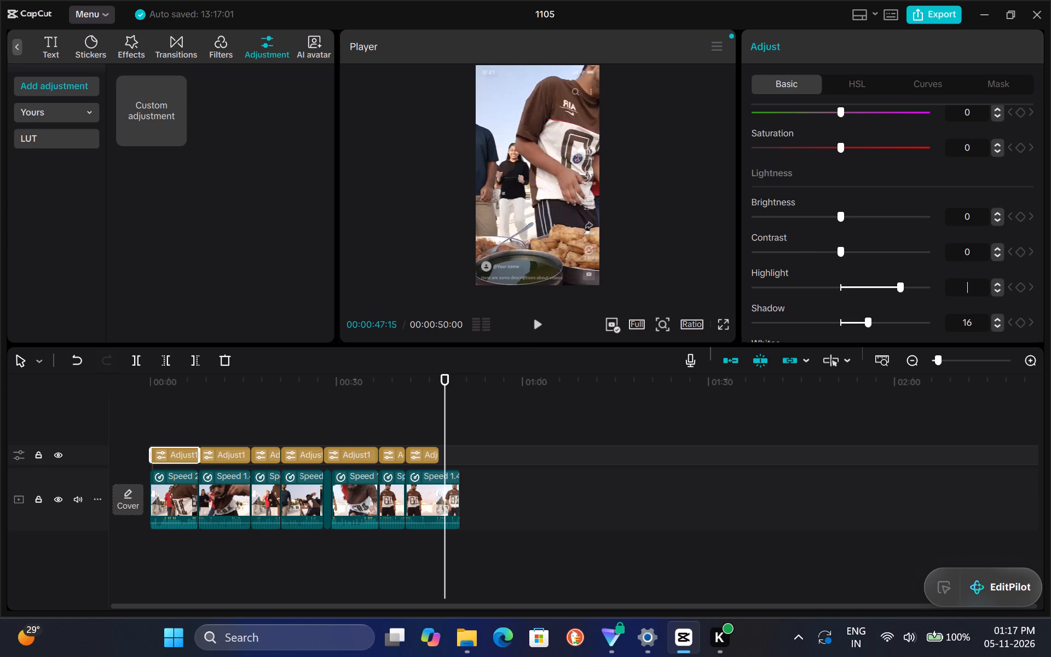
key(BackSpace)
key(0)
scroll(977, 285, down, 1)
key(BackSpace)
key(BackSpace)
key(0)
Set the first adjustment segment's Shadow and Whites to 0.
scroll(926, 302, down, 1)
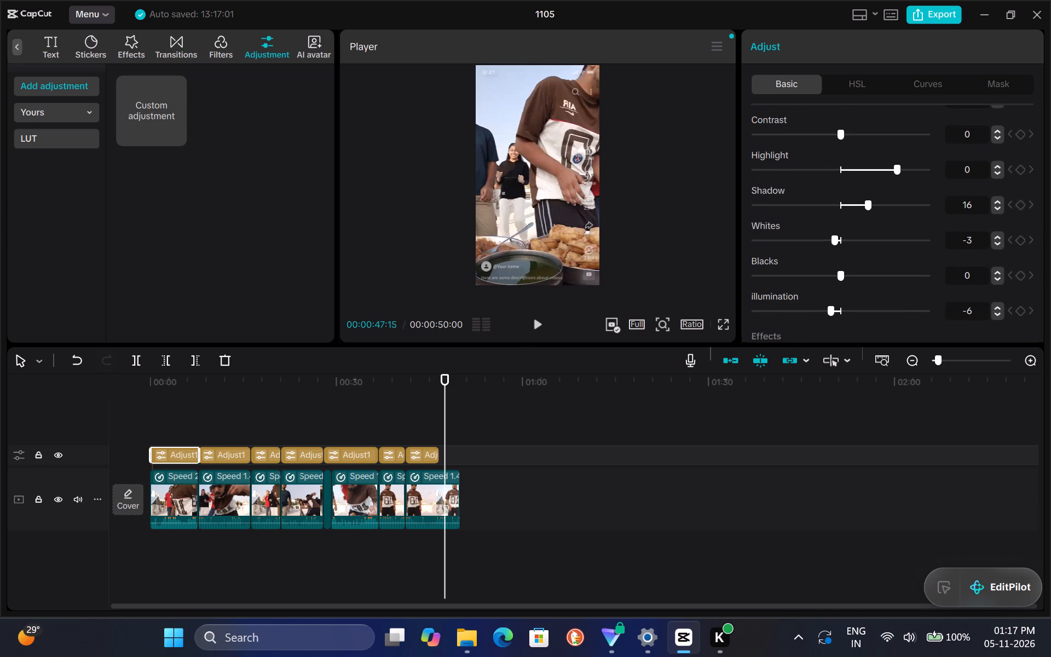
click(978, 204)
key(BackSpace)
key(BackSpace)
key(0)
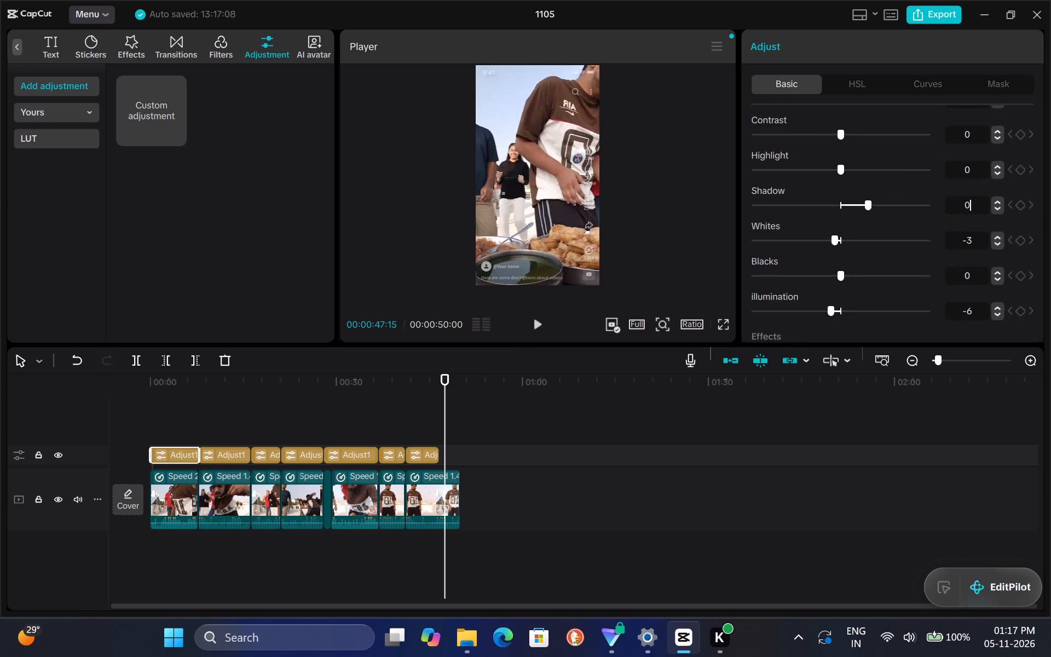
click(979, 239)
key(BackSpace)
key(BackSpace)
key(0)
Set the first adjustment segment's illumination to 0.
click(977, 312)
key(BackSpace)
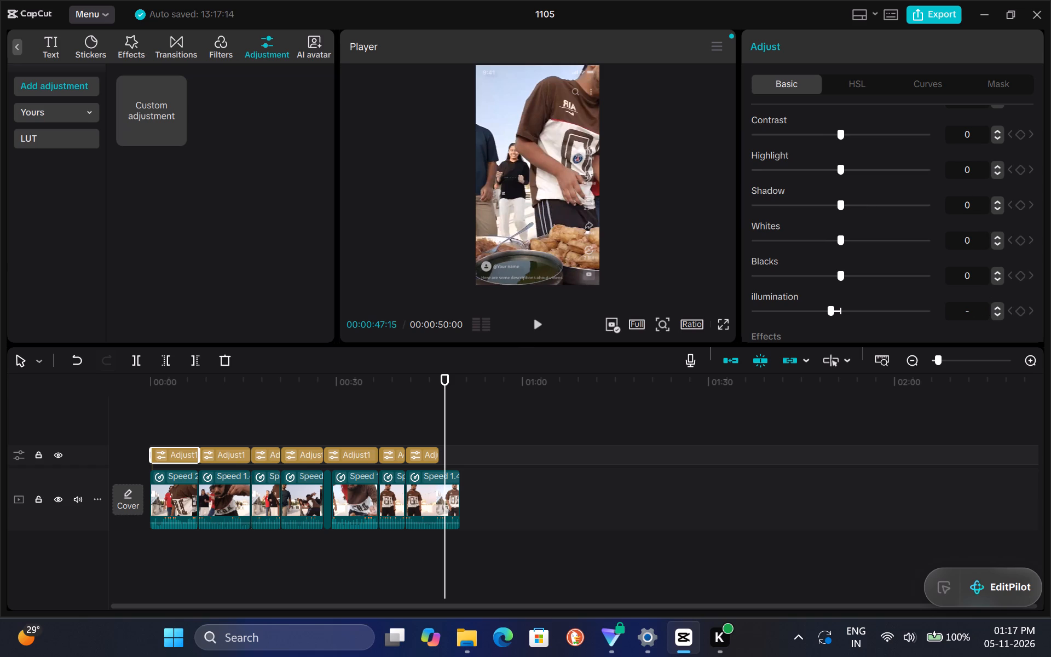
key(BackSpace)
key(0)
click(939, 293)
scroll(939, 293, down, 1)
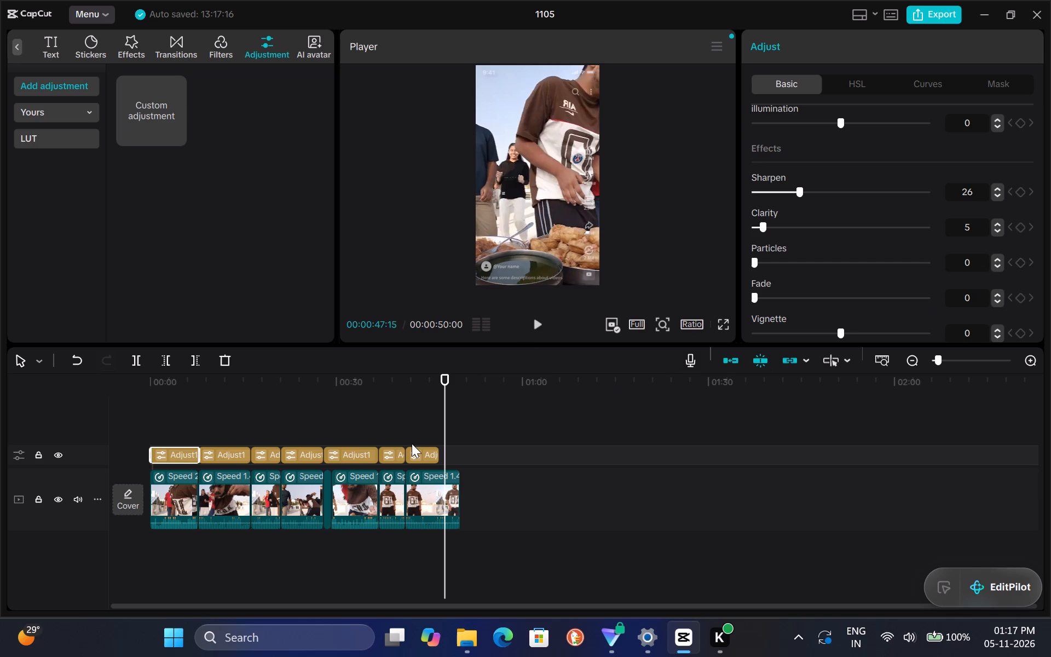
Find the Manga Vision filter among the featured filters, download it and add it on a track above the adjustment segments.
click(221, 49)
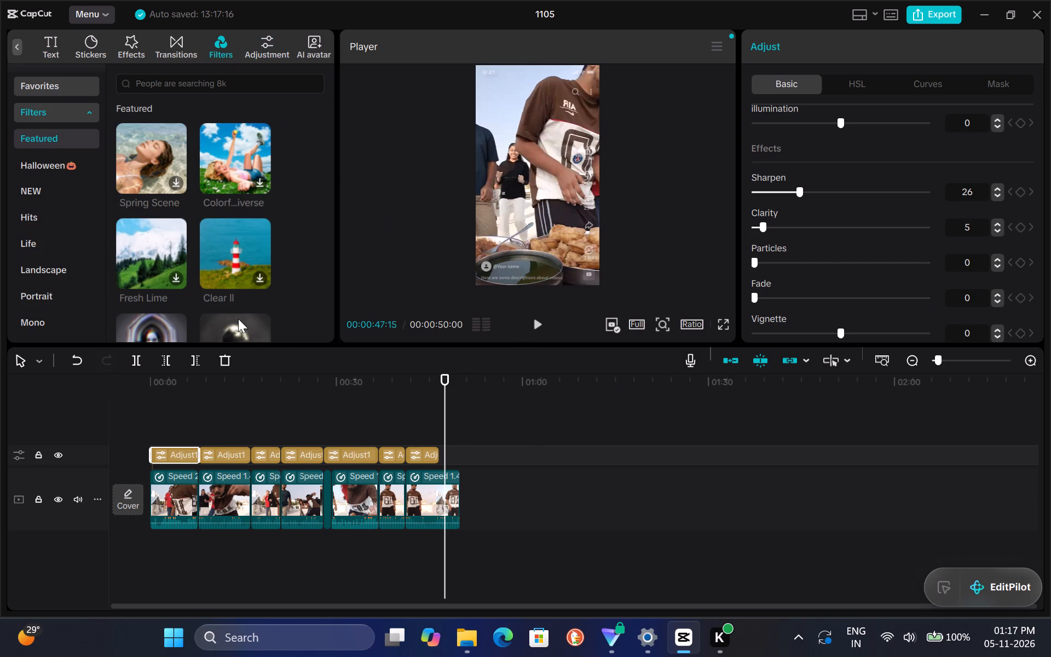
click(217, 194)
scroll(217, 194, down, 2)
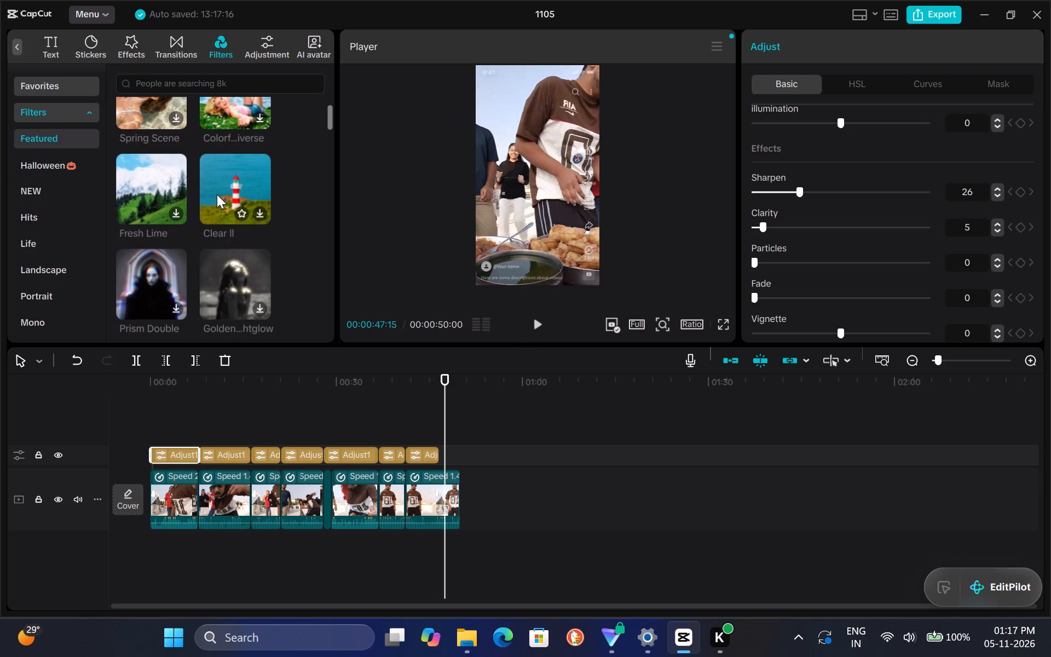
scroll(217, 194, down, 1)
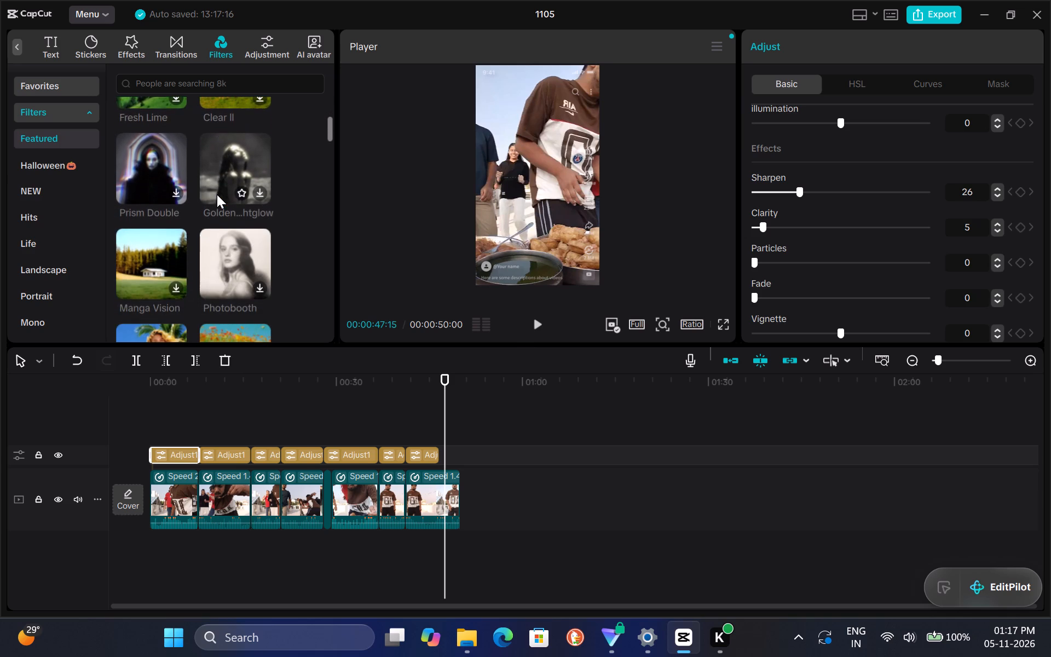
scroll(217, 194, down, 1)
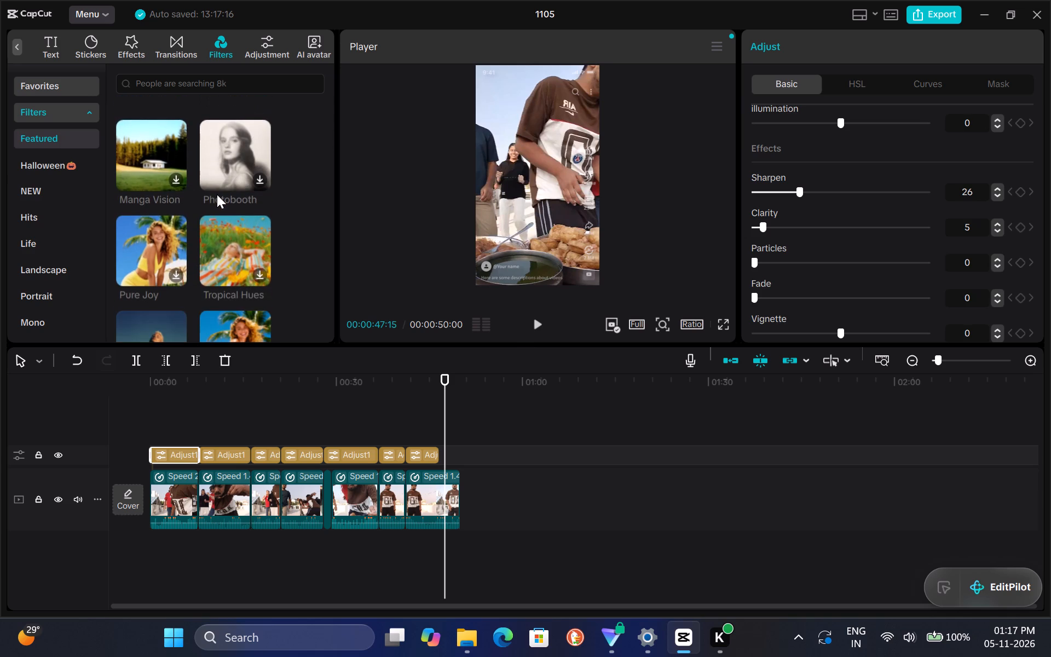
click(161, 148)
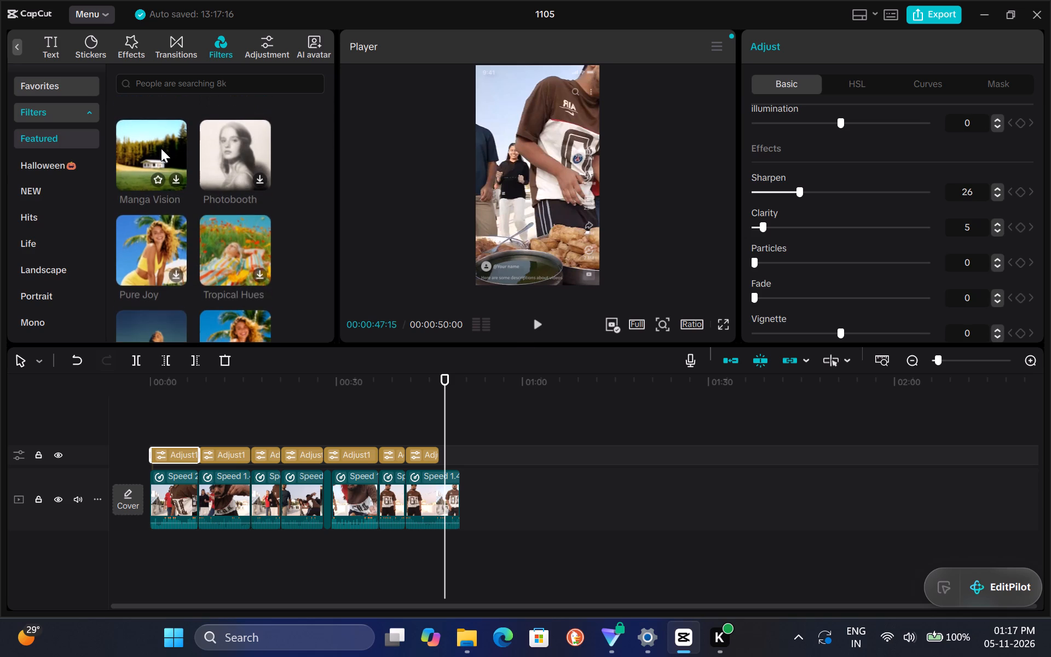
click(161, 148)
click(178, 177)
triple_click(151, 141)
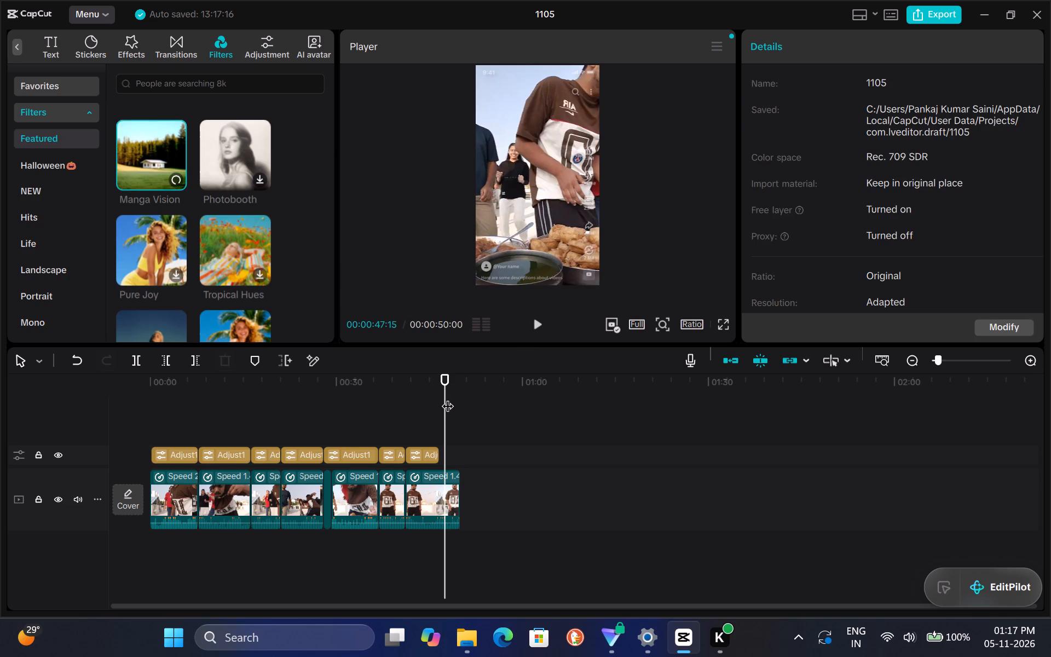
drag(447, 397, 135, 408)
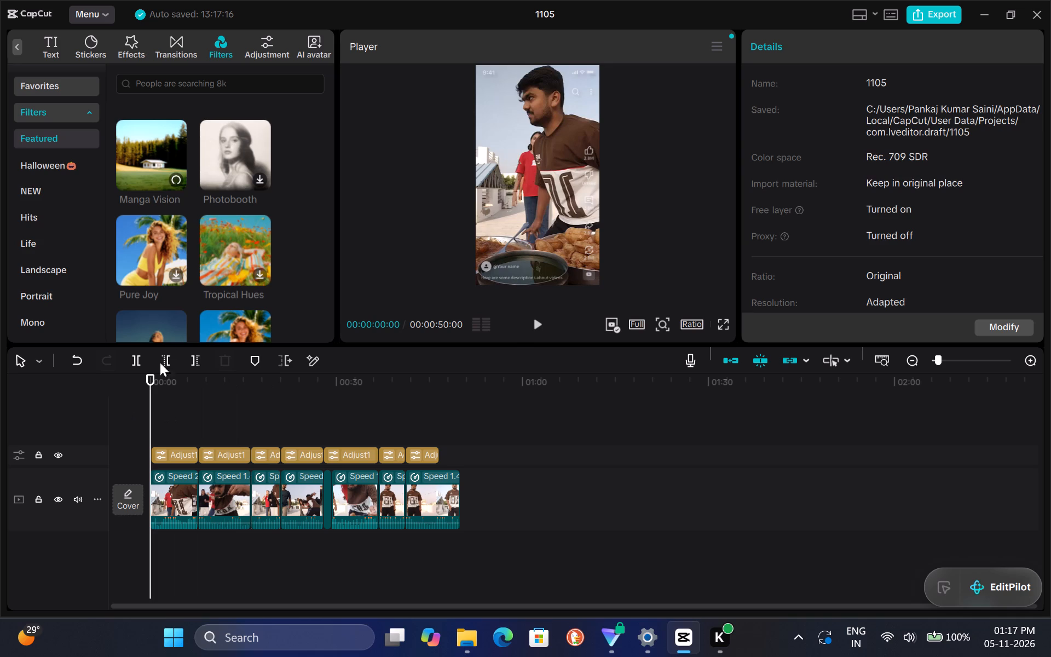
click(148, 162)
drag(161, 150, 183, 274)
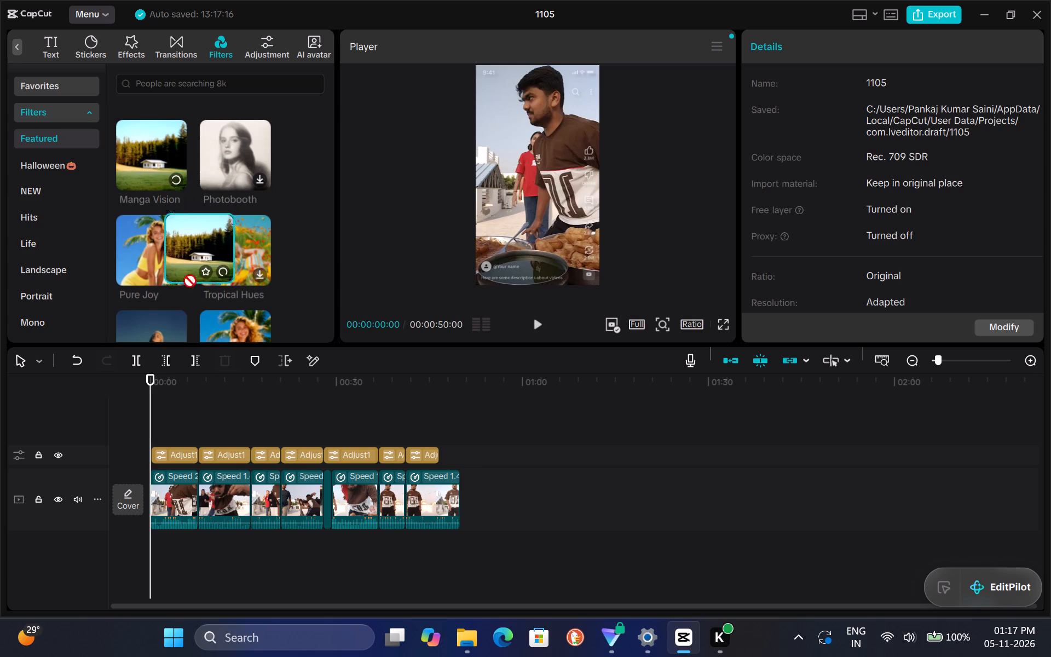
drag(183, 274, 202, 416)
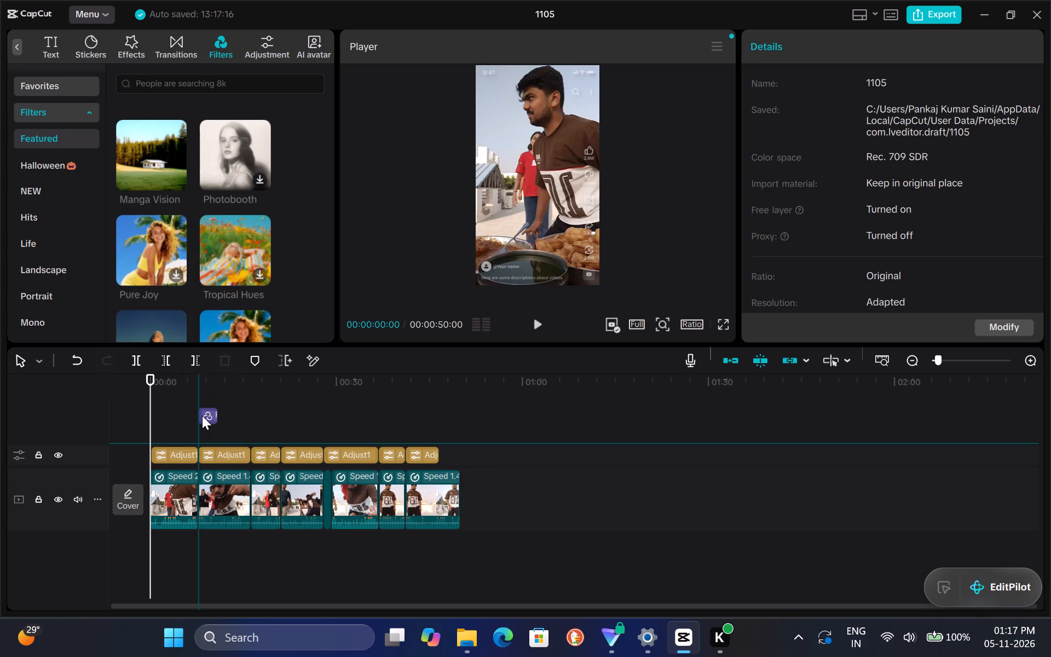
Extend the Manga Vision filter segment so it spans from the start of the video to about 49 seconds.
drag(197, 446, 191, 446)
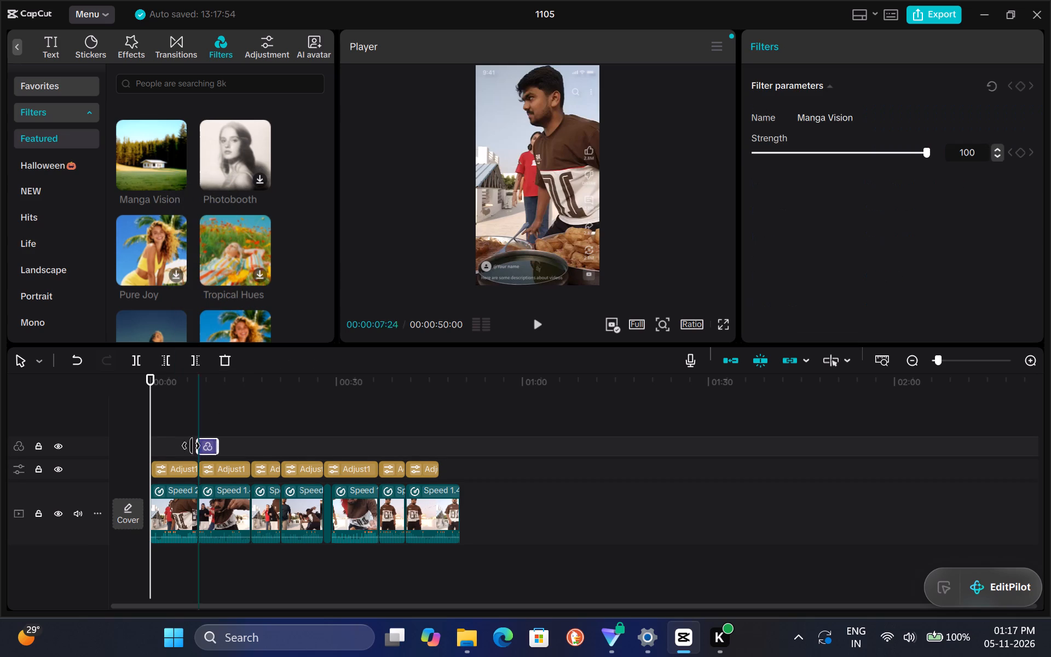
drag(191, 446, 136, 444)
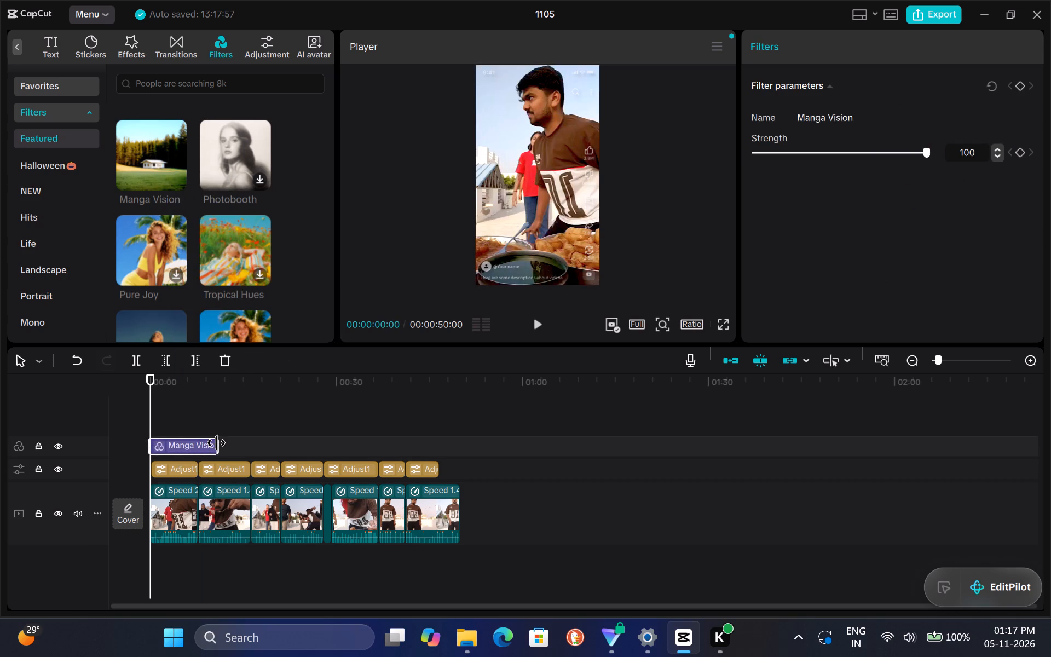
drag(216, 443, 451, 455)
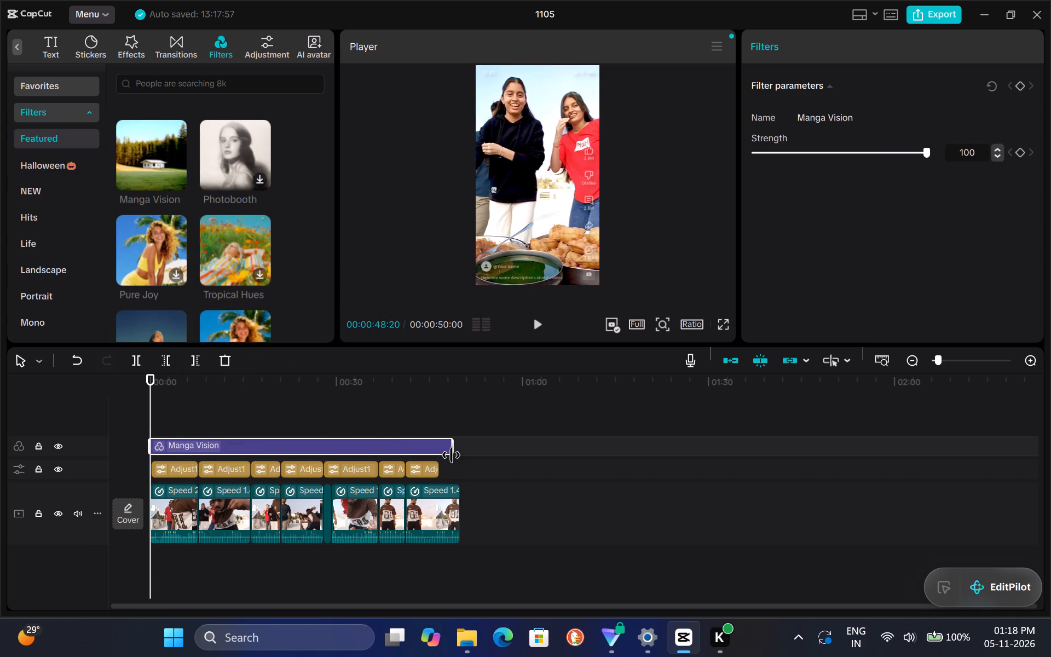
drag(451, 455, 454, 455)
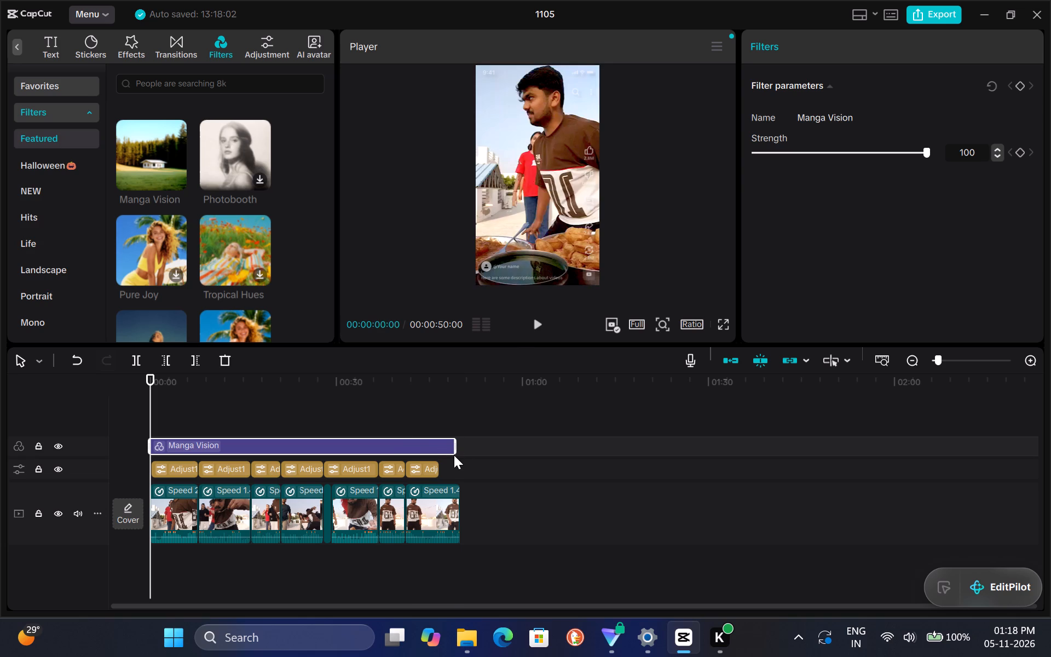
Play back the filtered opening and reduce the Manga Vision filter's strength to 59.
key(space)
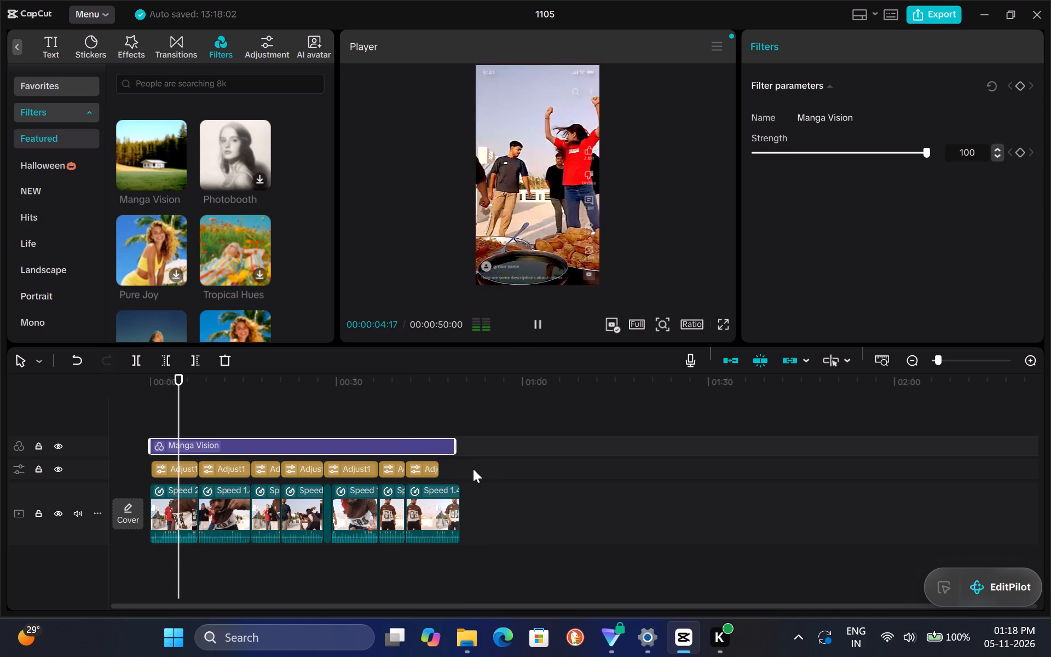
key(space)
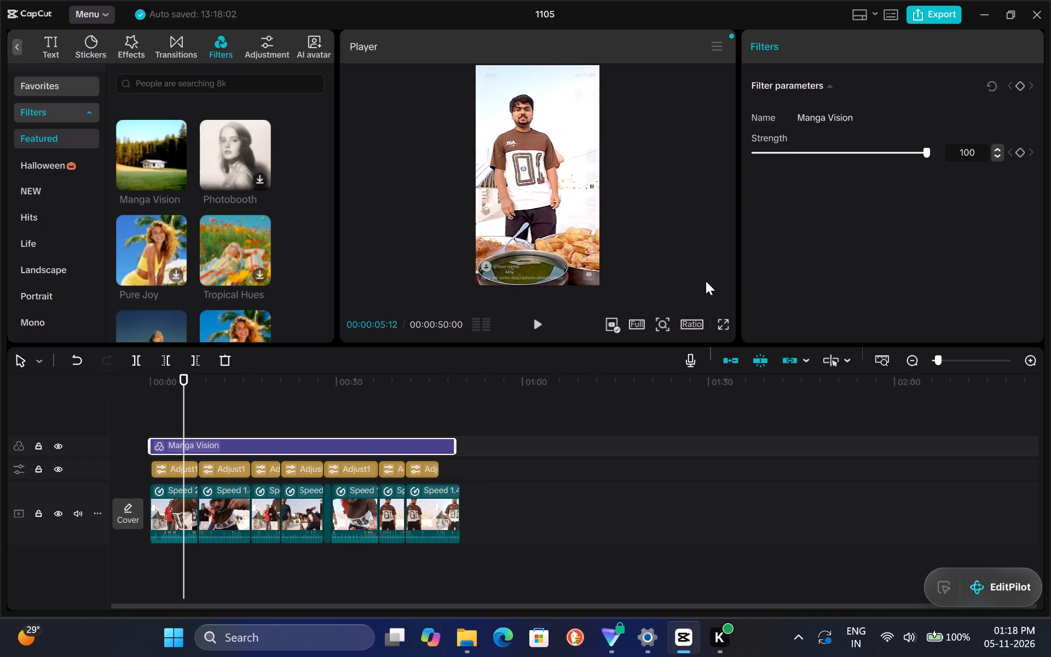
drag(928, 153, 843, 154)
drag(843, 154, 858, 201)
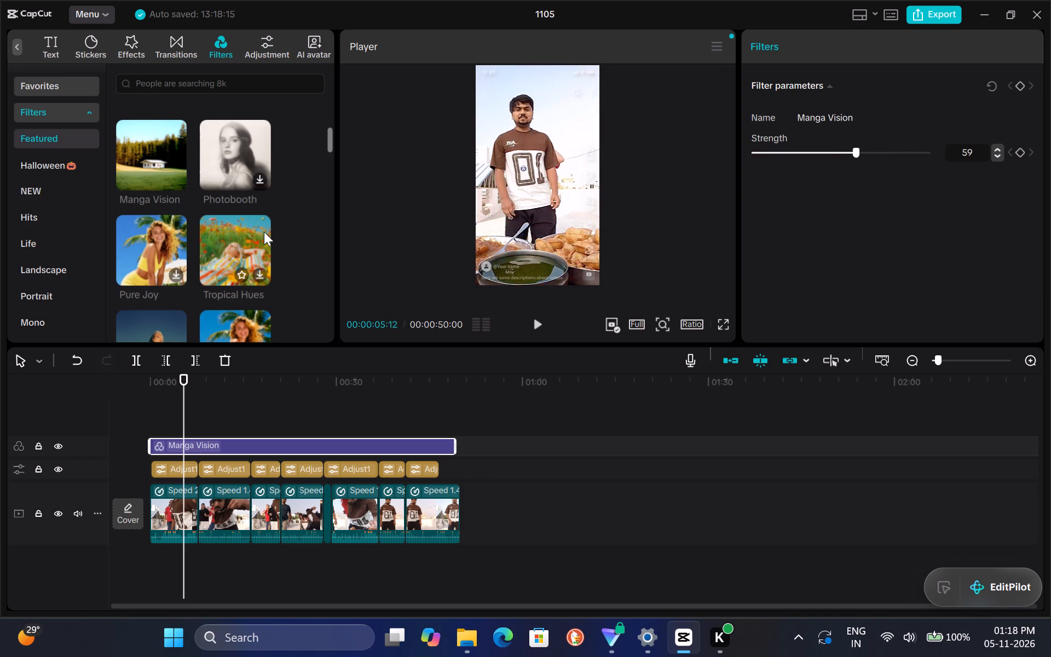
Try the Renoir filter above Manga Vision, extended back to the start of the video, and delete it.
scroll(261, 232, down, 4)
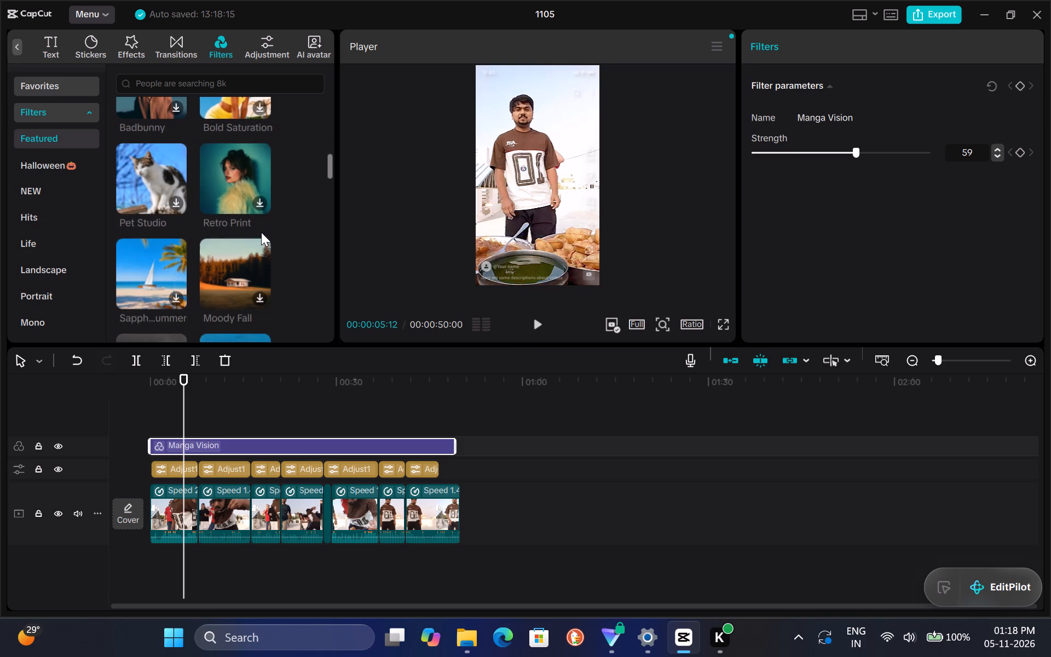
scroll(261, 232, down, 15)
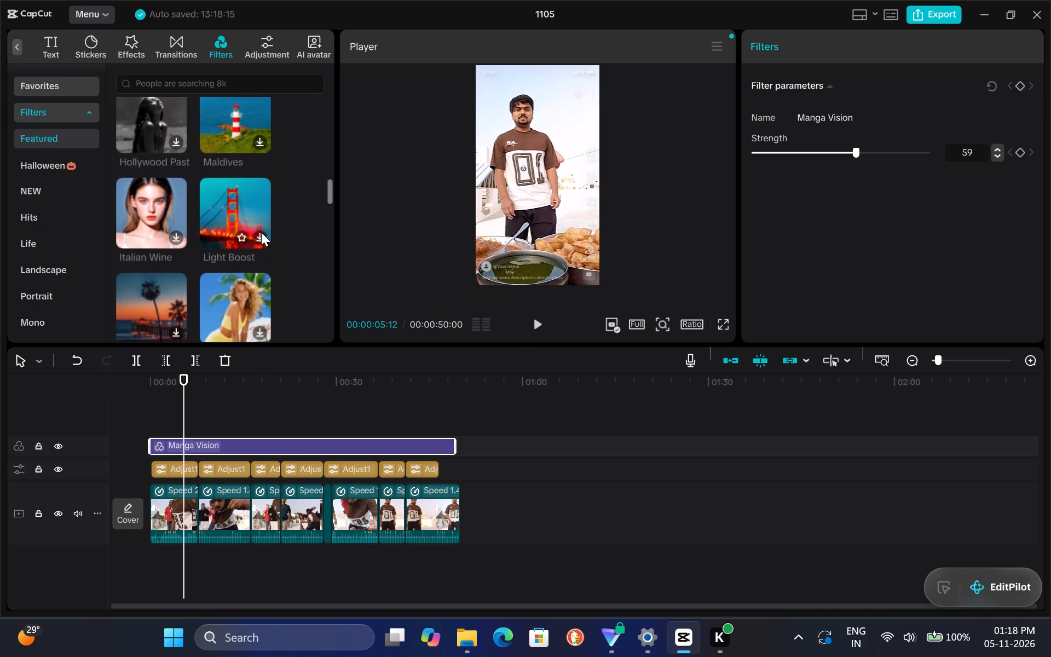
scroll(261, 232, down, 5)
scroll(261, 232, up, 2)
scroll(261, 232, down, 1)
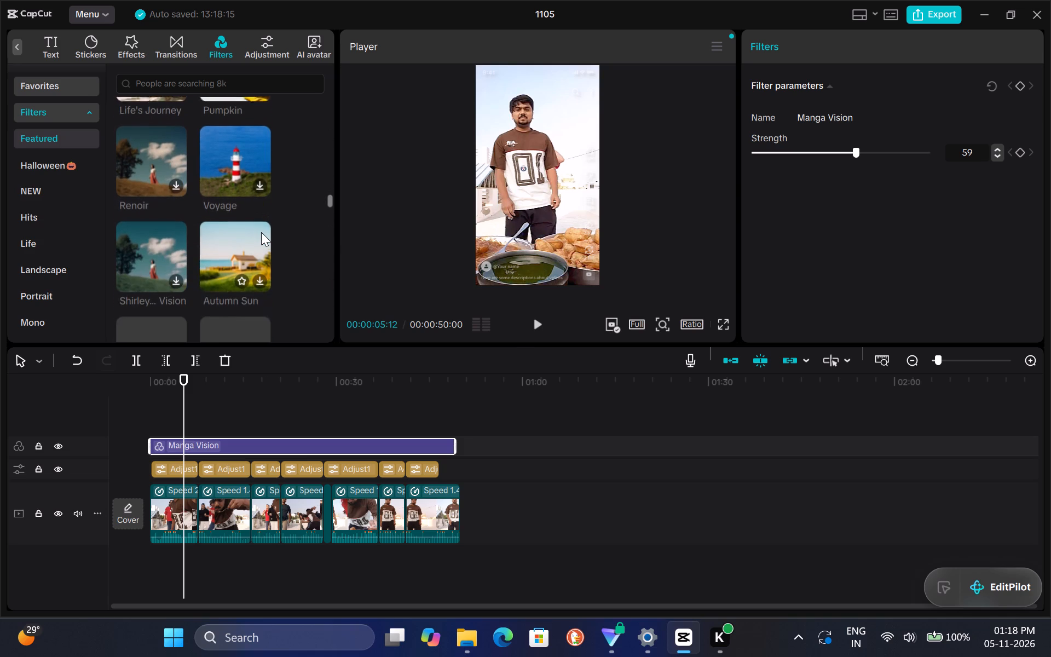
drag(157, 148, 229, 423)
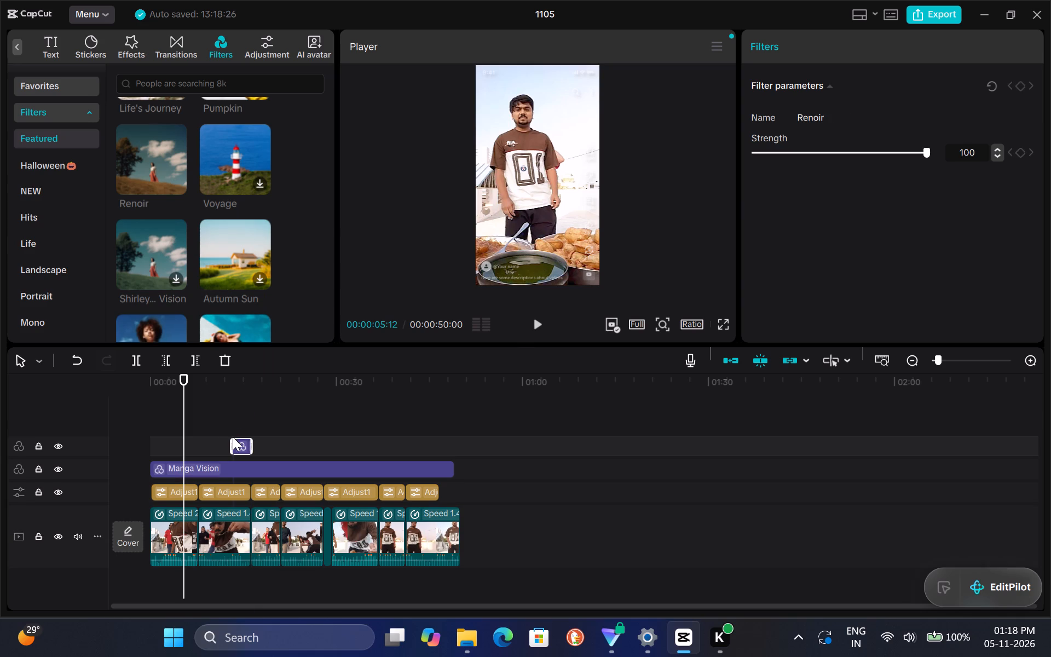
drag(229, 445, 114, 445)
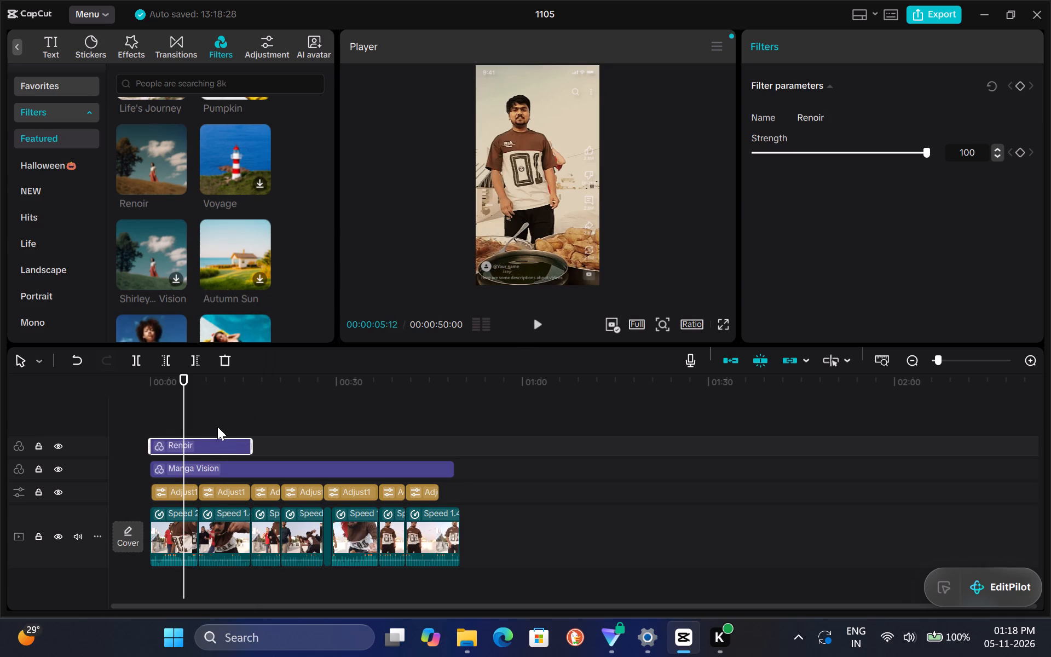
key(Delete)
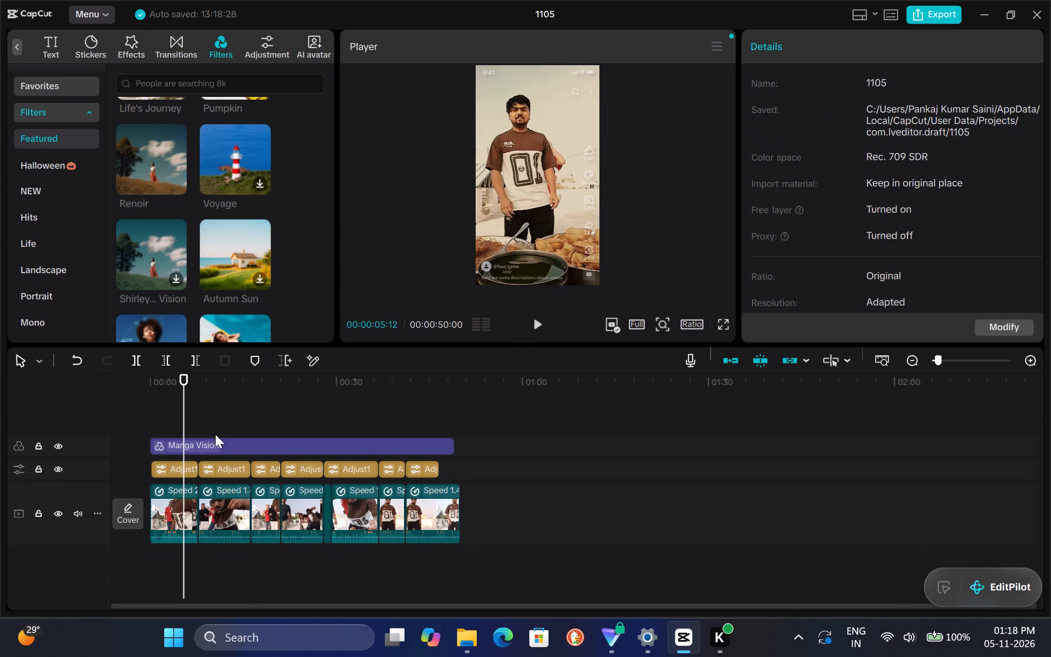
Add the Shirley: Realistic Vision filter above Manga Vision and extend it to cover the same span as that filter.
drag(143, 260, 179, 422)
drag(186, 447, 148, 442)
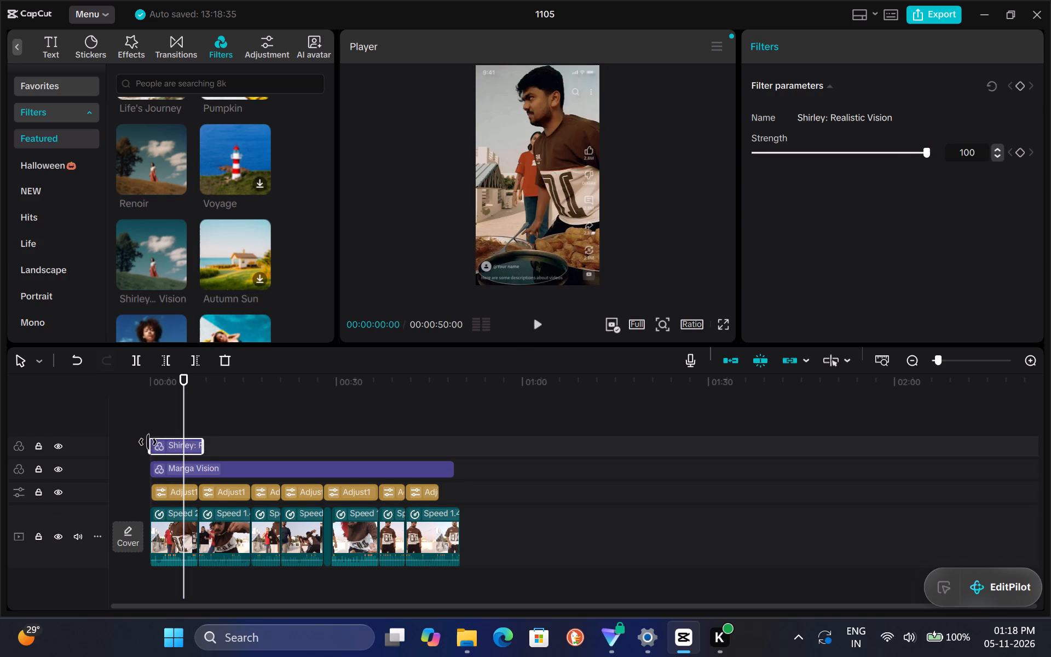
drag(148, 442, 144, 442)
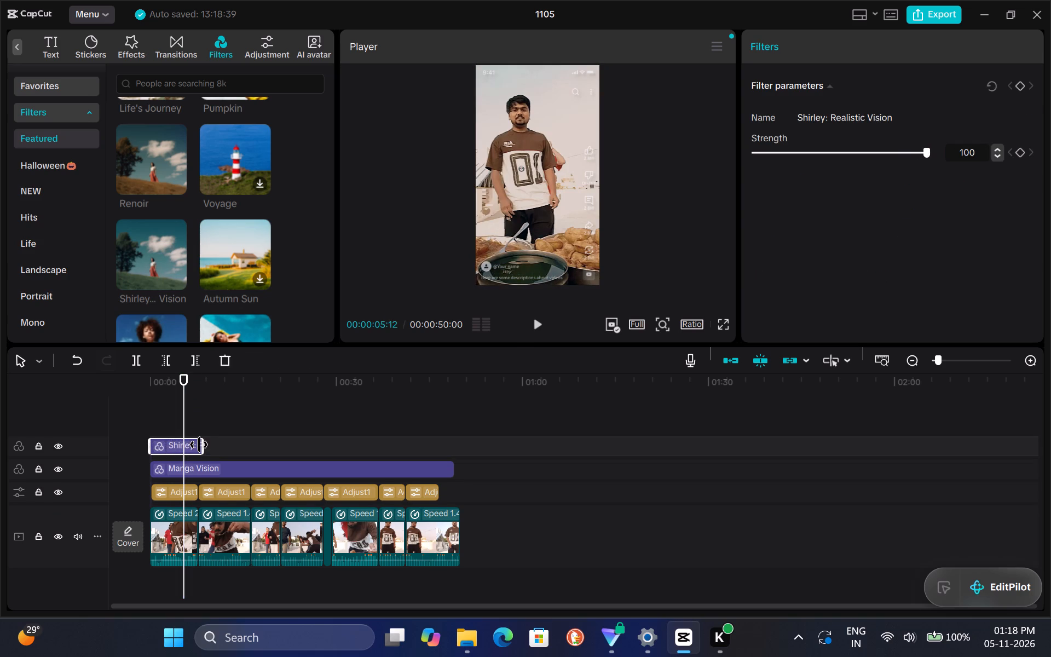
drag(200, 445, 465, 470)
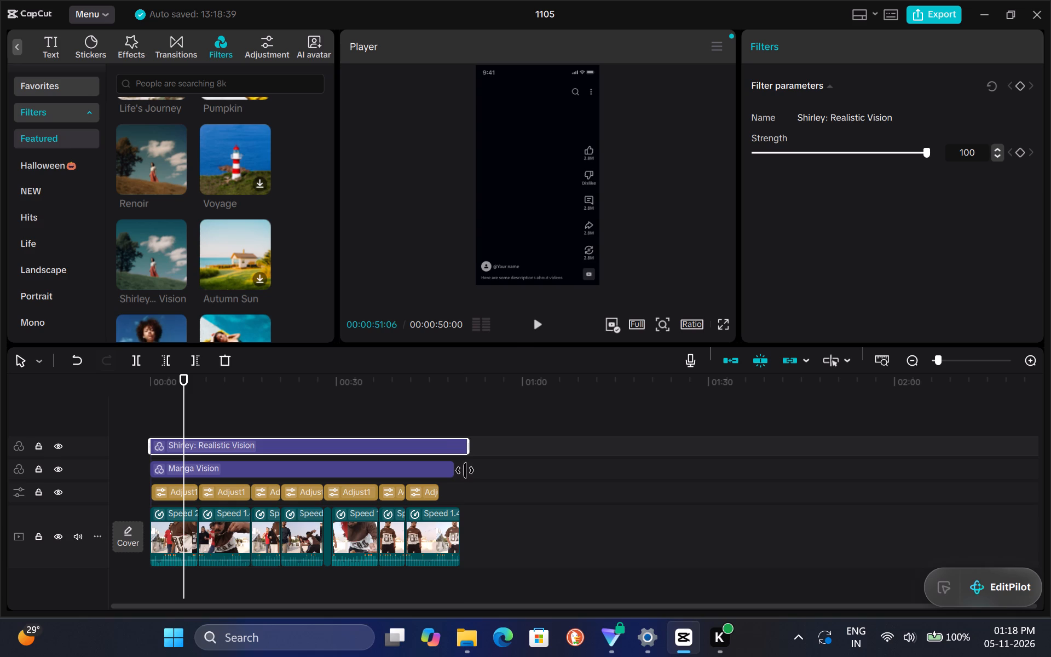
drag(465, 470, 452, 472)
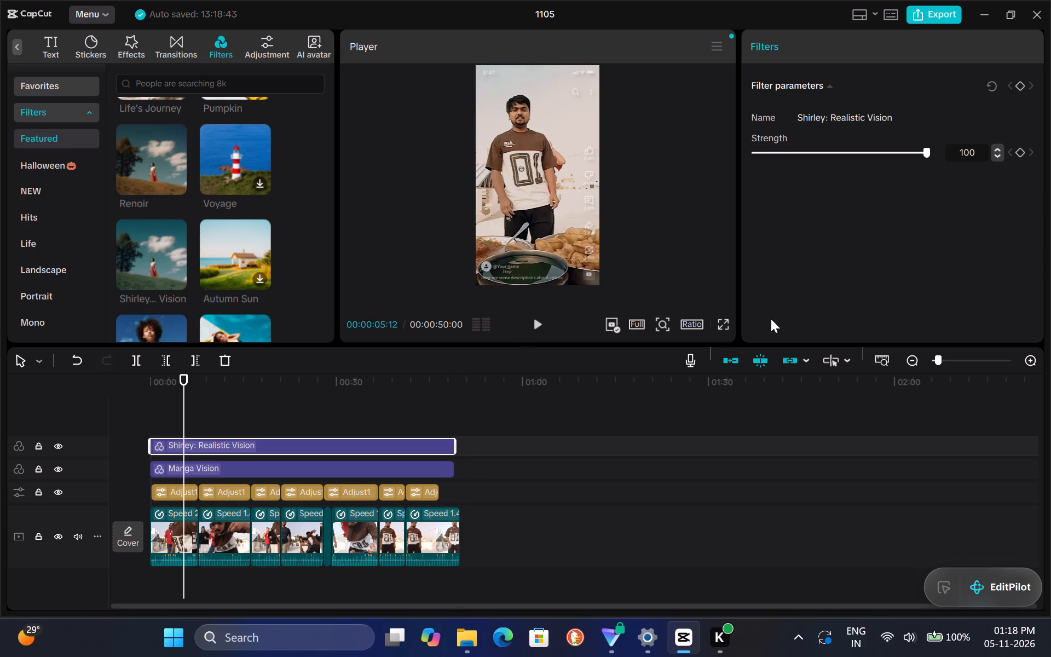
Set the Shirley: Realistic Vision filter's strength to 83 and play back the video to check the look.
drag(928, 149, 859, 149)
drag(859, 149, 886, 158)
drag(886, 158, 898, 160)
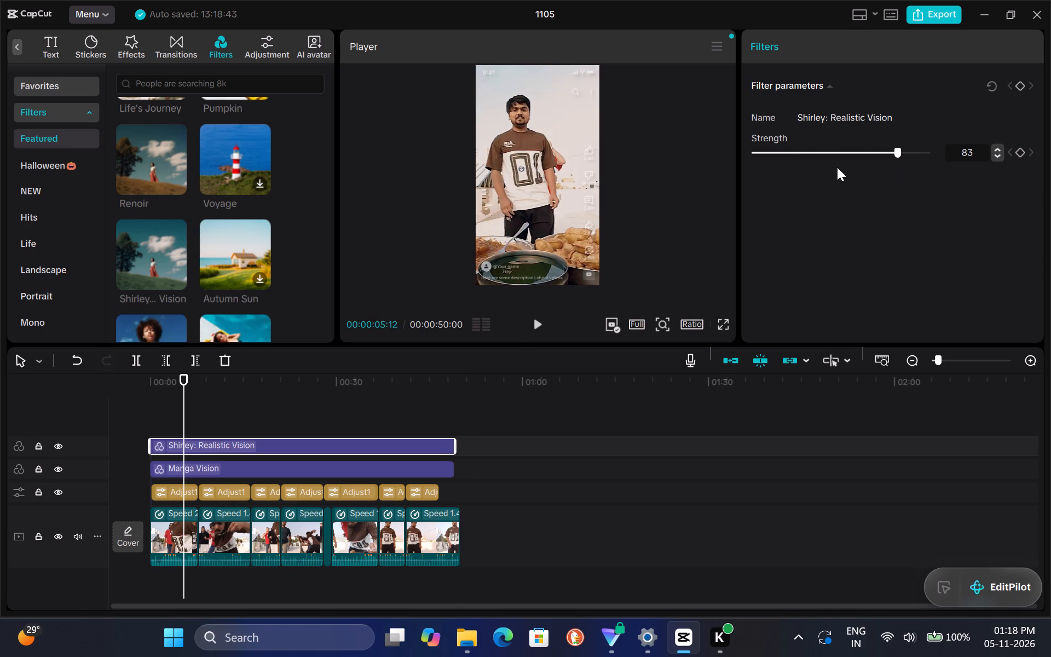
key(Up)
key(space)
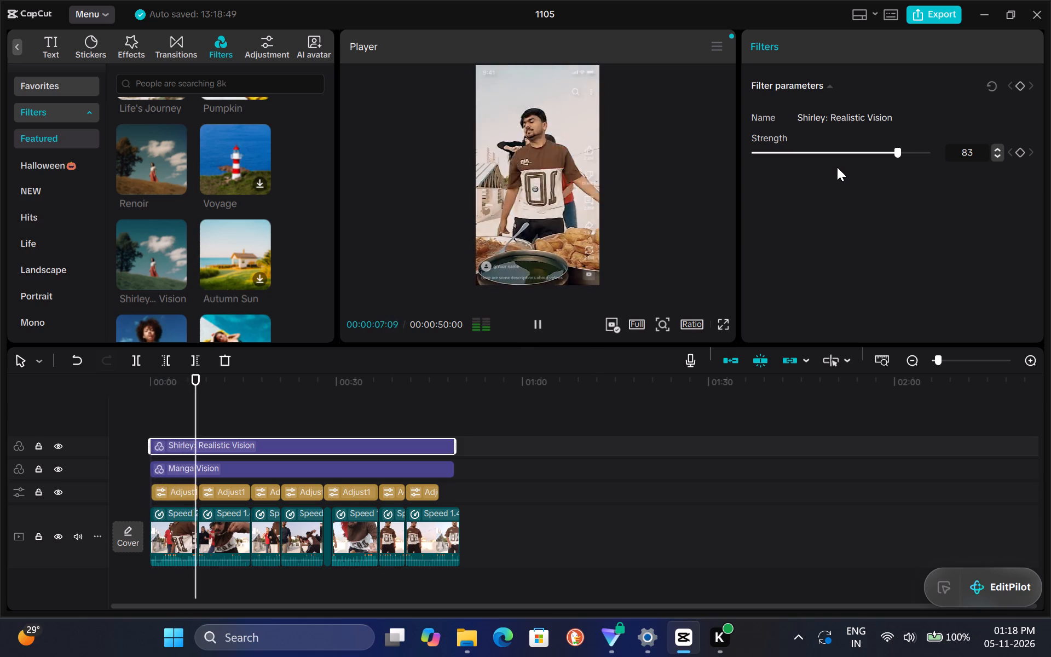
key(space)
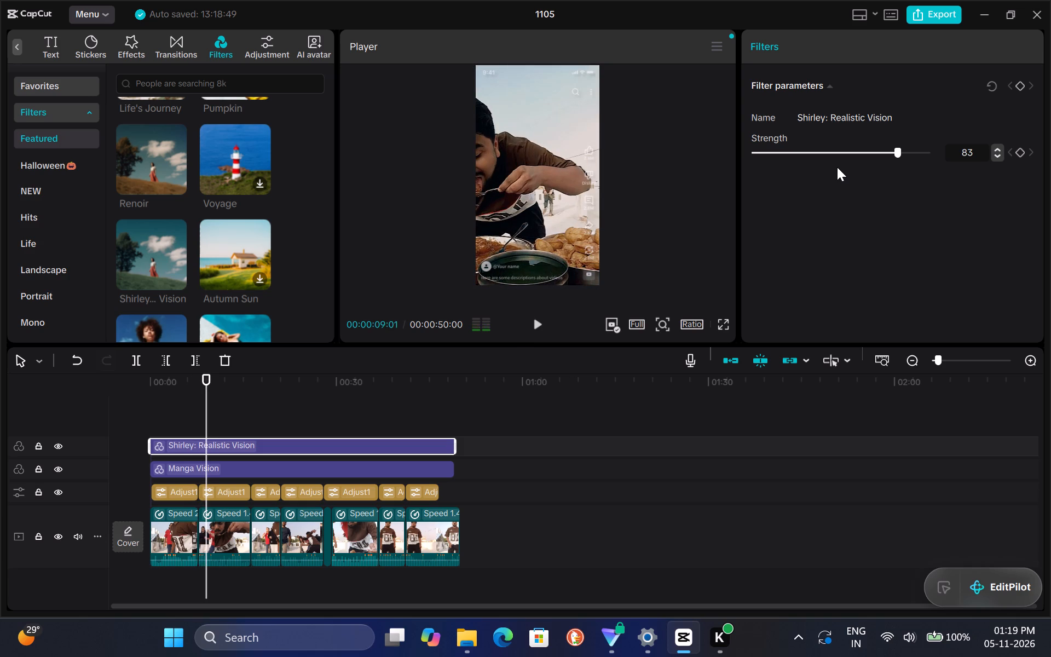
Raise the Manga Vision filter's strength to 100 and play back the video to check the look.
click(420, 464)
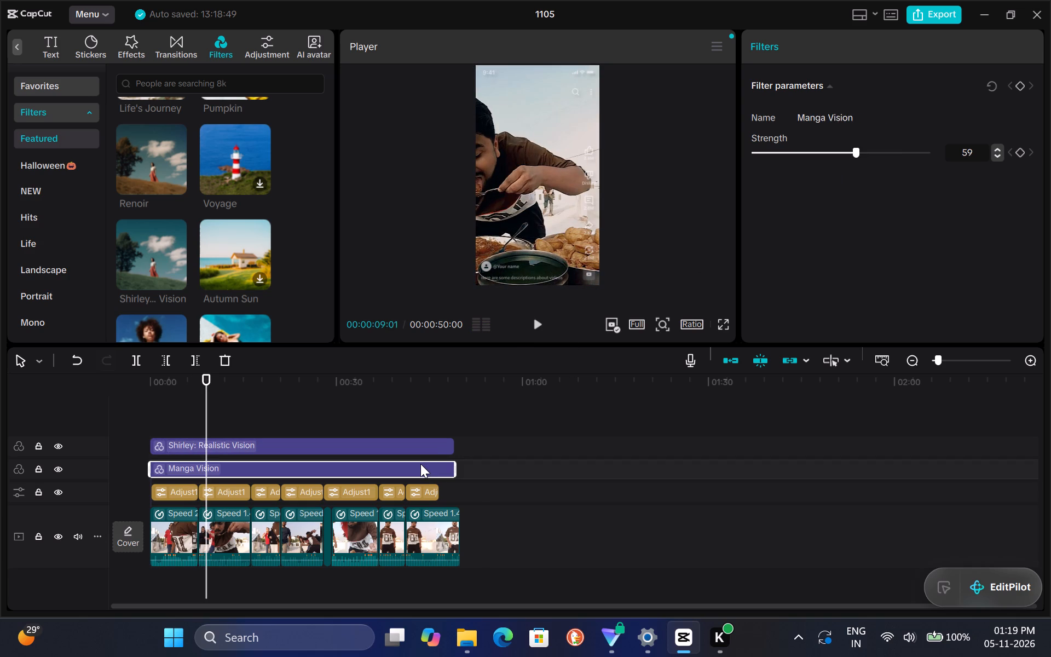
drag(856, 151, 997, 127)
key(space)
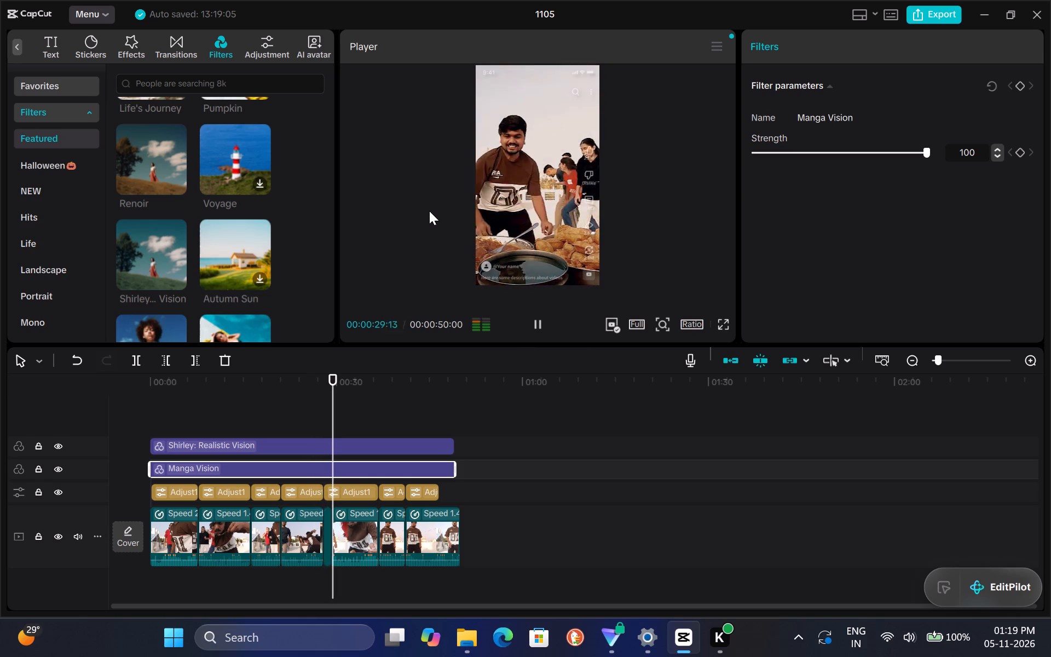
key(space)
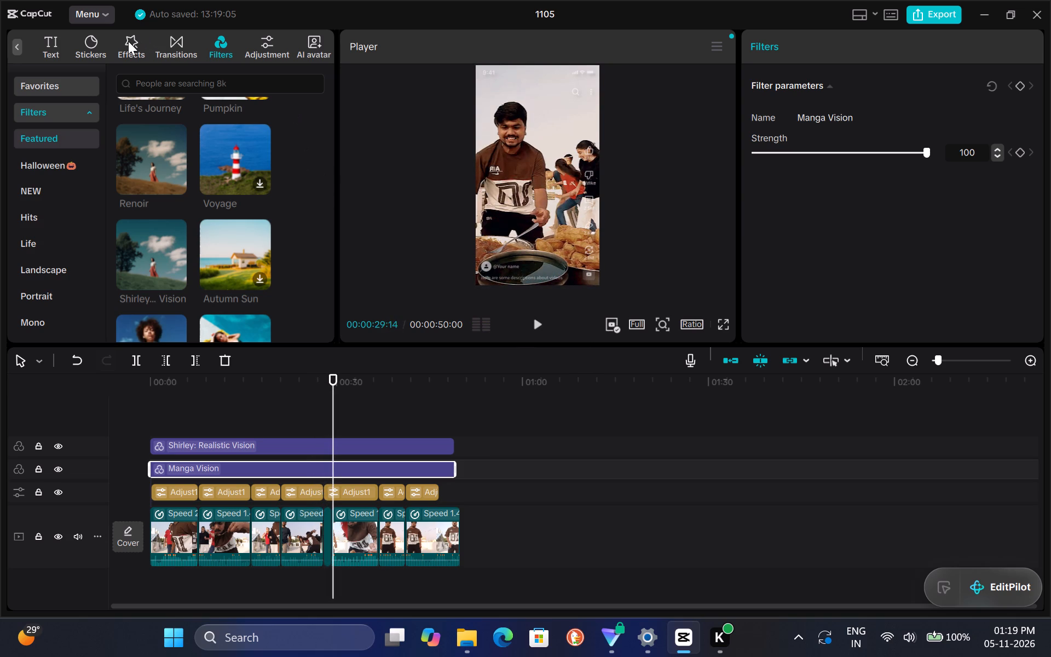
Browse the trending video effects for one that suits the cut between the first two clips.
click(128, 41)
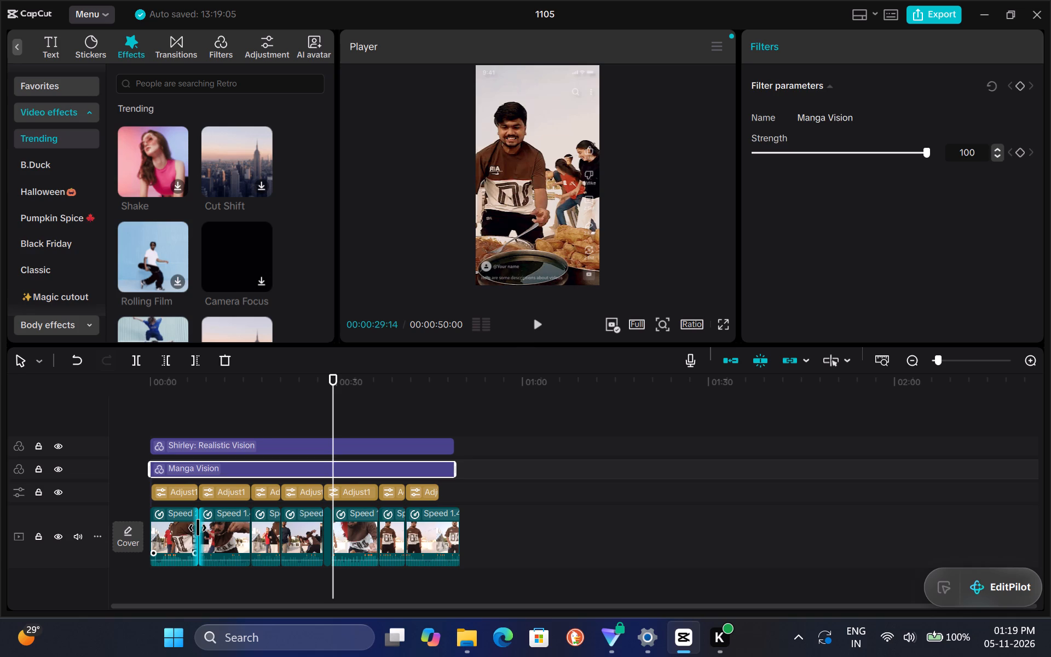
click(198, 528)
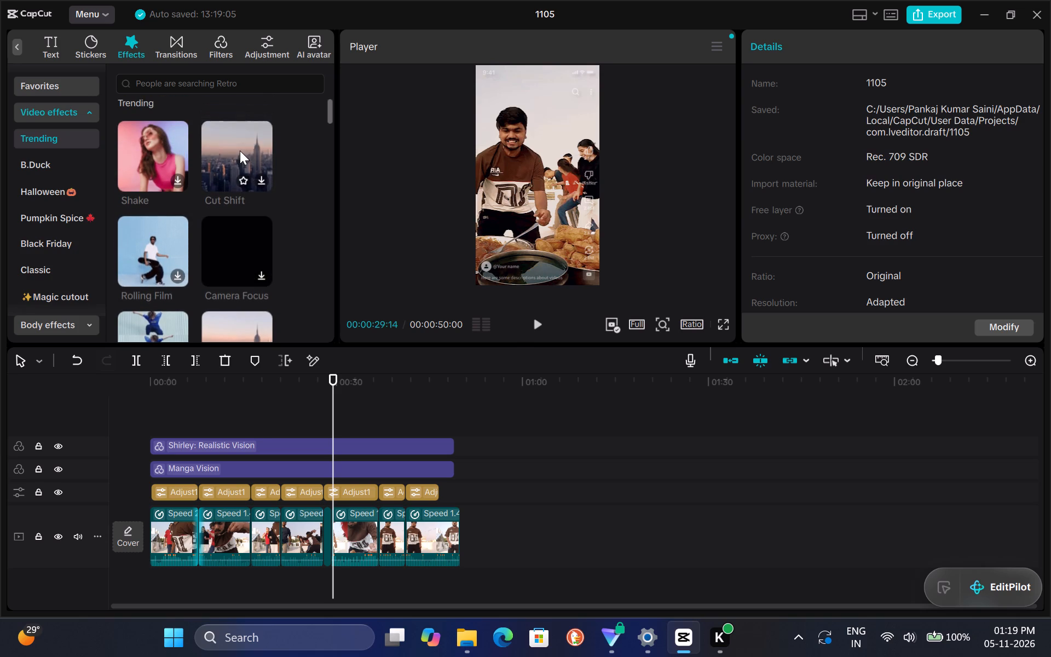
scroll(223, 211, down, 1)
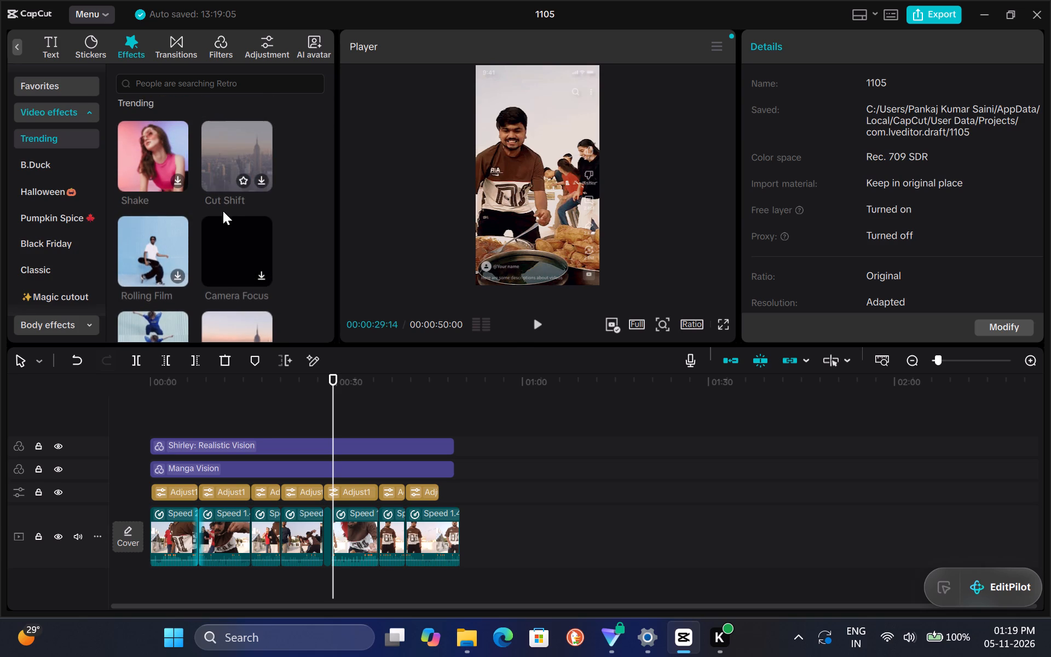
scroll(223, 211, down, 1)
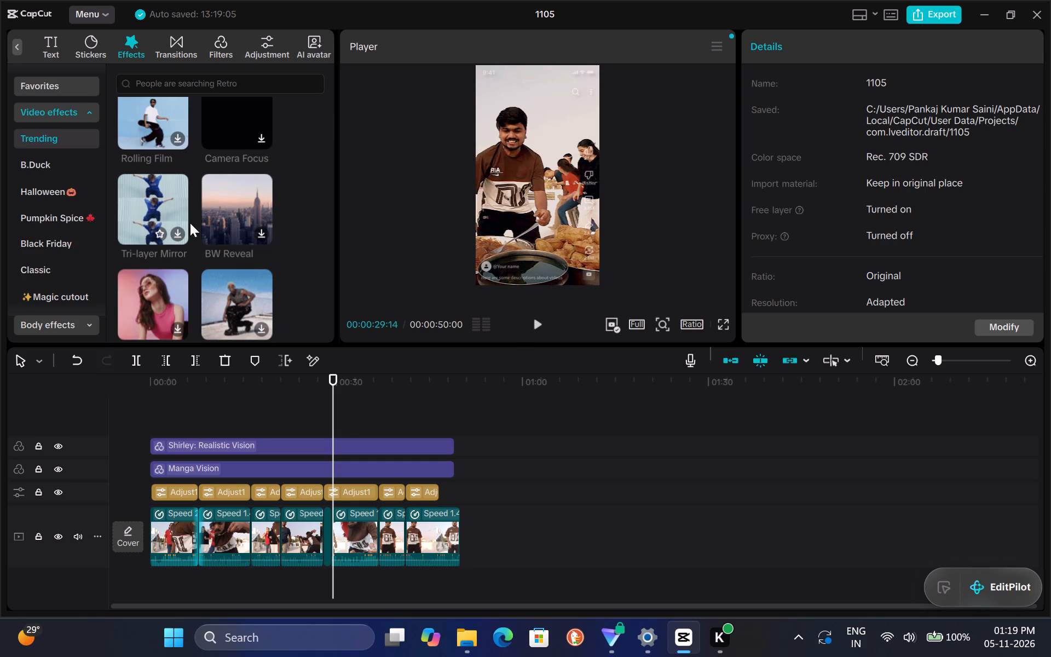
scroll(234, 280, down, 1)
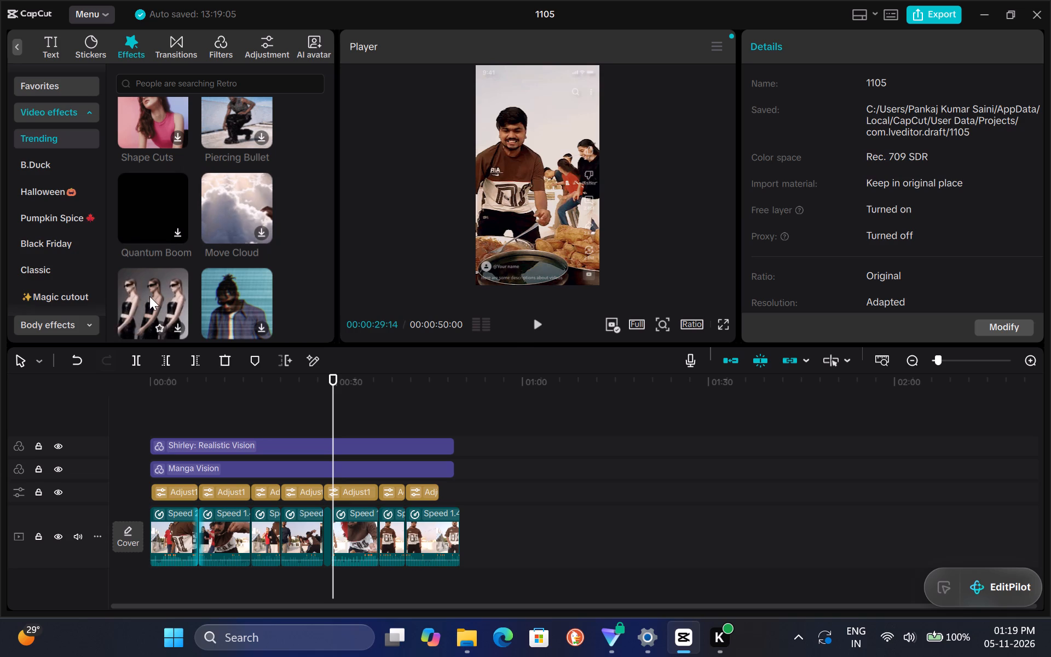
scroll(224, 283, down, 1)
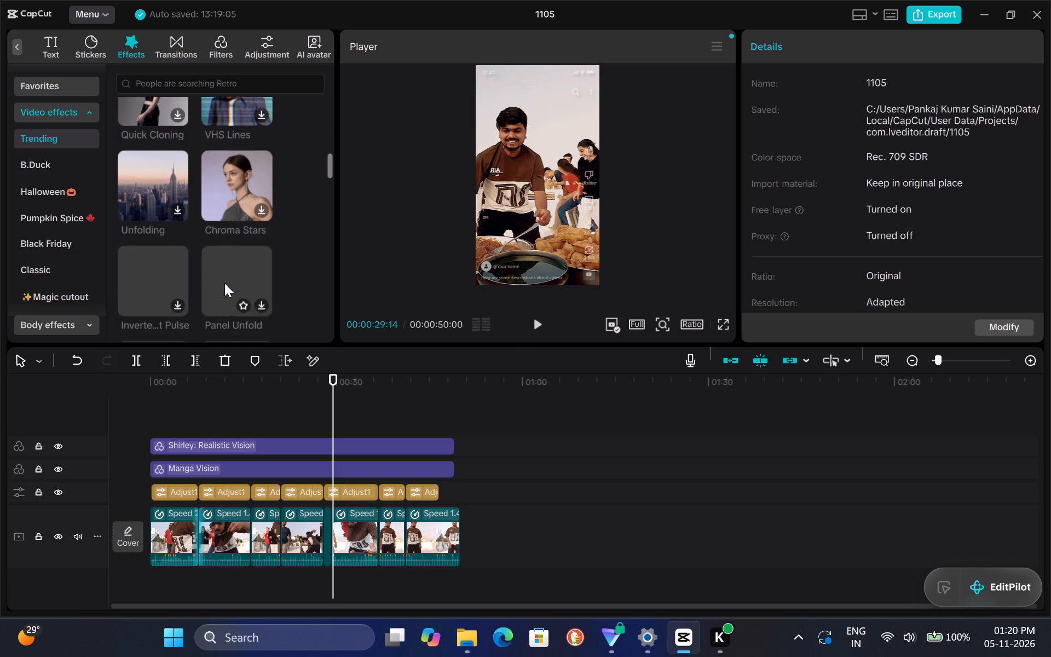
scroll(224, 283, down, 1)
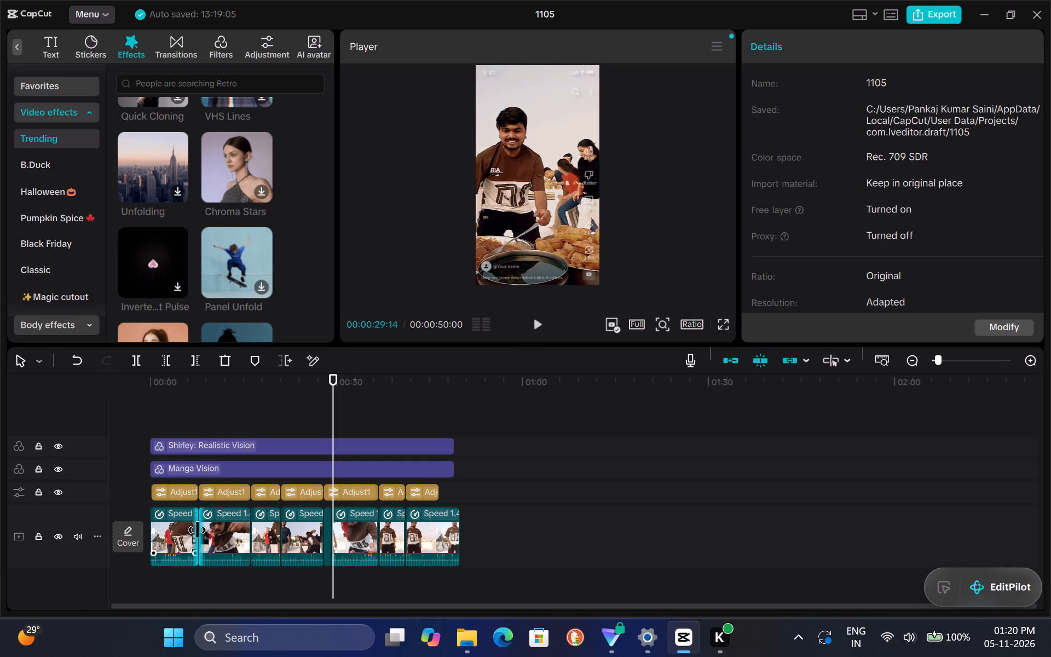
click(199, 530)
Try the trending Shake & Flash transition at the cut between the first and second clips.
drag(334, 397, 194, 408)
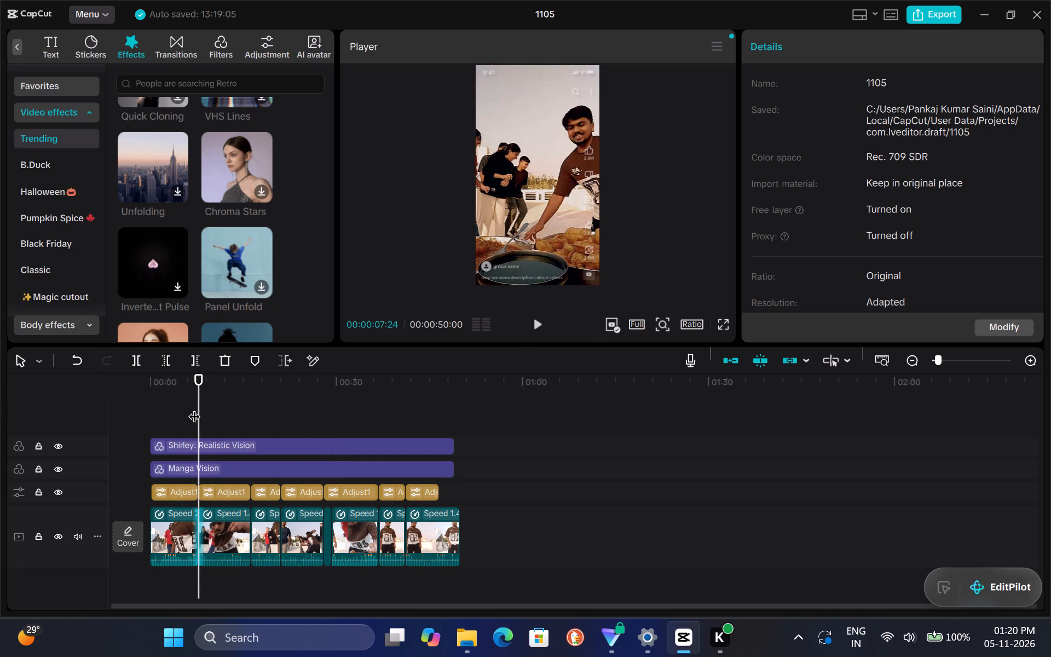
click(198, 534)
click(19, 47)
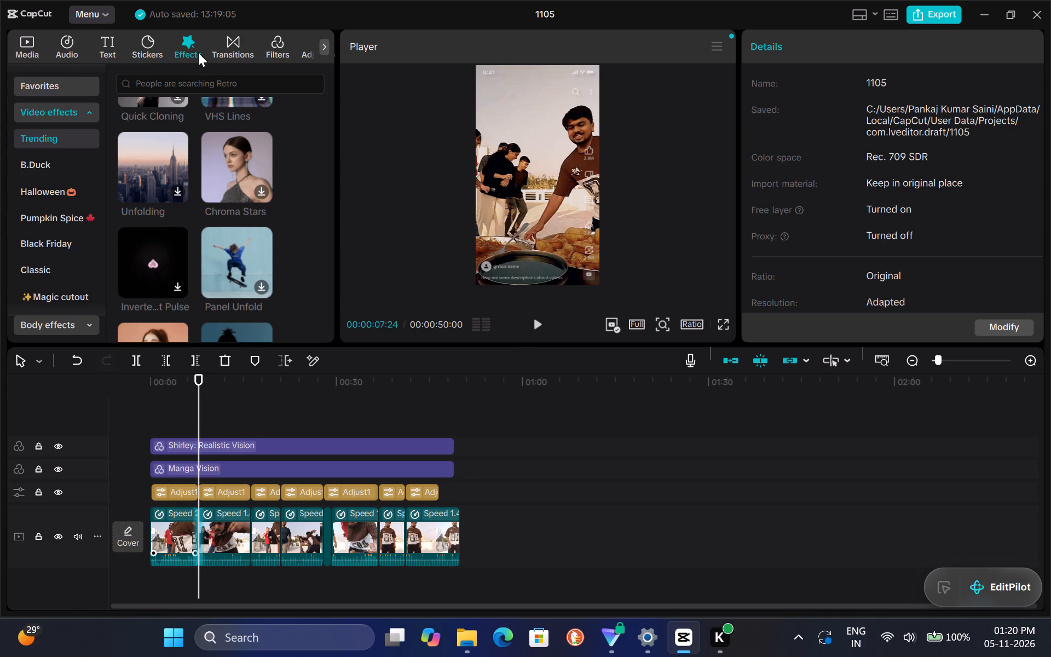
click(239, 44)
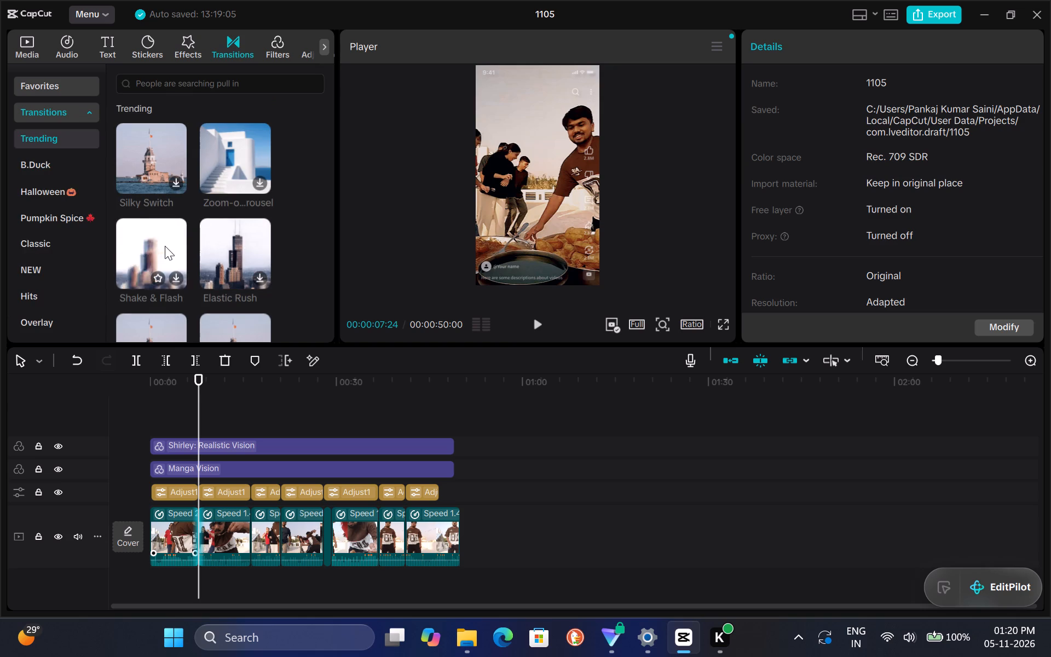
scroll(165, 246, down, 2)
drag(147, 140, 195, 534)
Play back the cut between the first two clips to check the Shake & Flash transition.
click(449, 441)
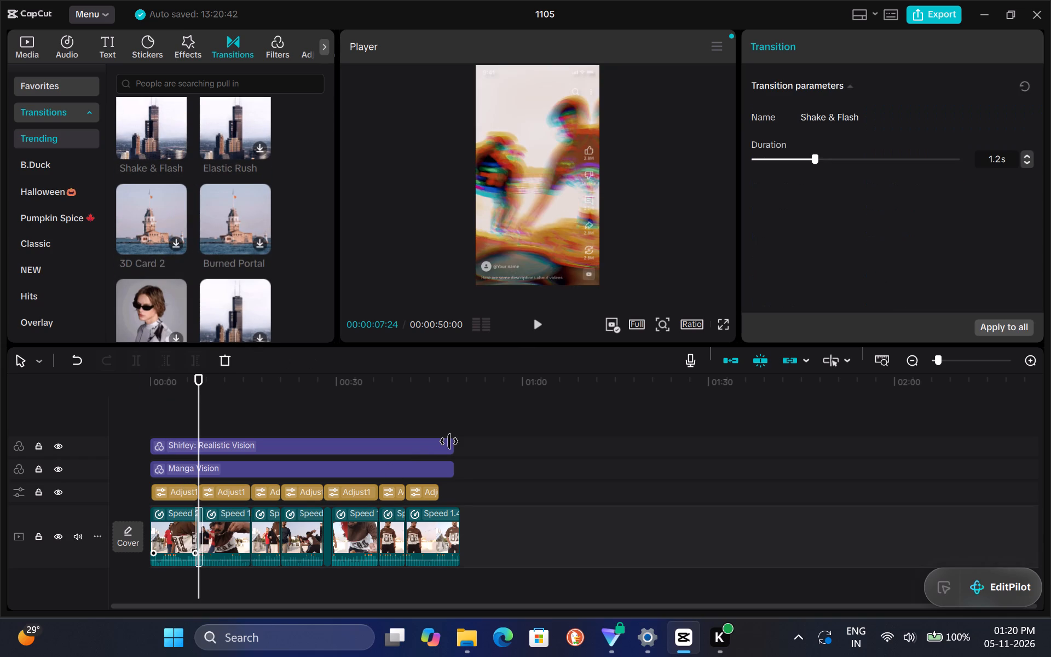
key(Left)
key(Left)
key(Left)
key(Left)
key(Left)
key(Left)
key(Left)
key(Left)
key(Left)
key(Left)
key(Left)
key(Left)
key(Left)
key(Left)
key(Left)
key(Left)
key(Left)
key(Left)
key(Left)
key(Left)
key(Left)
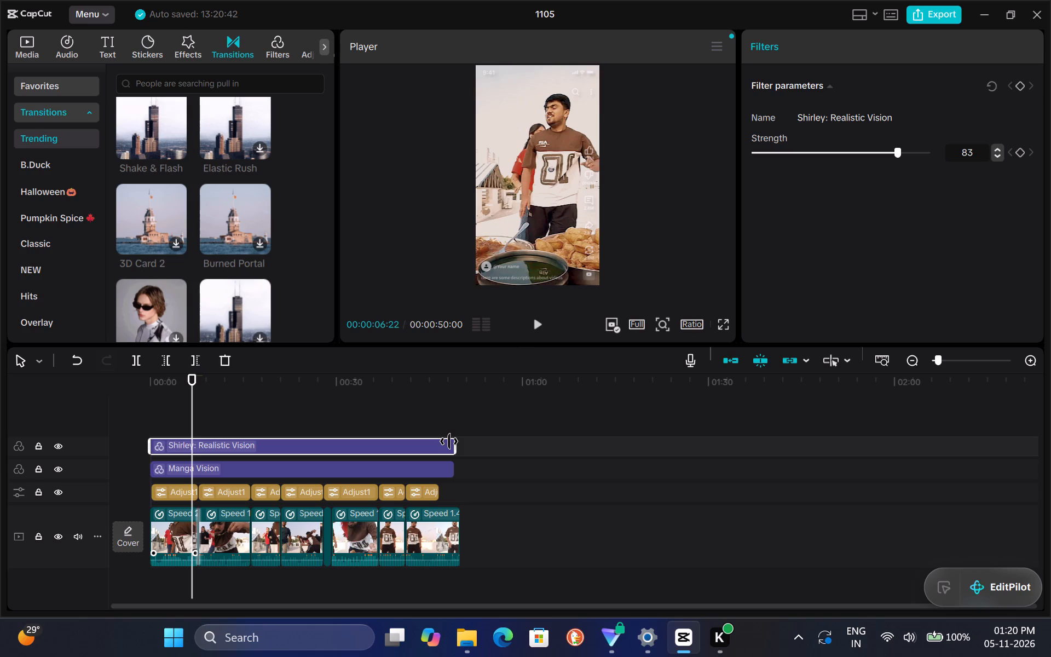
key(space)
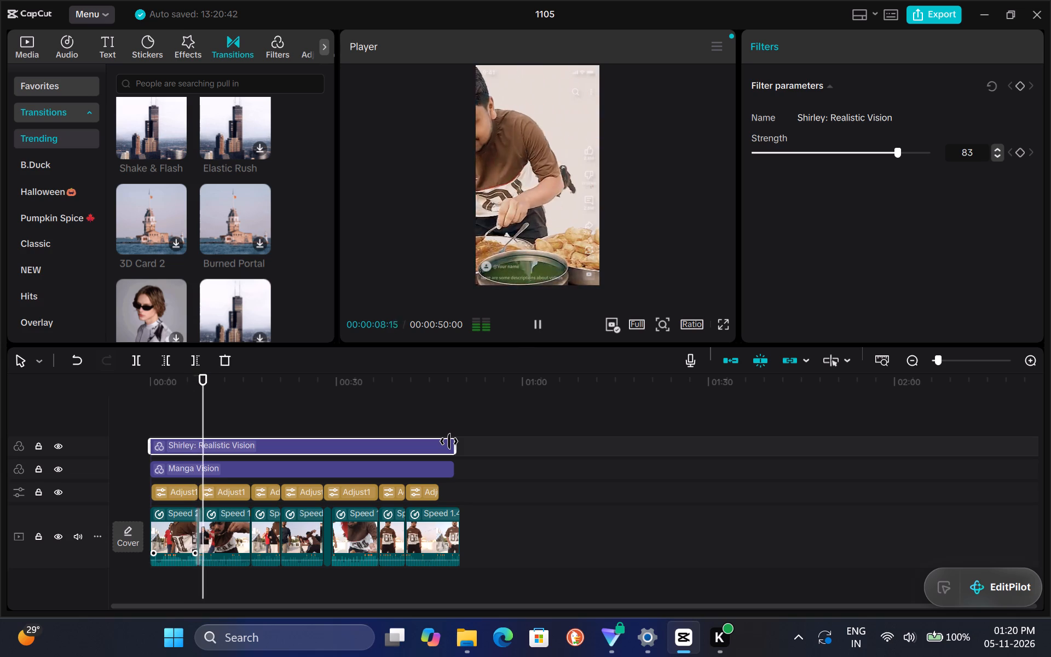
key(space)
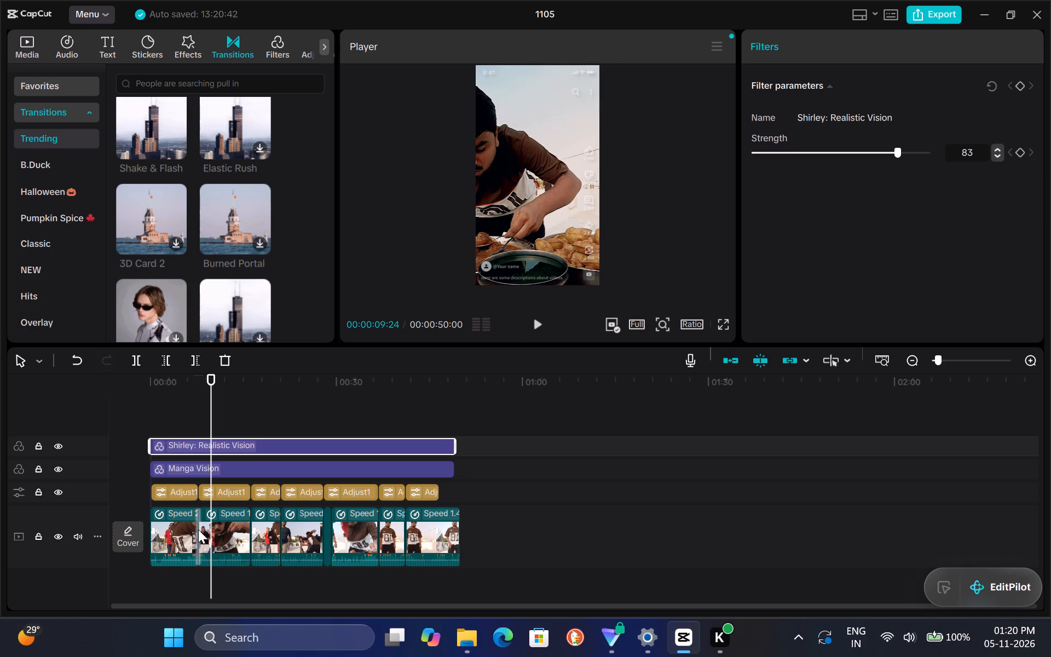
key(Up)
key(Up)
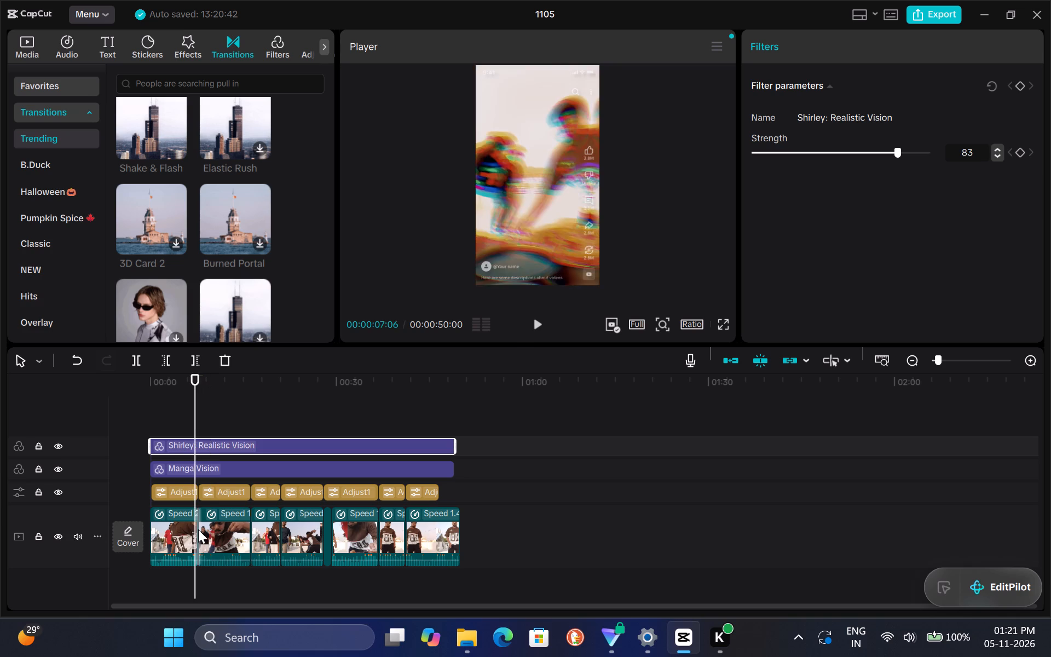
key(Up)
key(Down)
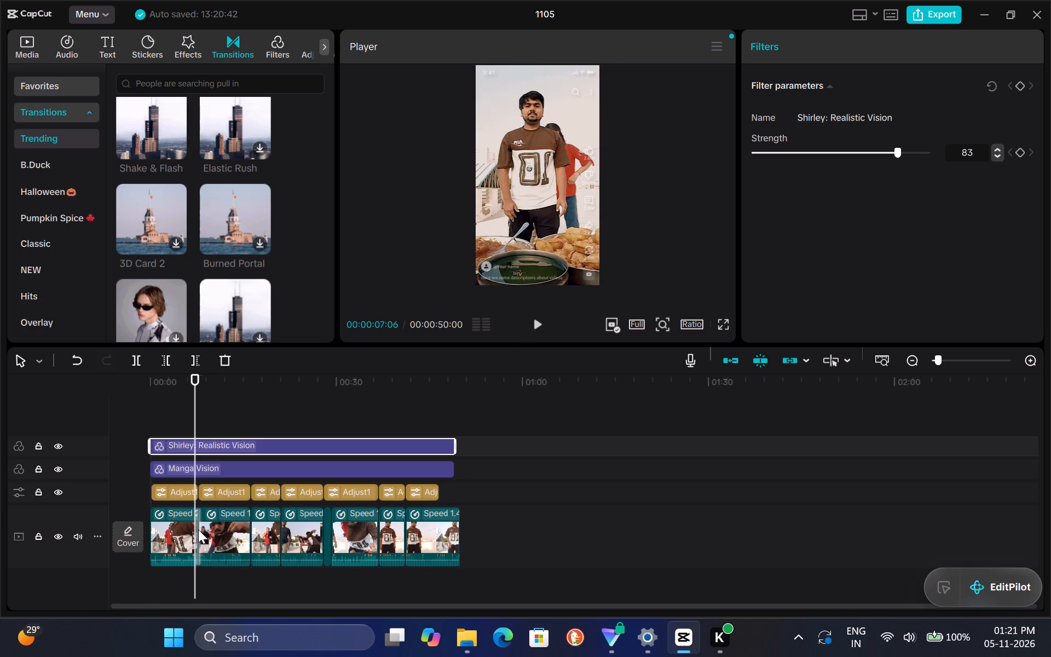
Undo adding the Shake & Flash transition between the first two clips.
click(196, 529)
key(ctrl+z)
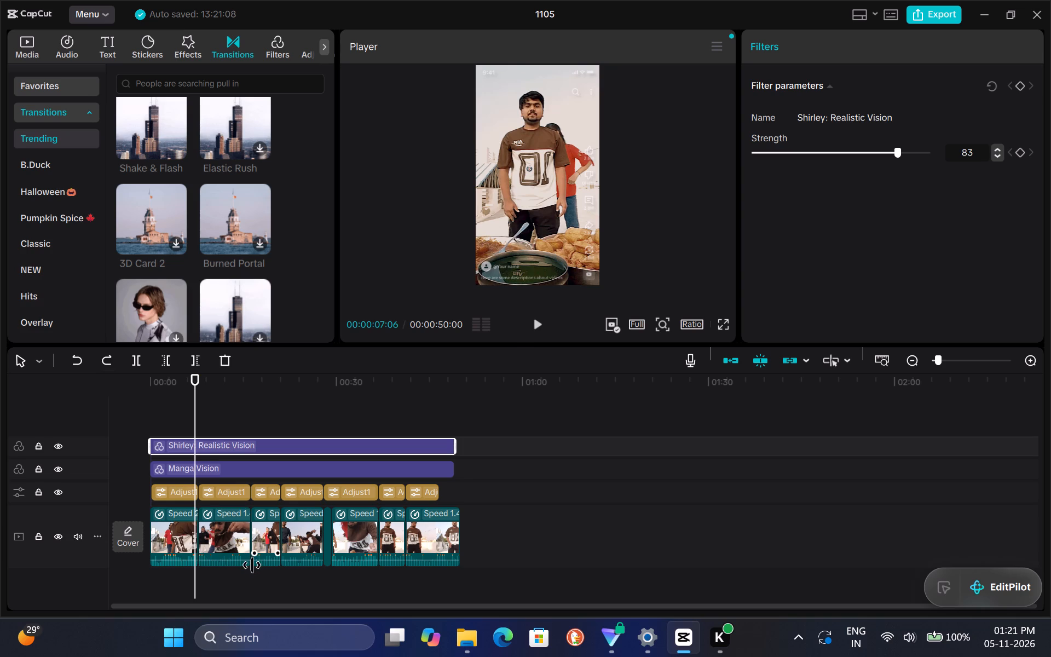
Add the Elastic Rush transition at the cut between the second and third clips, accepting duplicate frames.
ctrl+scroll(252, 565, up, 9)
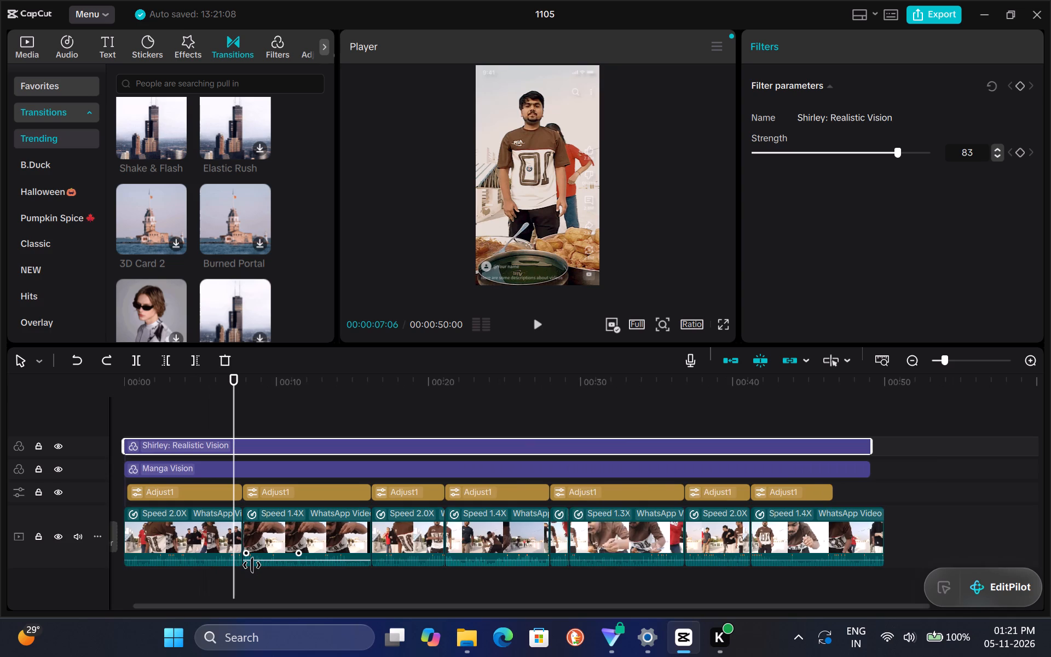
ctrl+scroll(252, 565, up, 4)
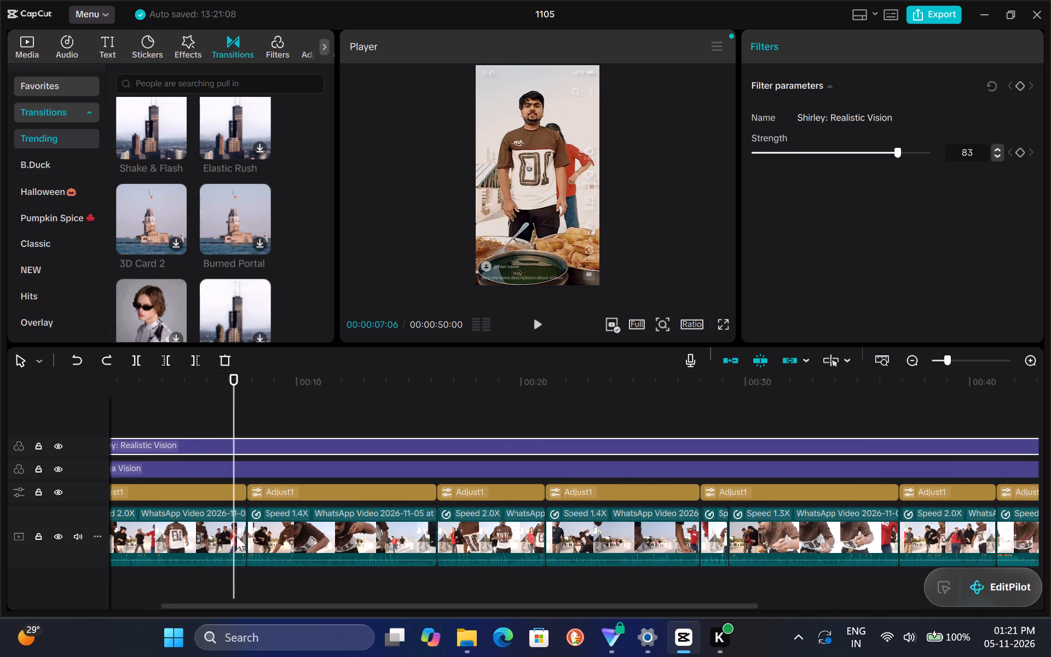
key(space)
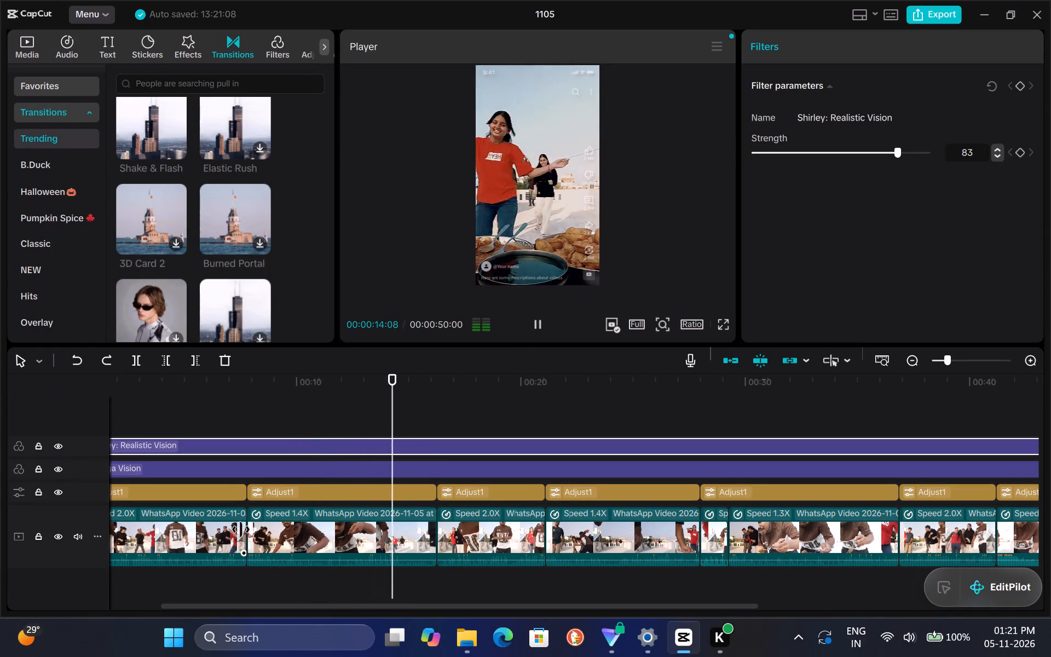
key(space)
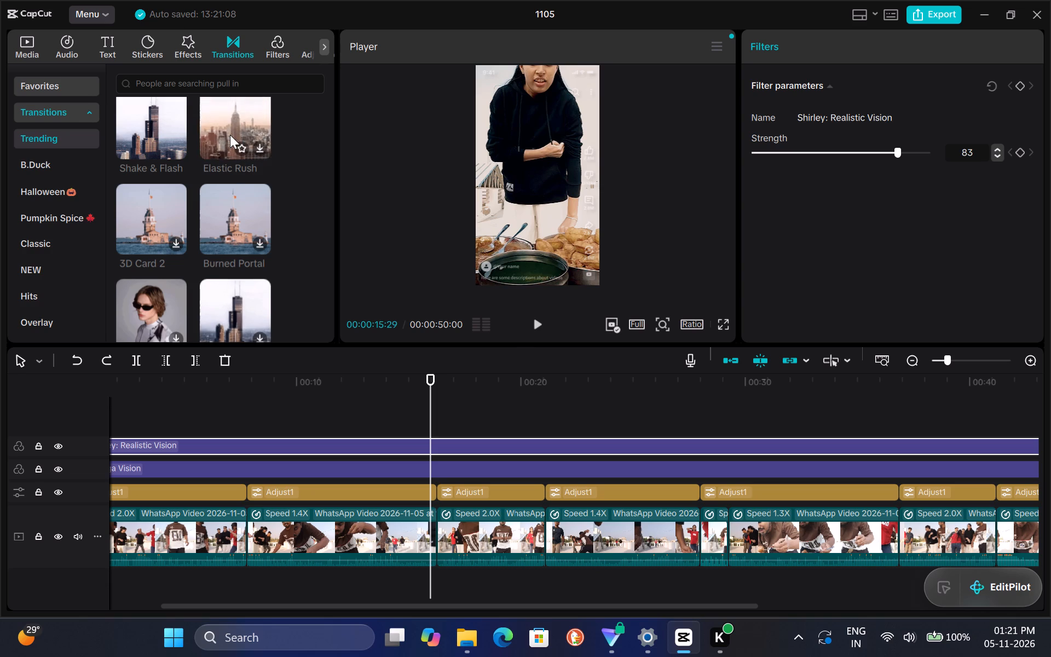
drag(230, 135, 426, 525)
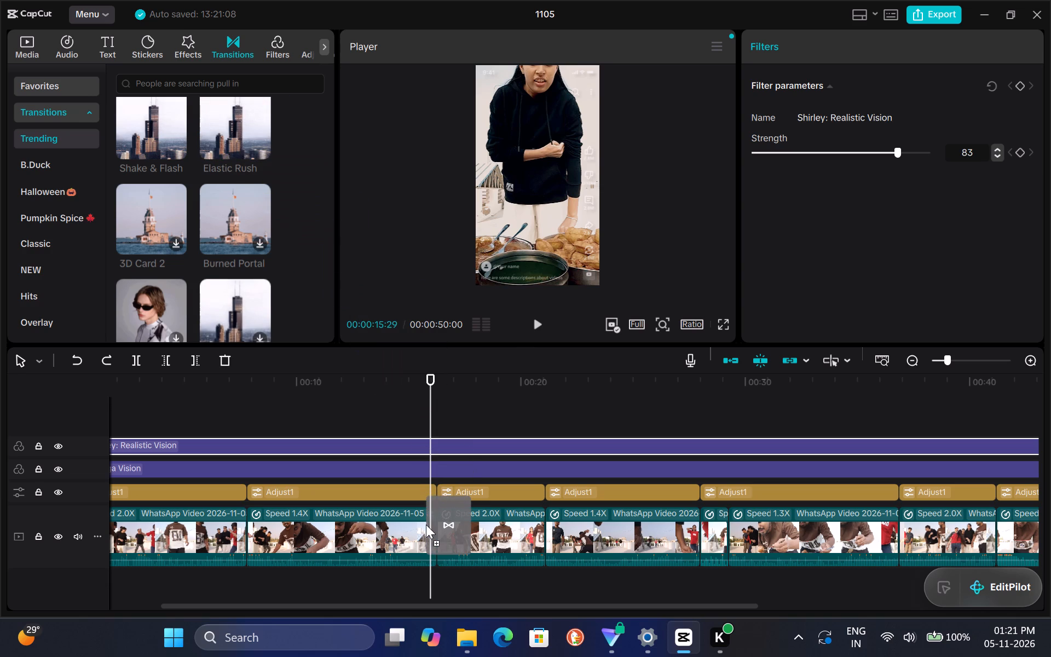
drag(426, 525, 423, 530)
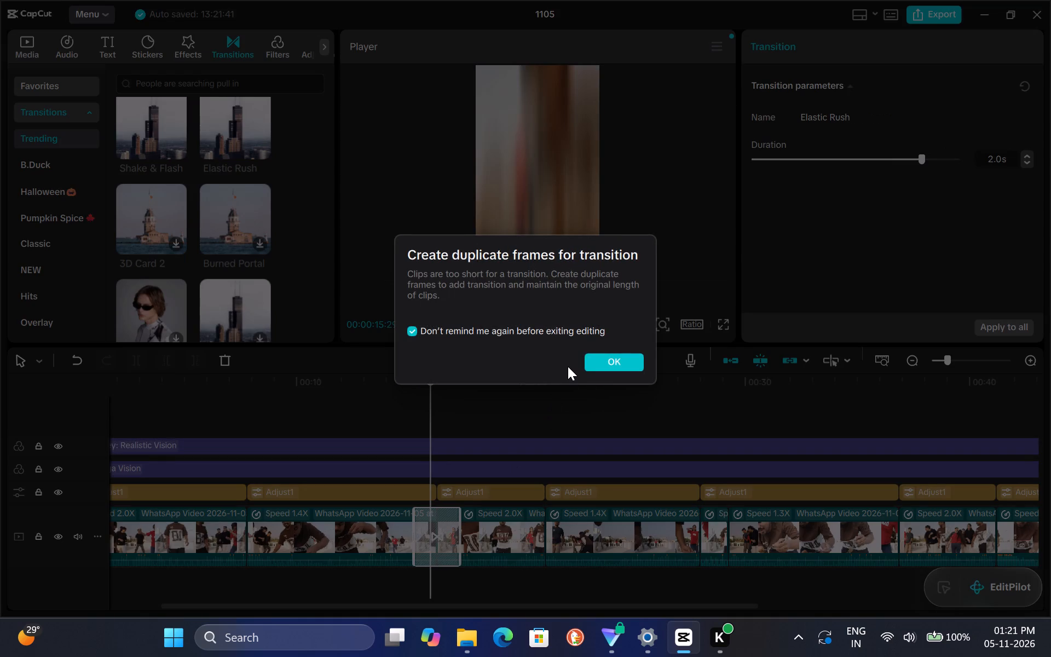
click(613, 359)
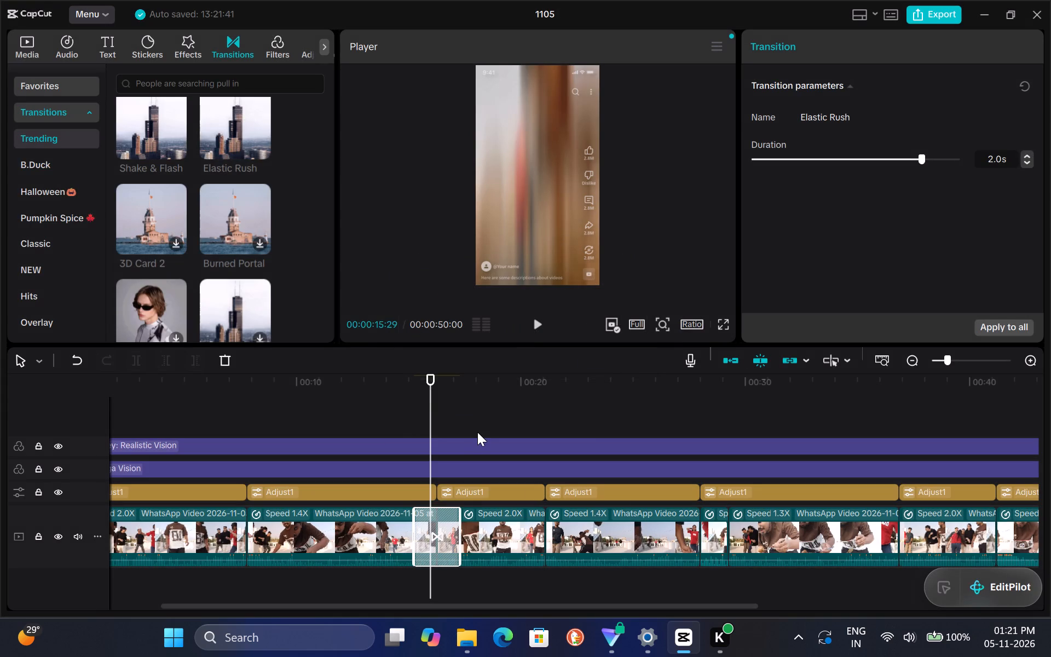
Set the Elastic Rush transition's duration to 0.9 s and play back the video from that cut onward.
key(Left)
key(Left)
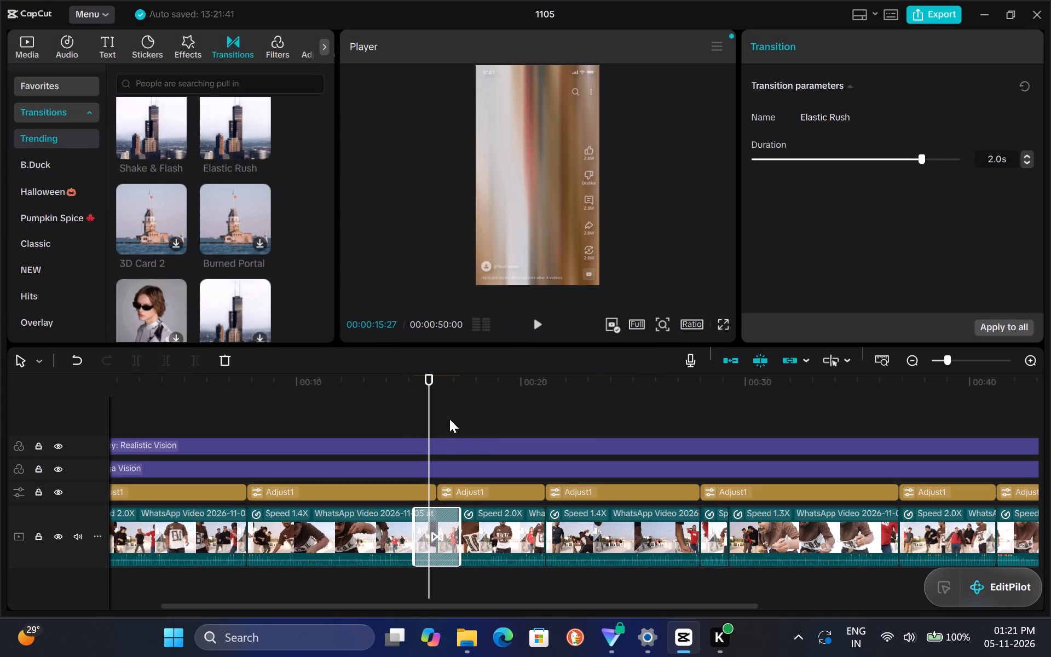
drag(919, 164, 858, 173)
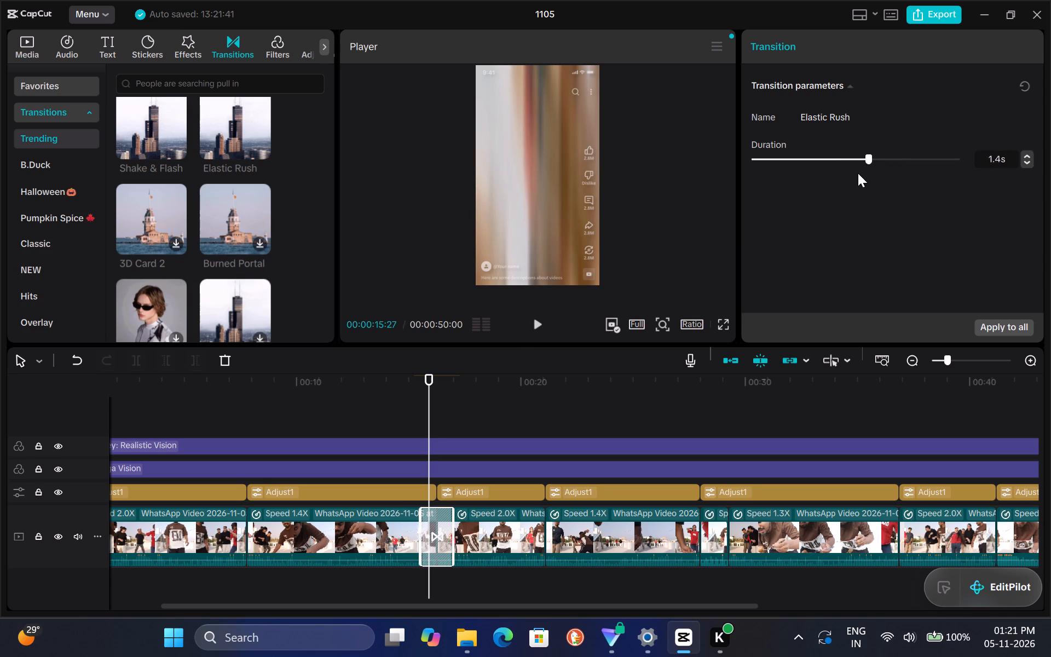
drag(858, 173, 821, 187)
key(Left)
key(Left)
key(Left)
key(Left)
key(Left)
key(Left)
key(Left)
key(Left)
key(Left)
key(Left)
key(Left)
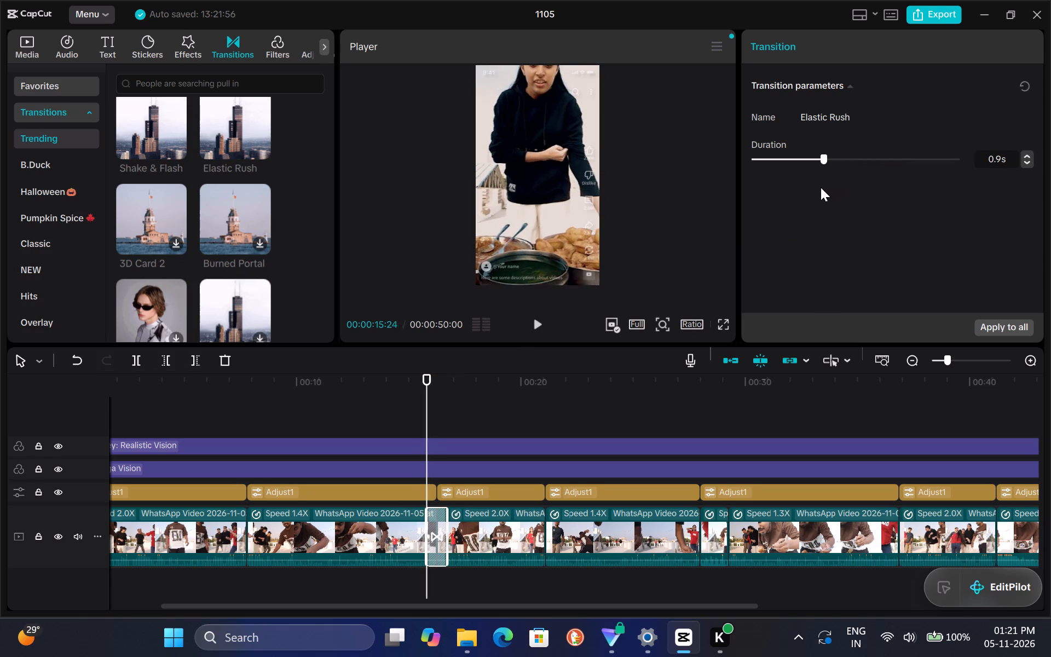
key(space)
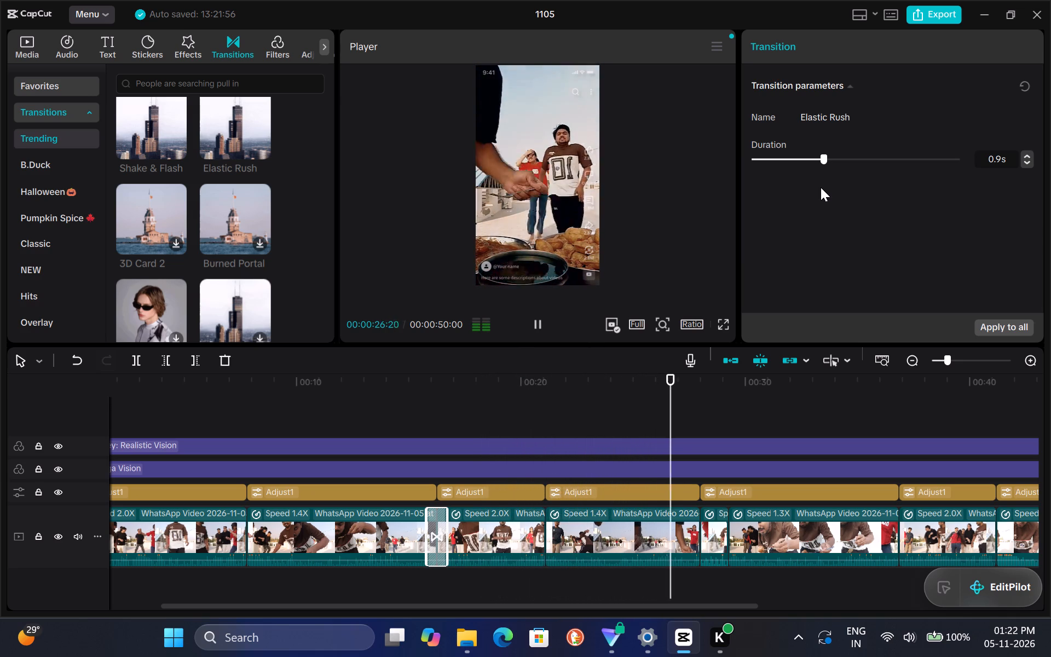
key(space)
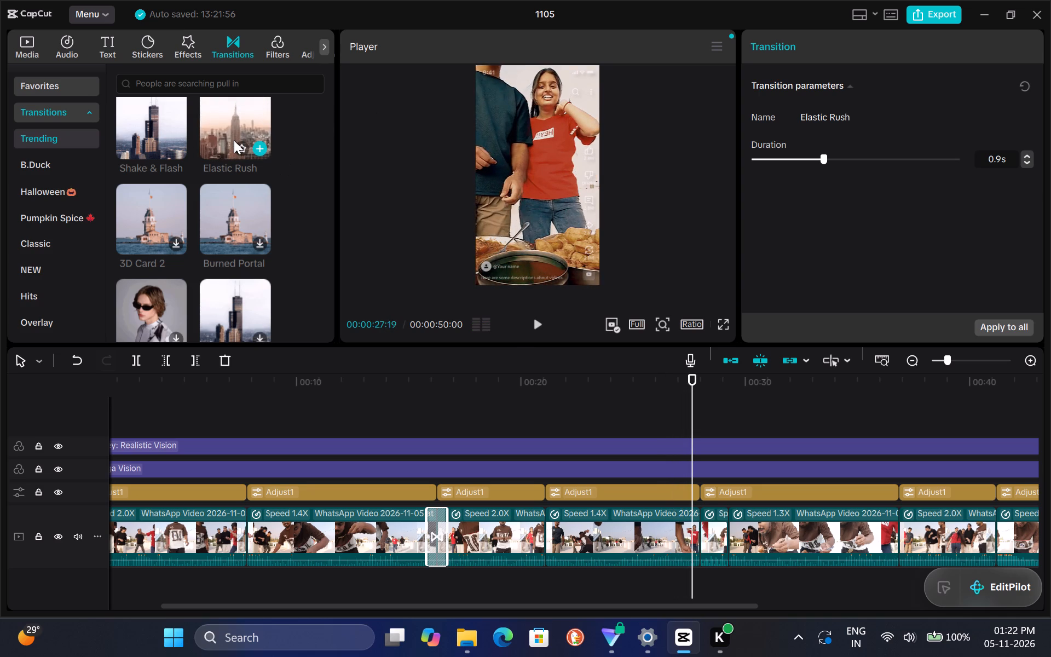
Add the Elastic Rush transition at the cut between the fourth clip and the short fifth clip.
drag(234, 140, 366, 238)
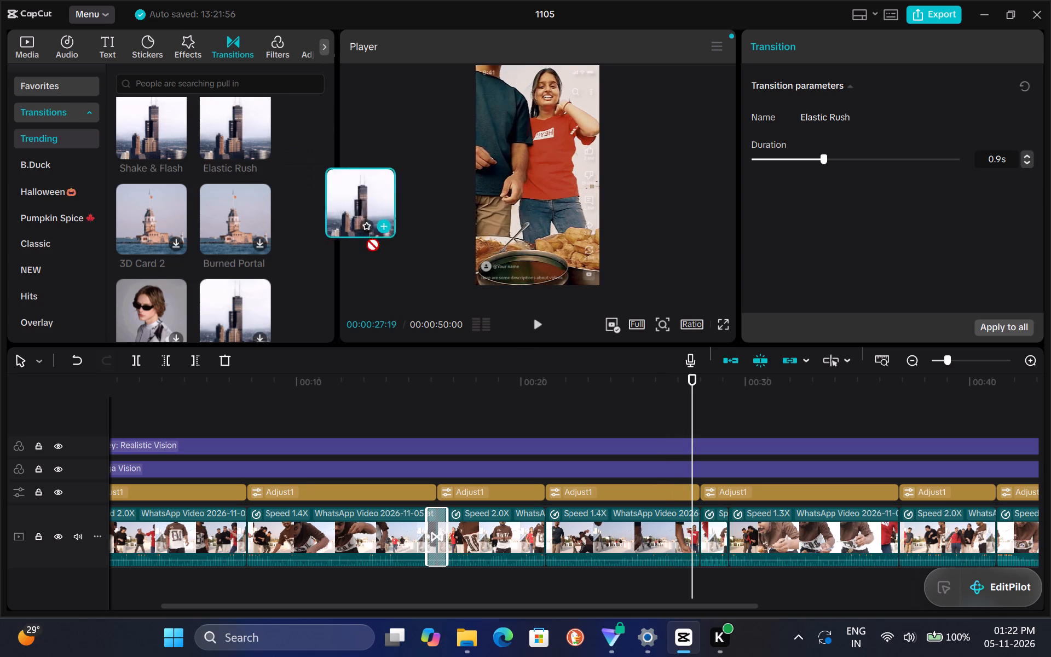
drag(366, 238, 681, 534)
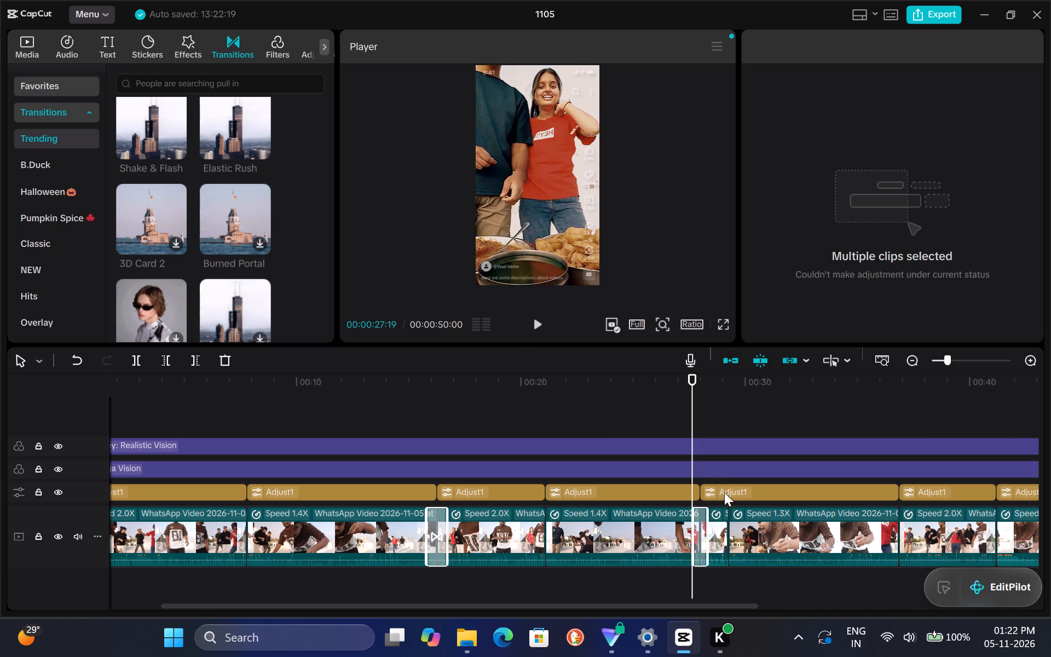
Play back the cut between the fourth and fifth clips to check the Elastic Rush transition, continuing to the start of the seventh clip.
key(space)
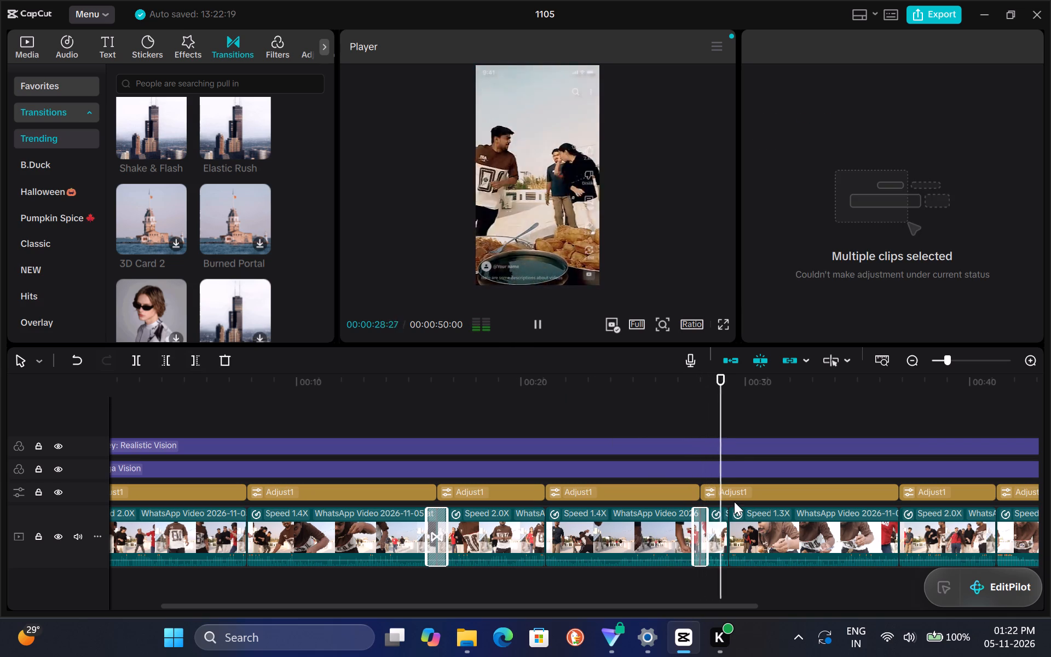
key(space)
key(Left)
key(Left)
key(Left)
key(Left)
key(Left)
key(Left)
key(Left)
key(Left)
key(Left)
key(Left)
key(Left)
key(Left)
key(Left)
key(Left)
key(Left)
key(Left)
key(Left)
key(Left)
key(Left)
key(Left)
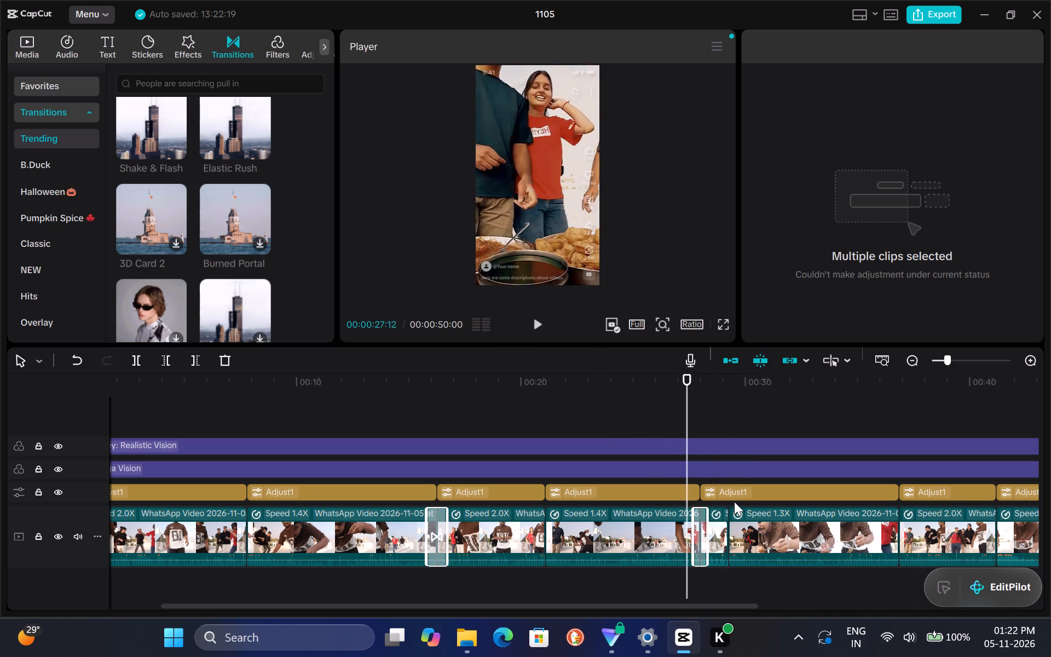
key(space)
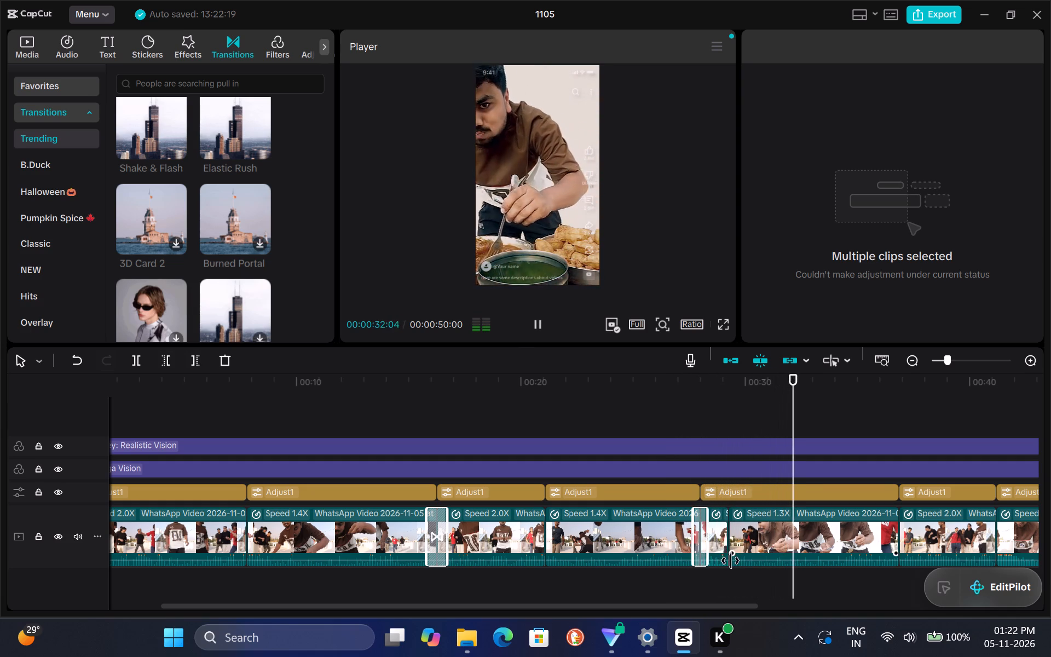
scroll(749, 582, left, 5)
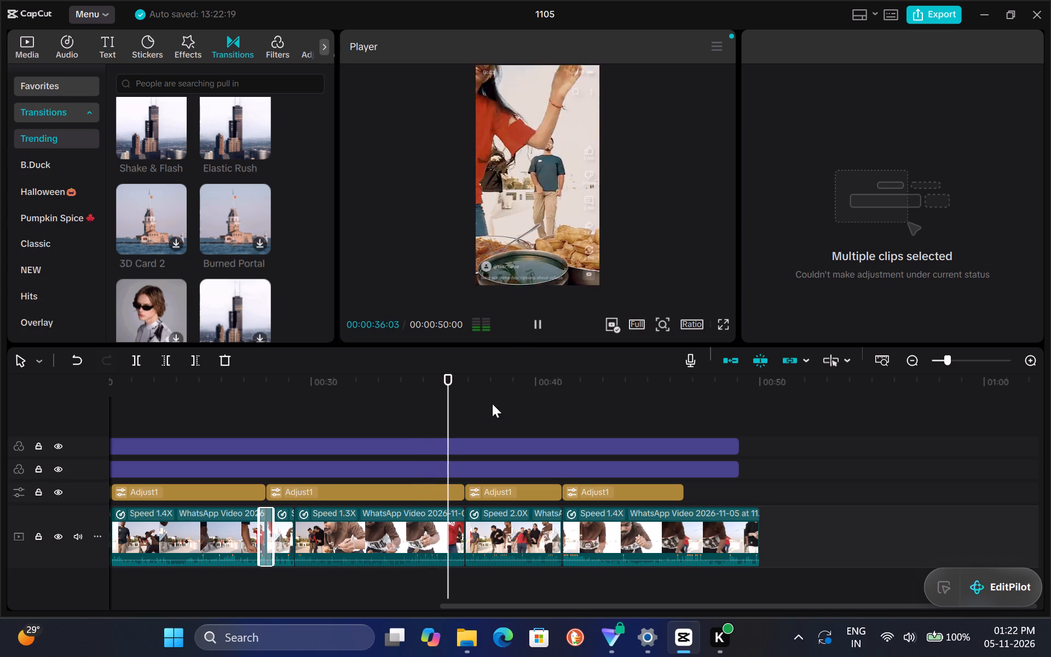
key(space)
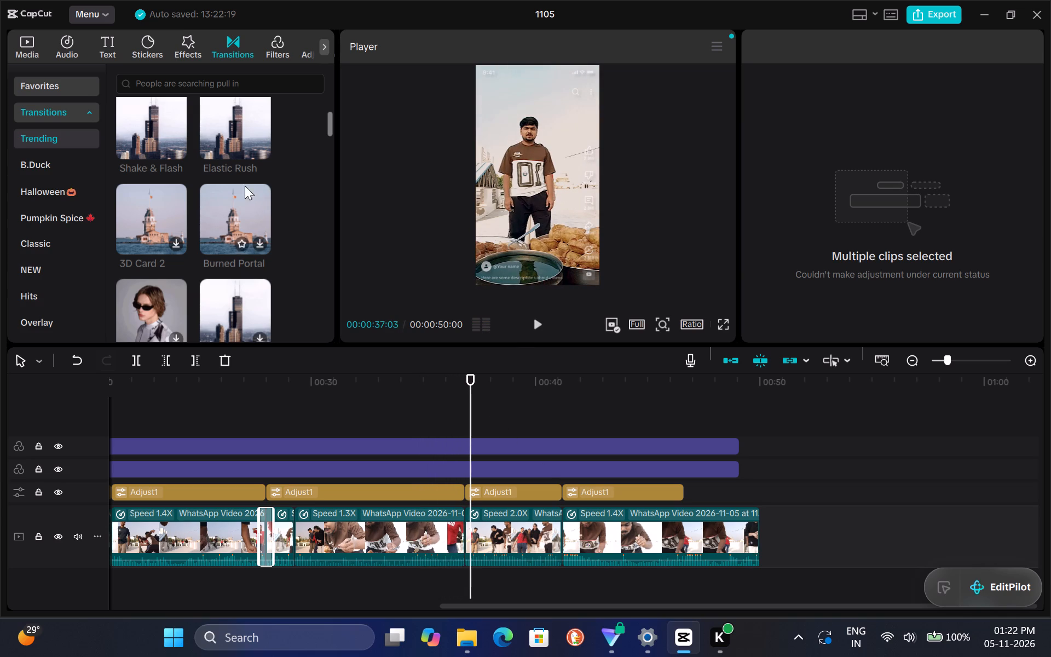
Add the Elastic Rush transition at the cut between the sixth and seventh clips with a duration of 0.9 s.
drag(229, 140, 346, 382)
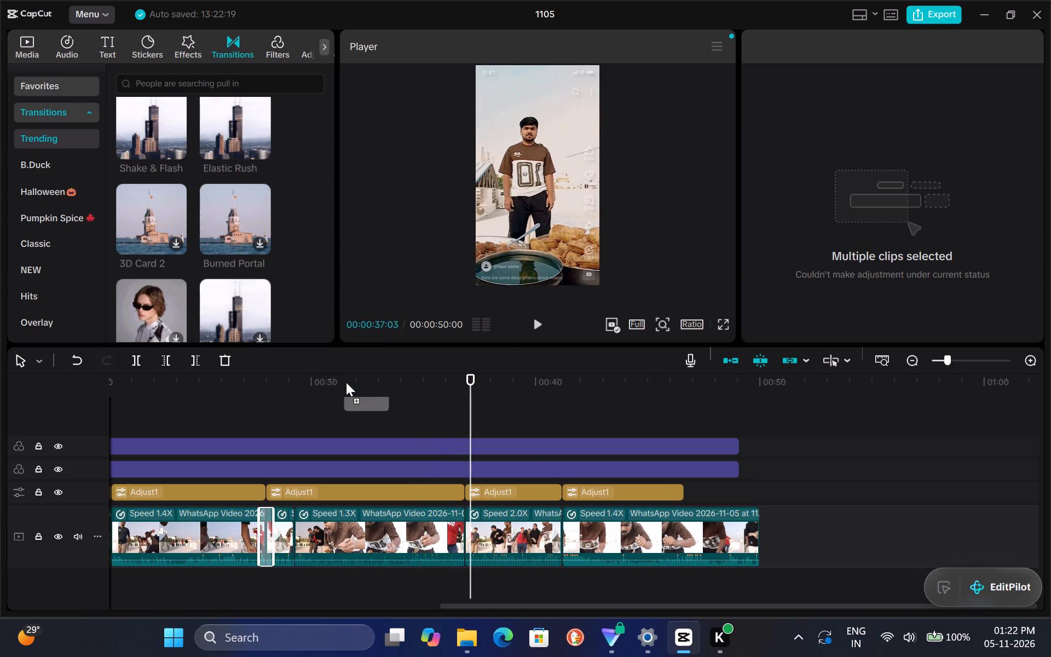
drag(346, 382, 445, 533)
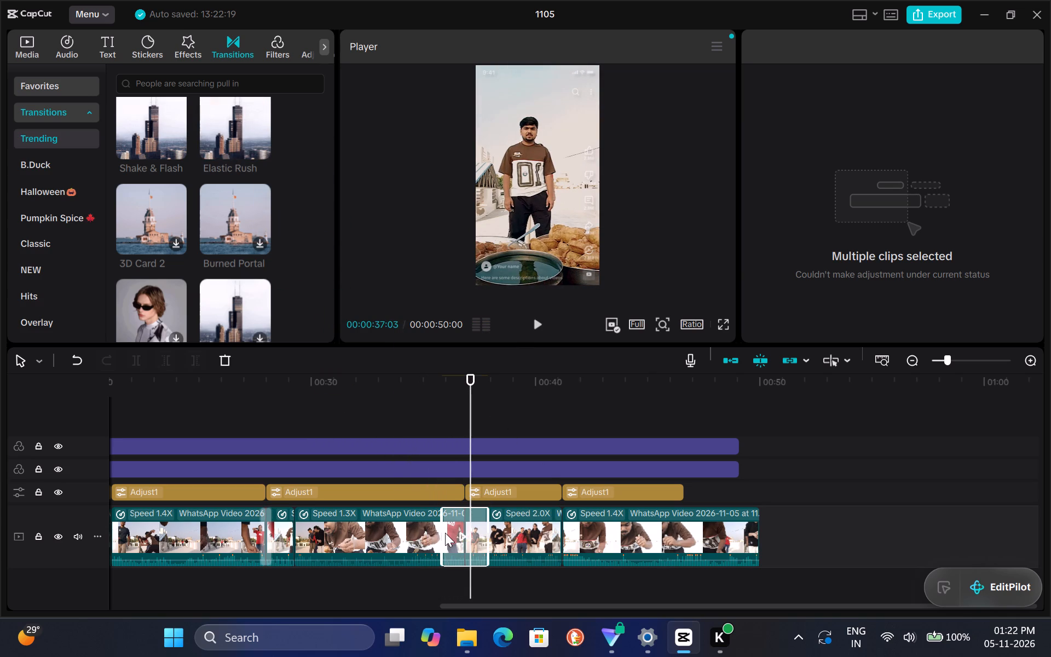
click(470, 529)
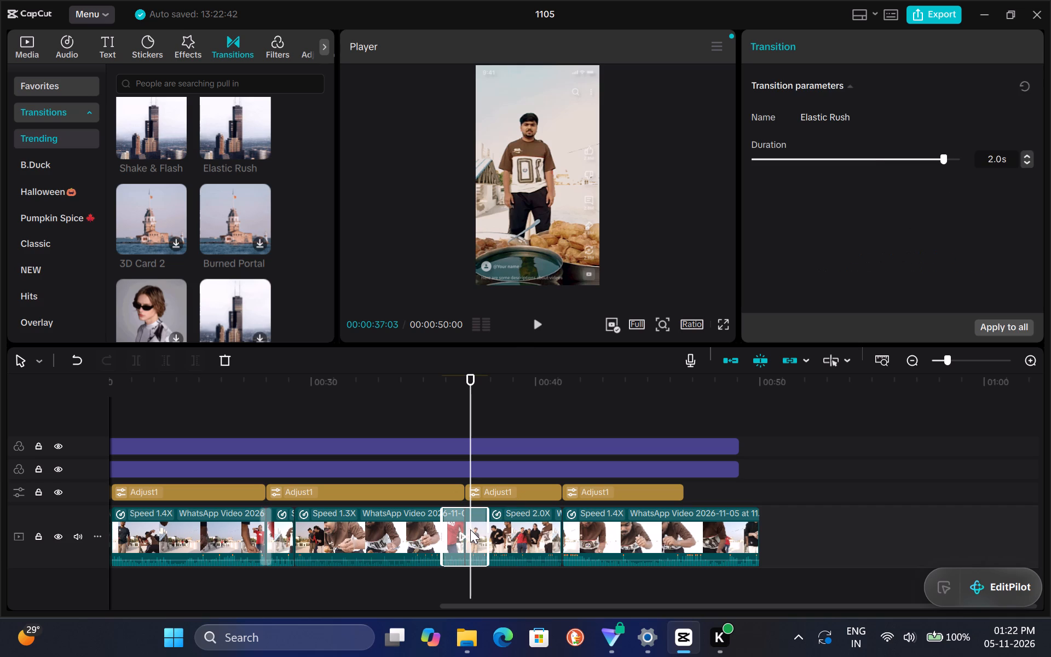
drag(876, 158, 849, 158)
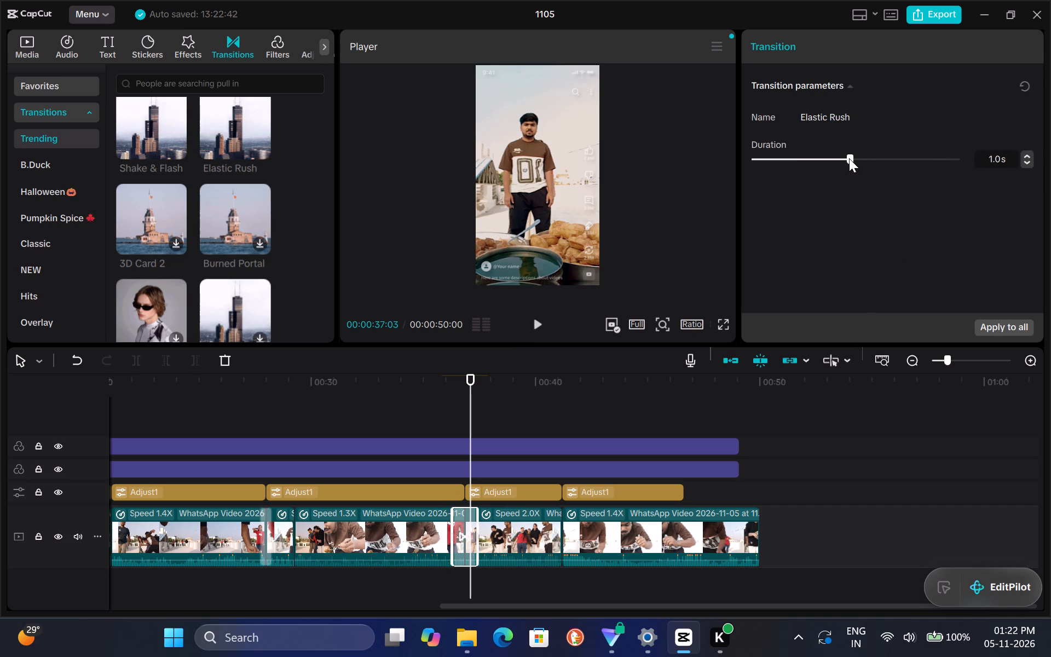
drag(849, 158, 839, 157)
Play back the video from the cut between the sixth and seventh clips to the end to check the transition.
key(Left)
key(Left)
key(Left)
key(Left)
key(Left)
key(Left)
key(Left)
key(Left)
key(Left)
key(Left)
key(Left)
key(Left)
key(Left)
key(Left)
key(Left)
key(Left)
key(Left)
key(Left)
key(Left)
key(Left)
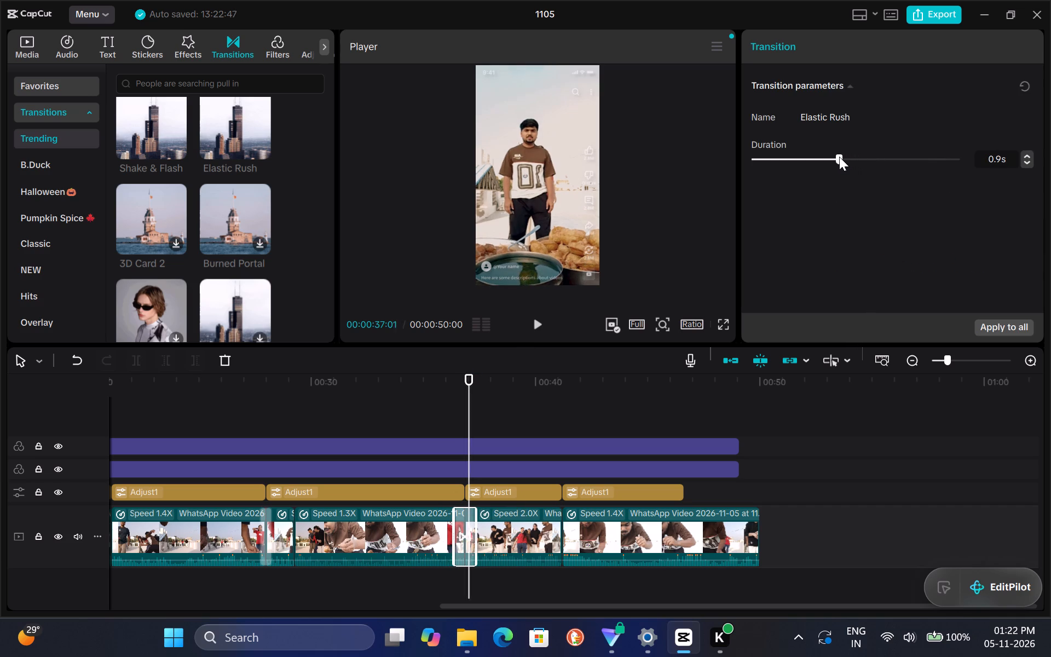
key(space)
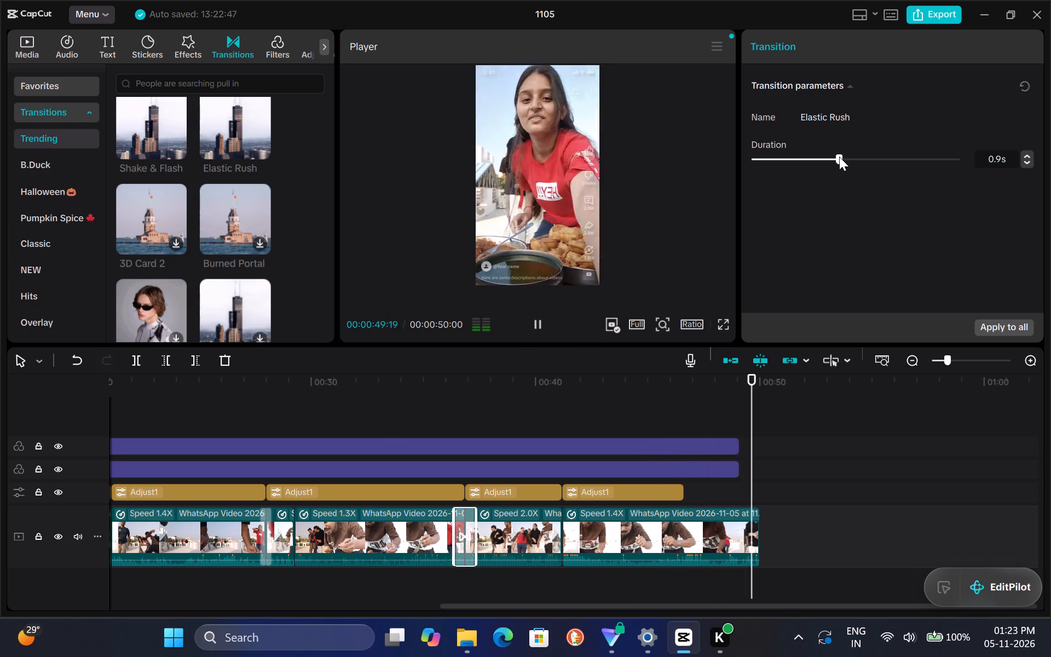
key(space)
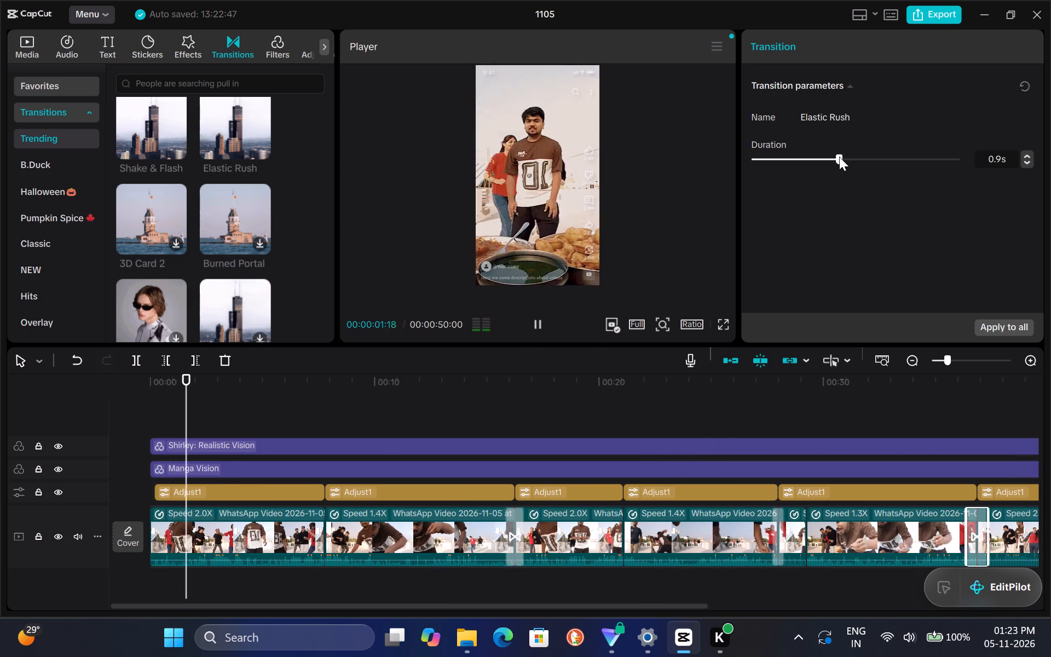
click(839, 157)
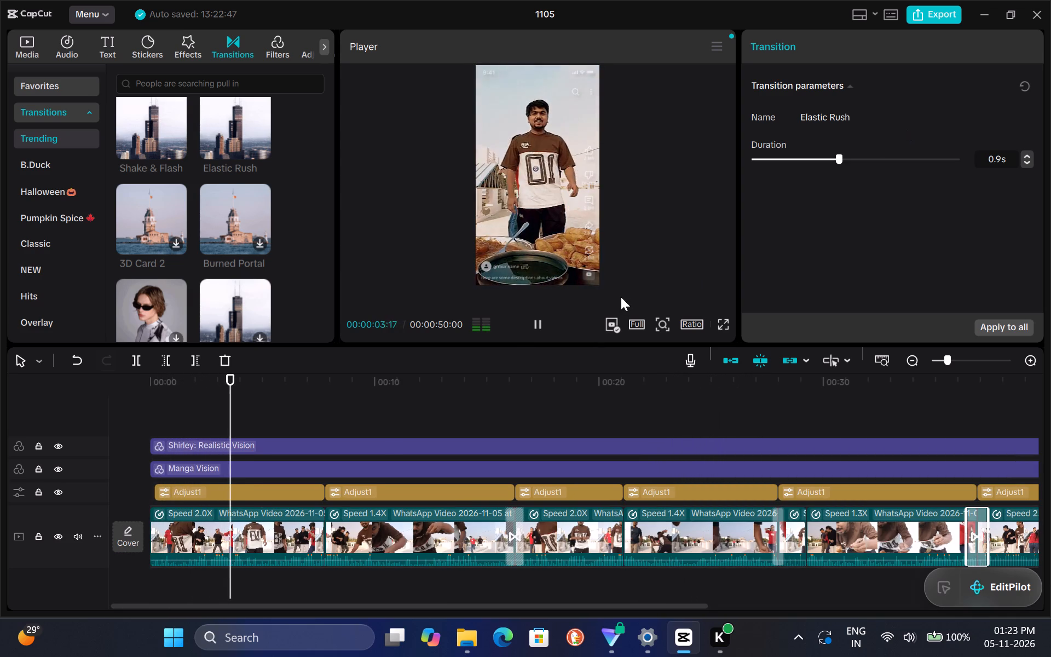
click(554, 399)
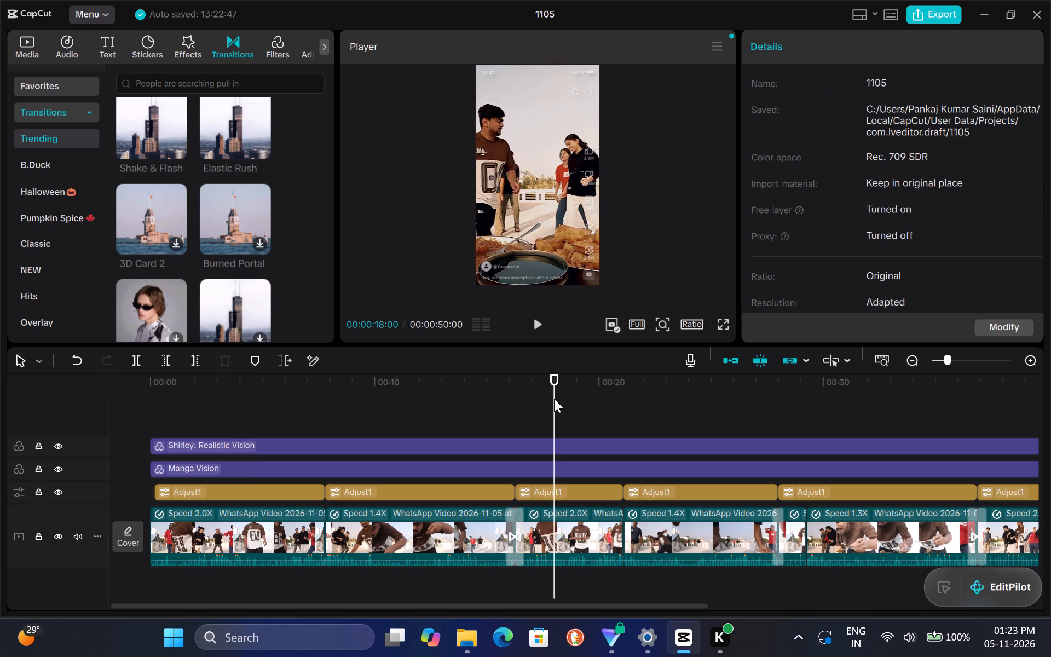
Extend the Shirley: Realistic Vision and Manga Vision filters and the last Adjust1 layer to the end of the last clip.
scroll(536, 402, left, 16)
scroll(536, 402, right, 3)
scroll(536, 402, left, 12)
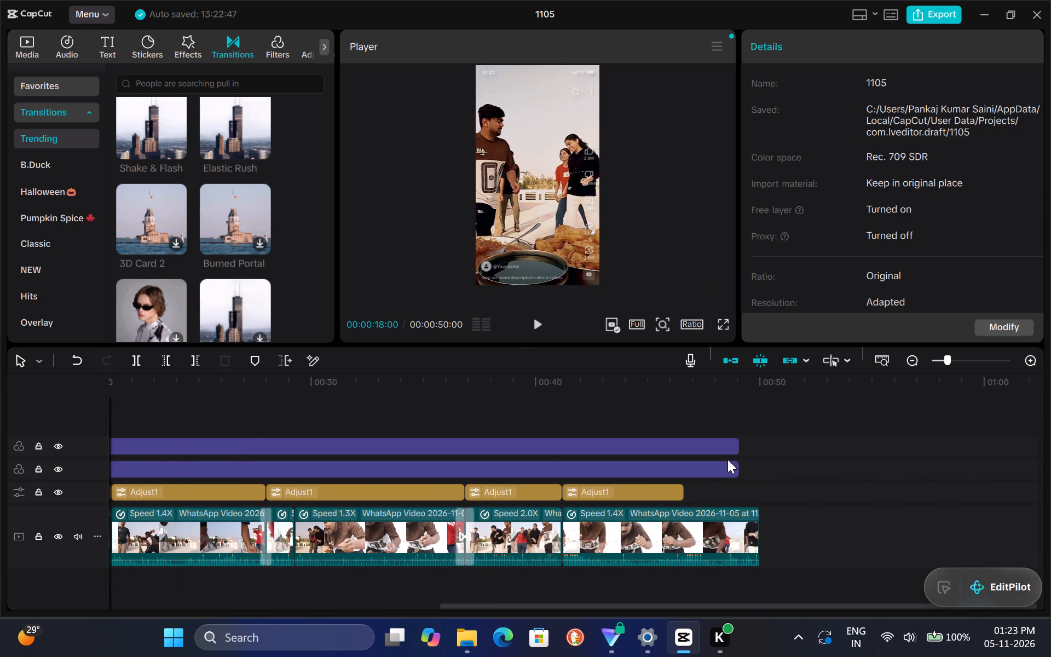
drag(738, 447, 766, 449)
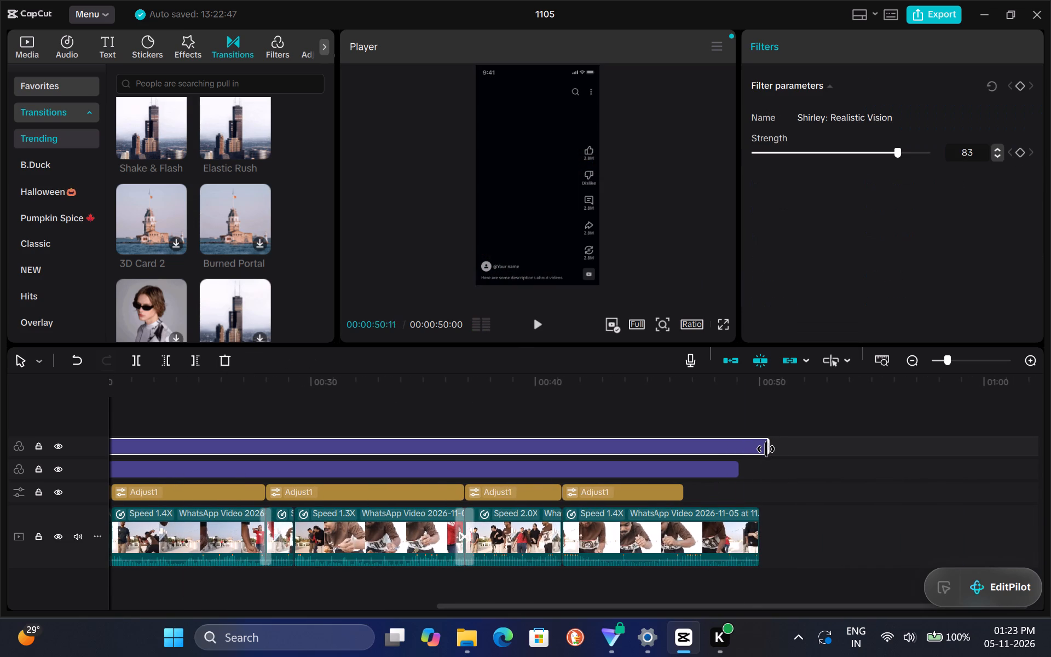
drag(766, 449, 758, 449)
drag(740, 464, 744, 464)
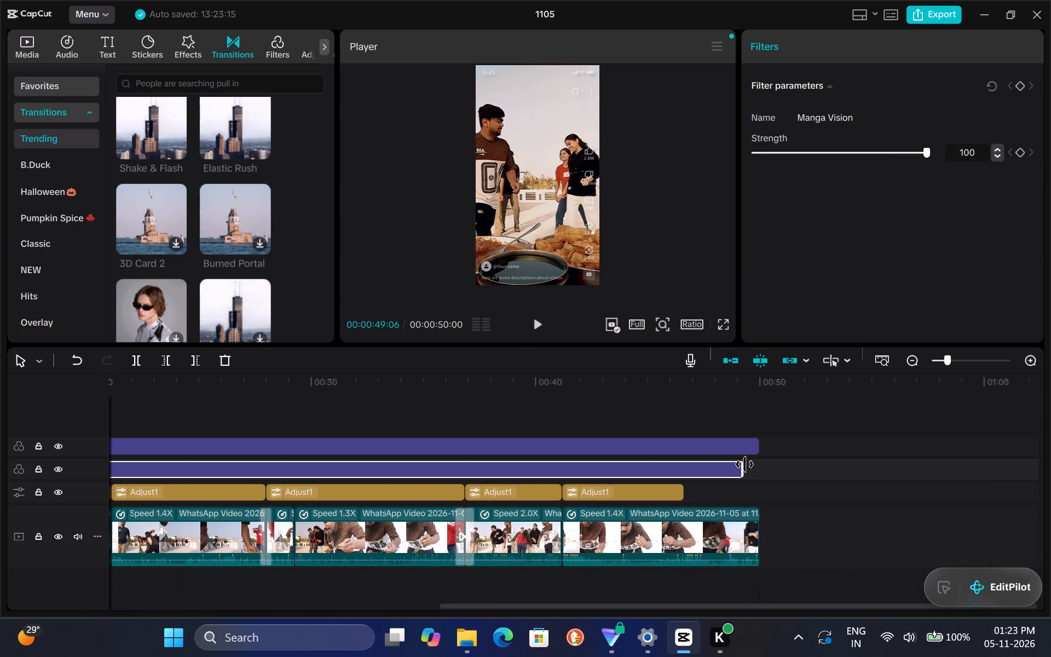
drag(744, 464, 759, 462)
drag(680, 491, 753, 494)
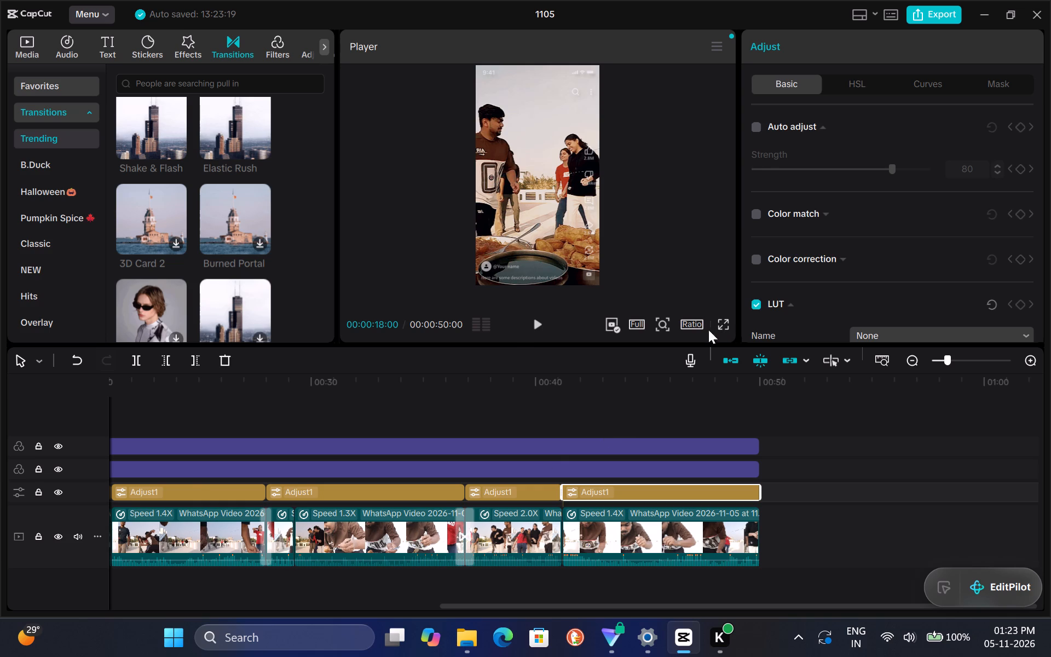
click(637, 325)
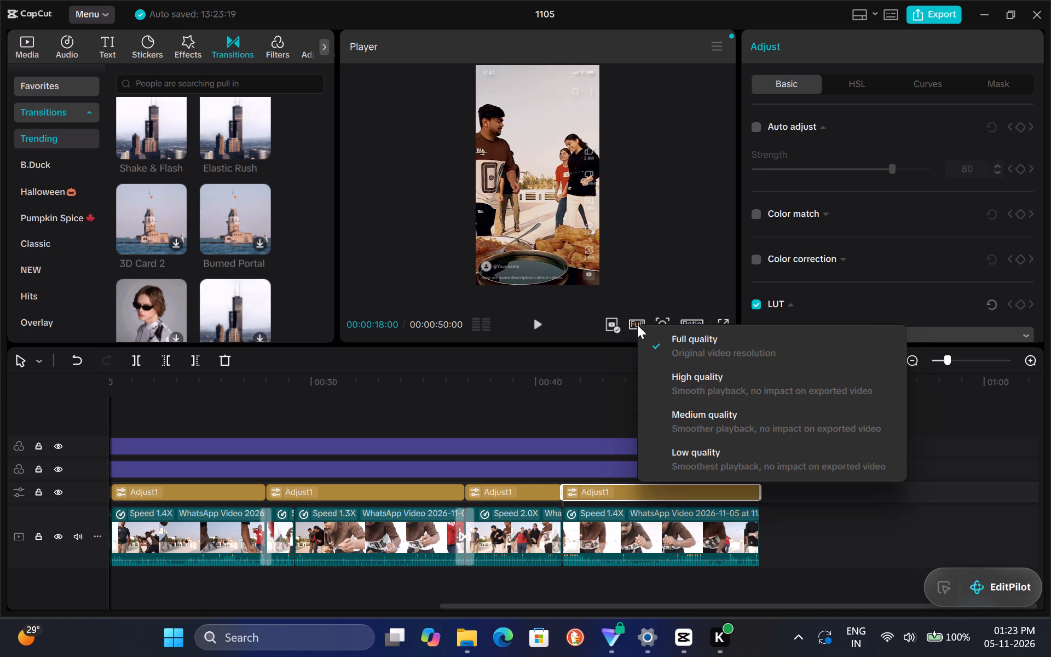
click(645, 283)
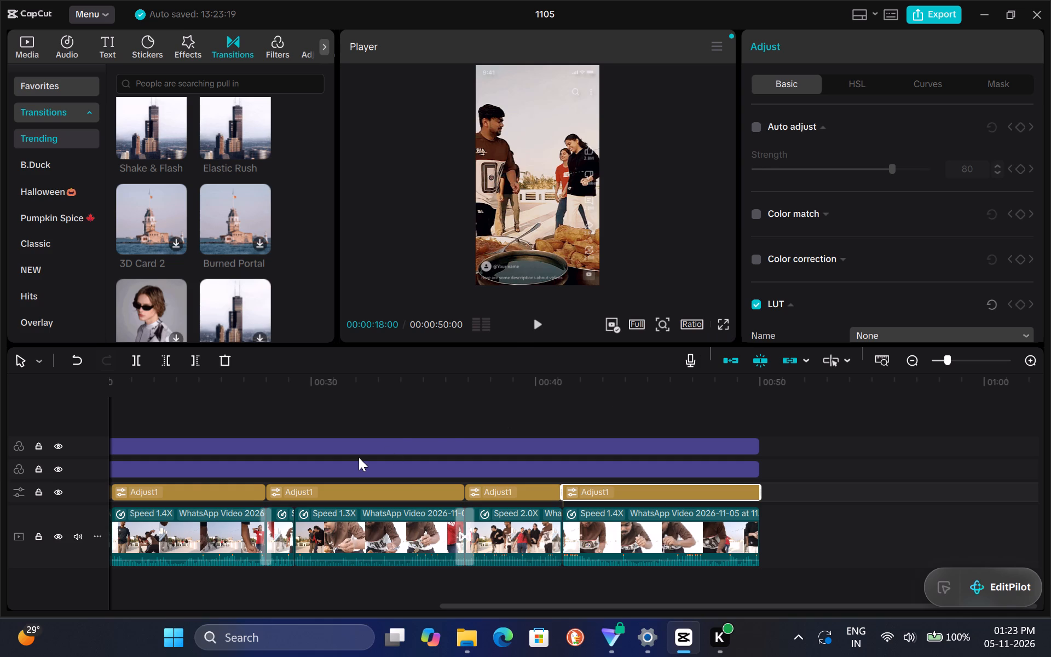
Extend the first Adjust1 layer back to the very start of the video at 00:00.
scroll(359, 457, right, 6)
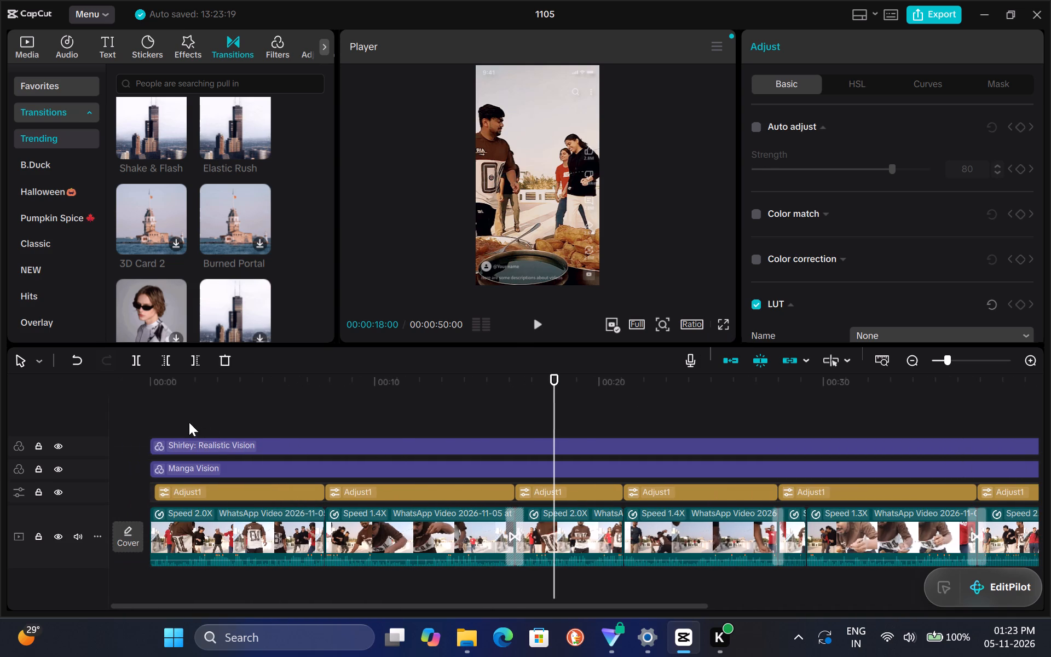
click(153, 407)
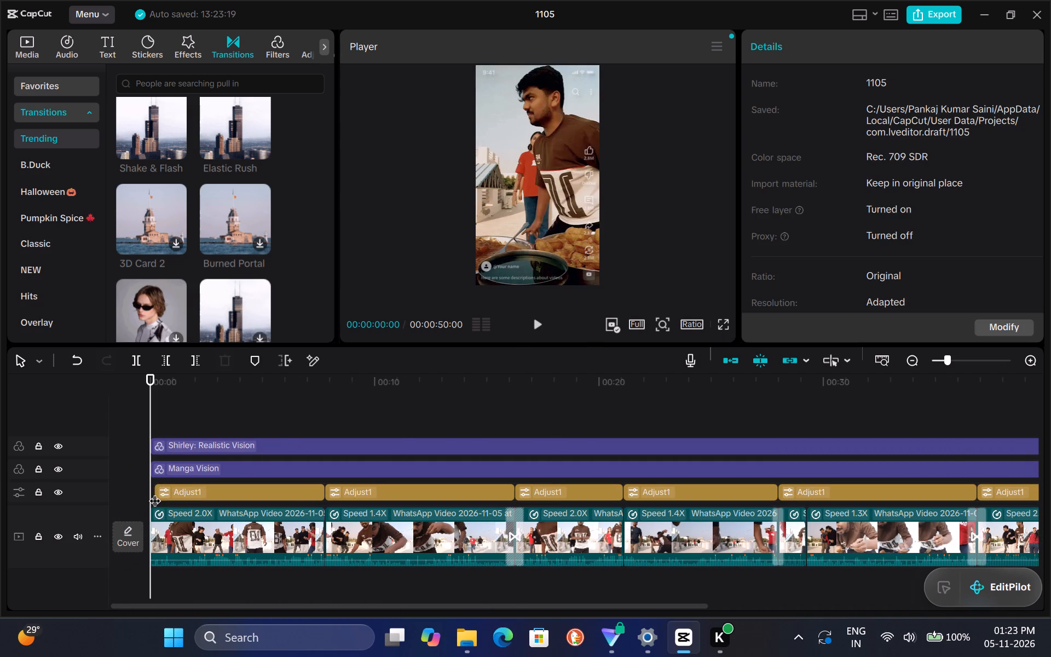
drag(157, 491, 143, 489)
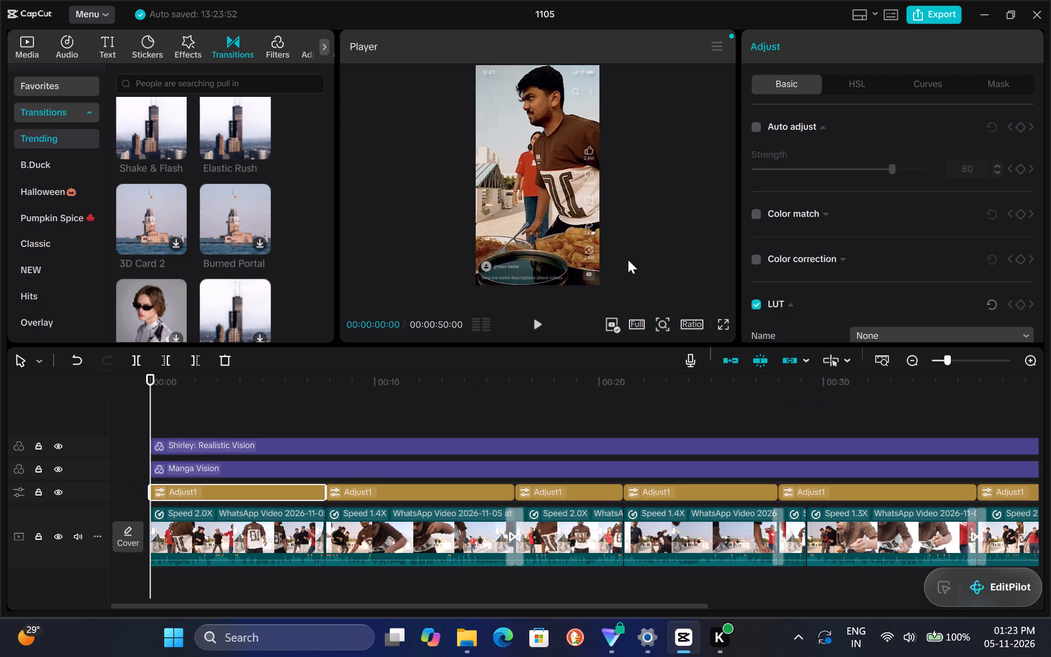
Play the video from the beginning in full screen to review the edit.
scroll(623, 239, up, 1)
click(721, 325)
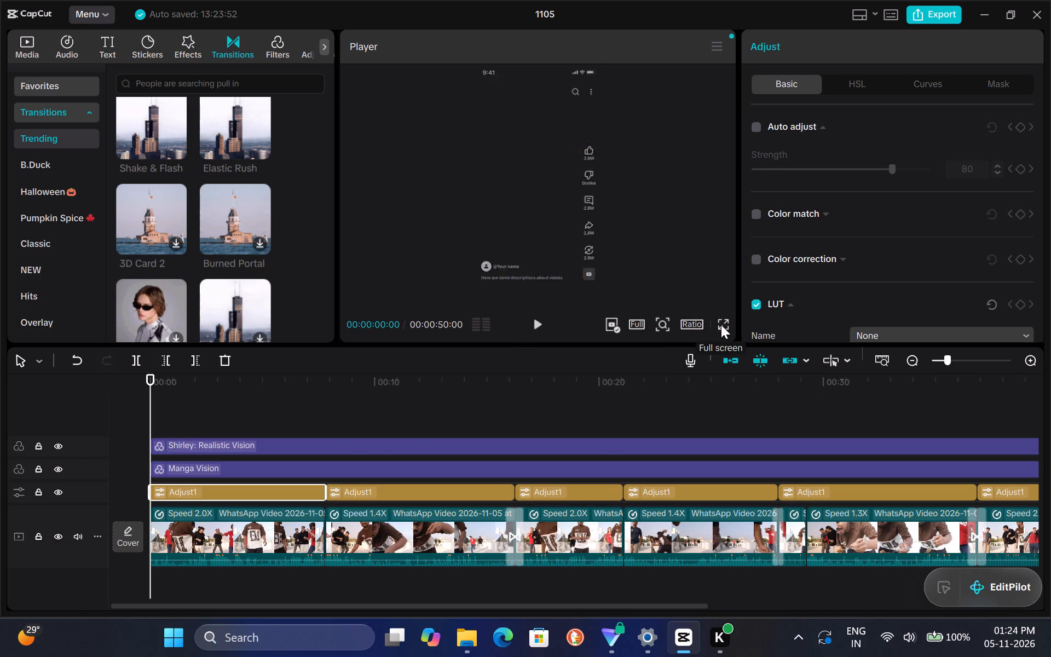
key(space)
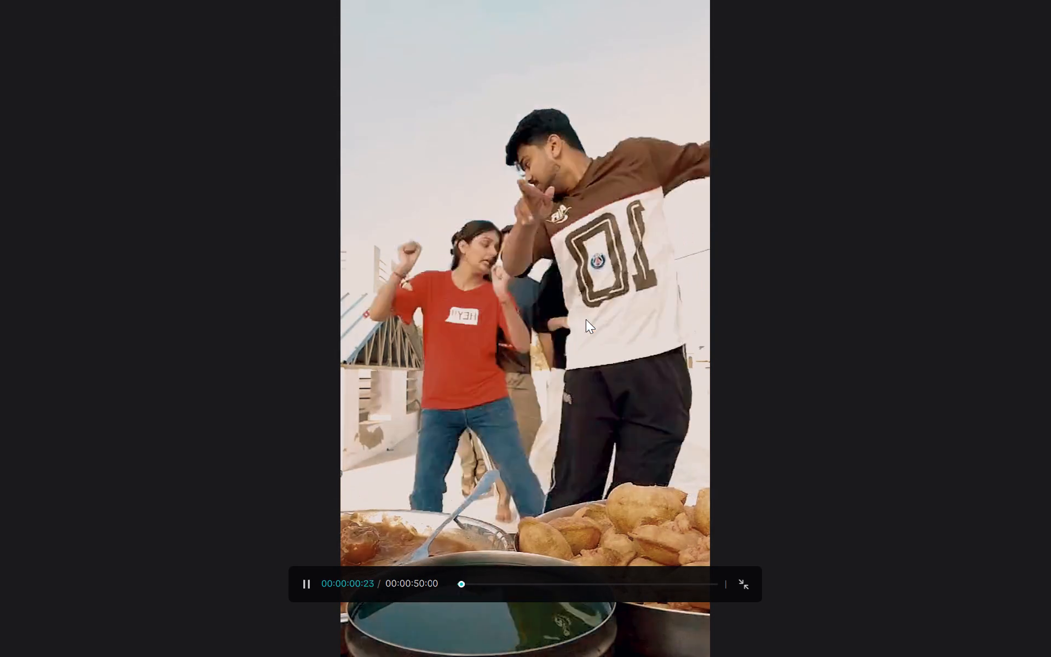
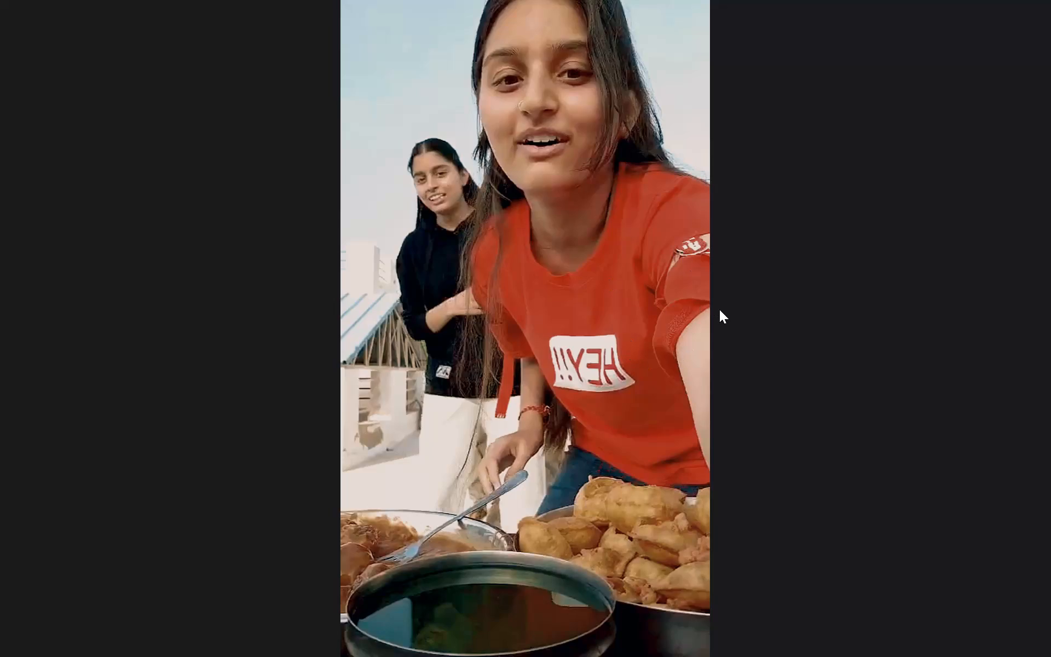
Exit the full-screen preview and return to the editing timeline.
double_click(720, 309)
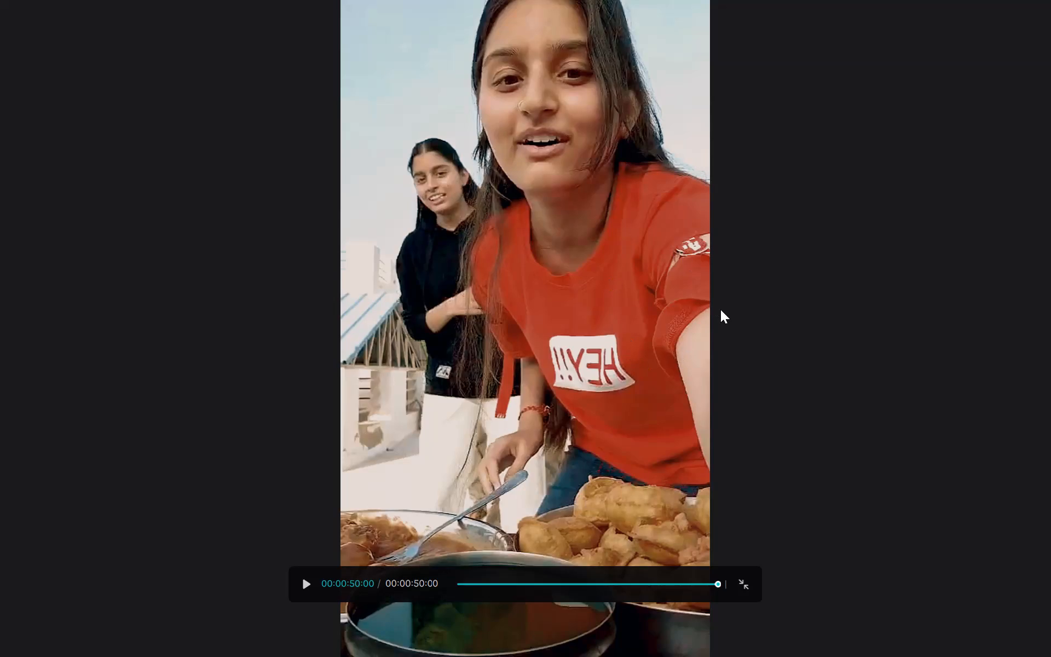
key(f)
key(Escape)
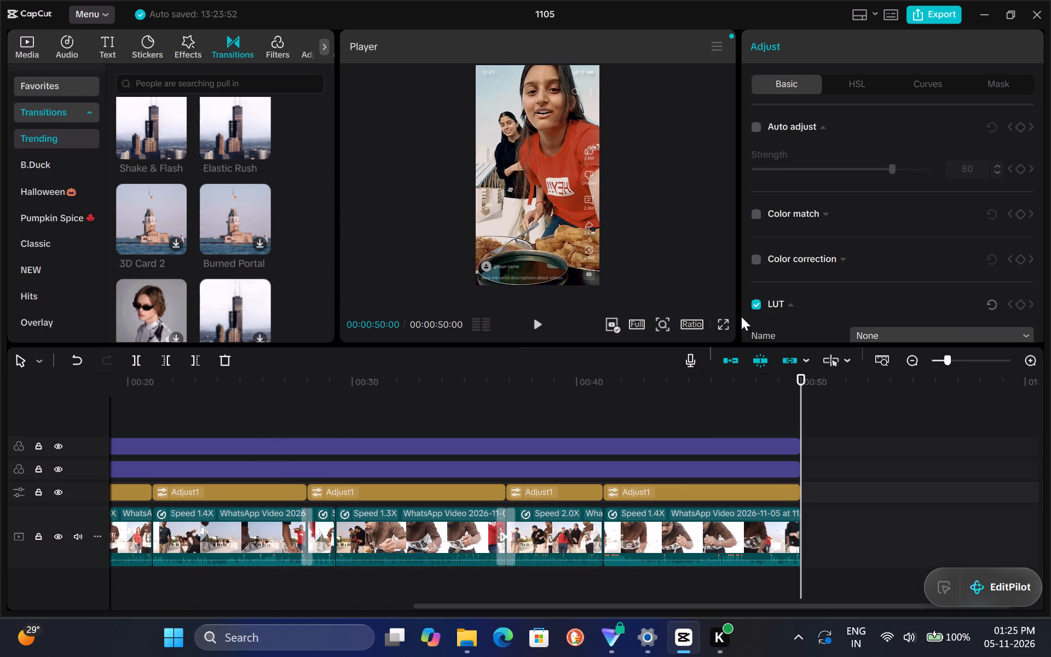
Set the Sharpen effect of the first Adjust1 layer at the start of the video to 6.
scroll(689, 441, right, 3)
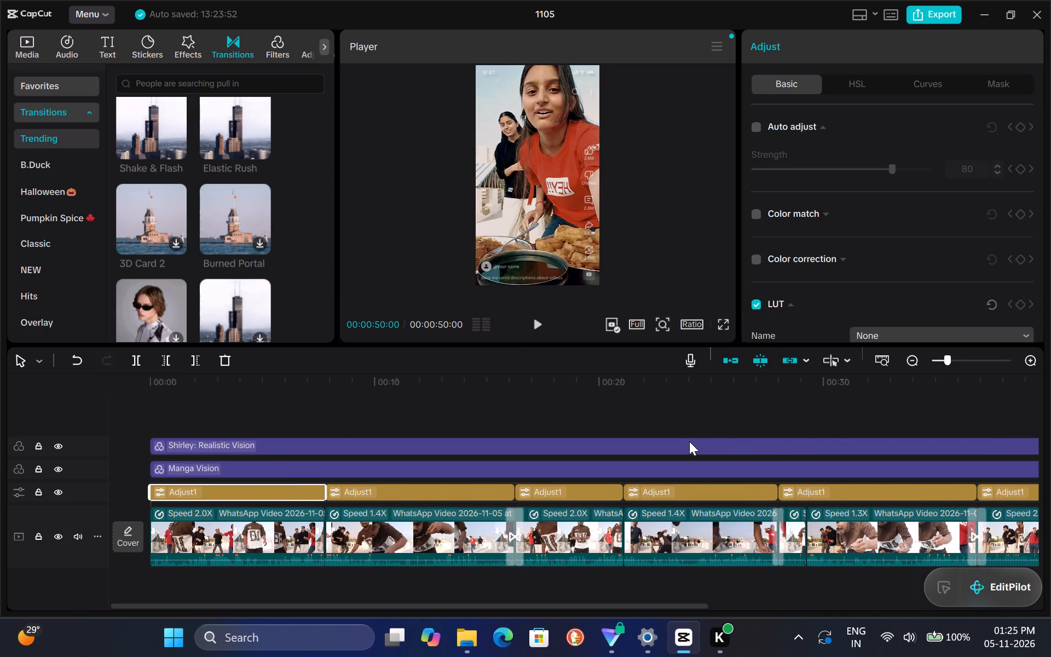
scroll(689, 441, right, 2)
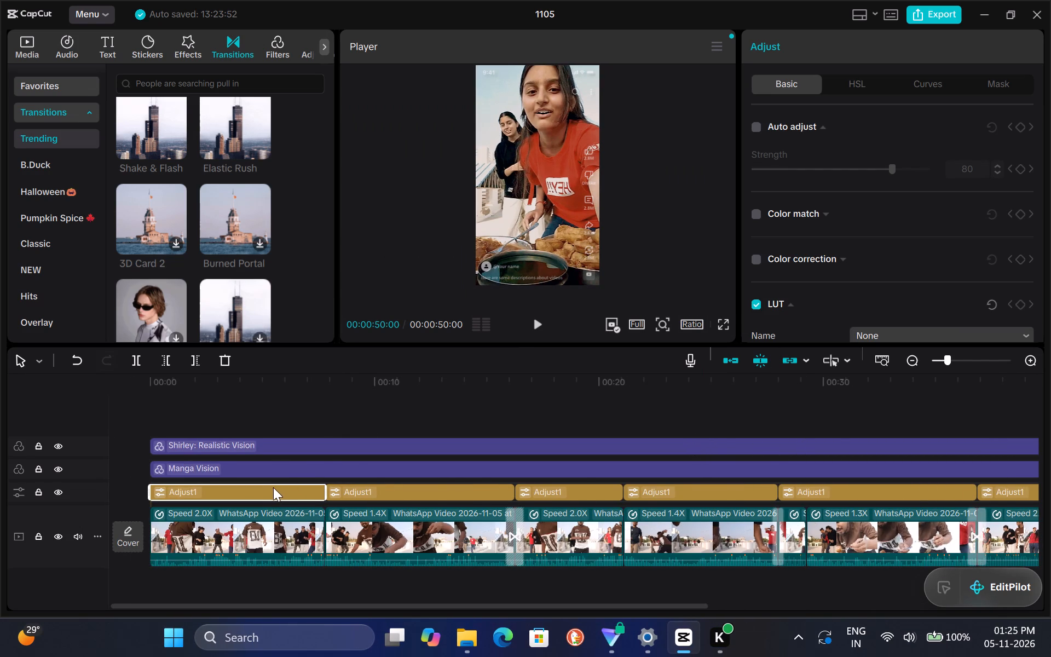
click(273, 489)
scroll(837, 197, down, 4)
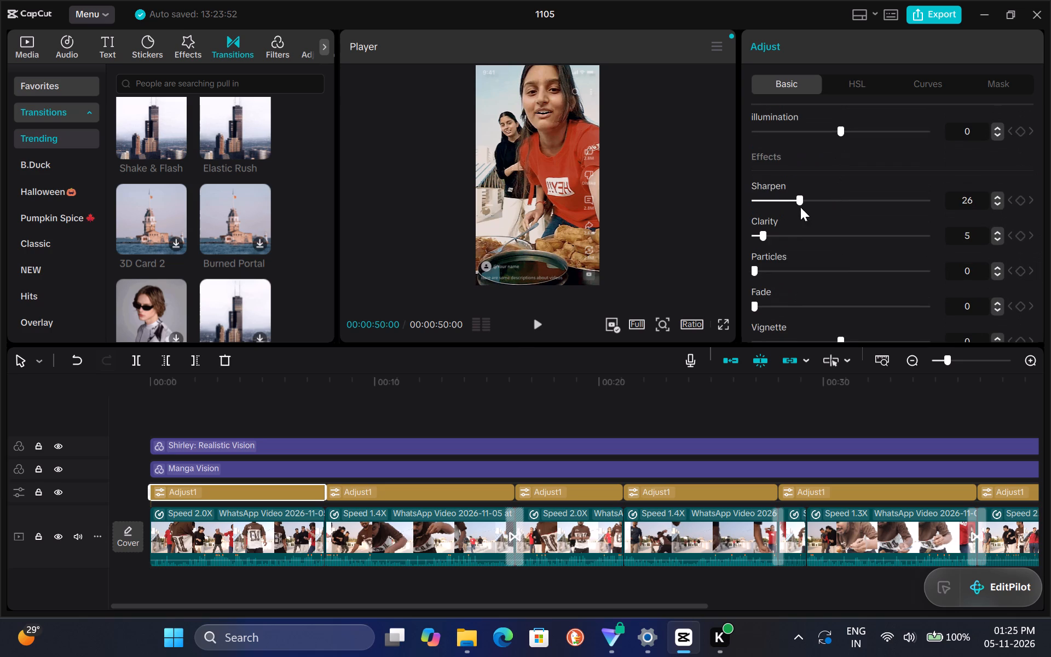
click(775, 200)
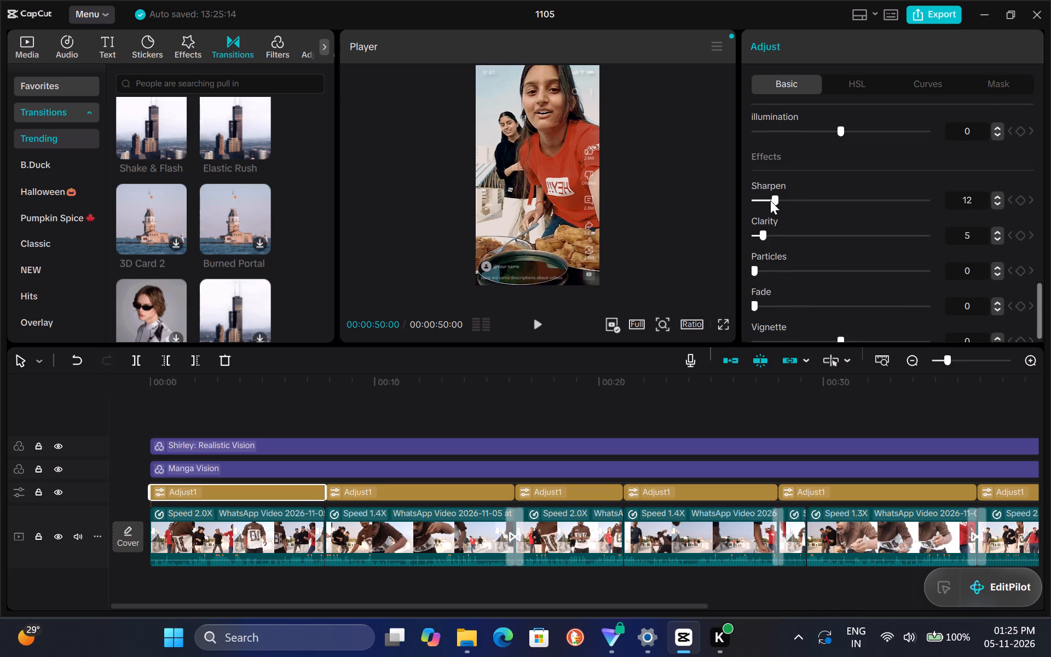
click(765, 200)
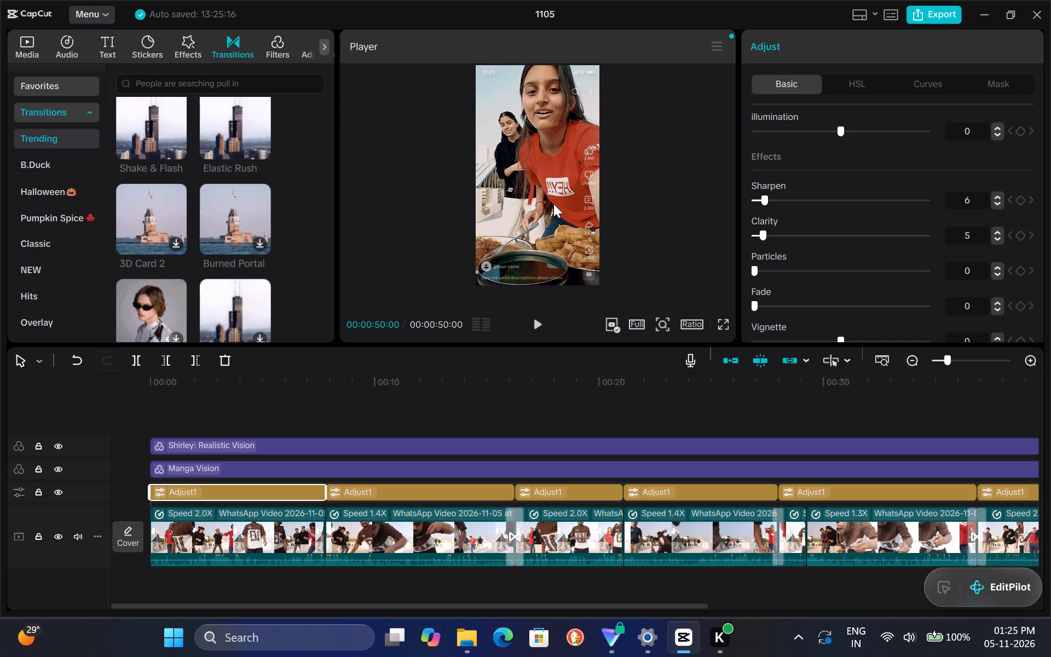
Play the video from the beginning in full screen to check the first clip's sharpness, and pause it.
click(722, 325)
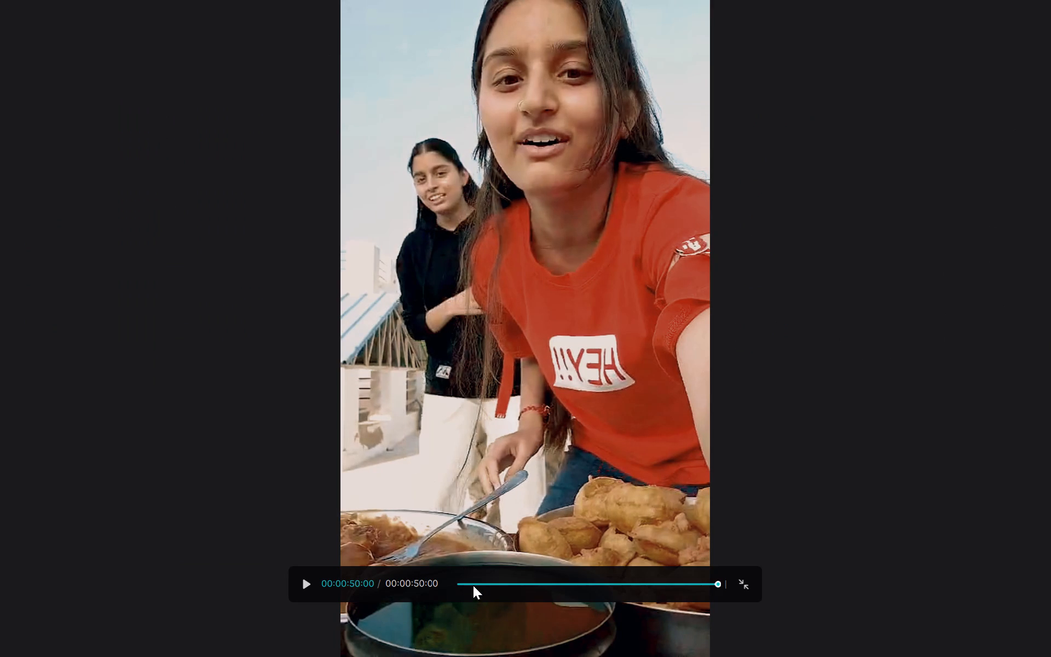
drag(473, 585, 423, 586)
key(space)
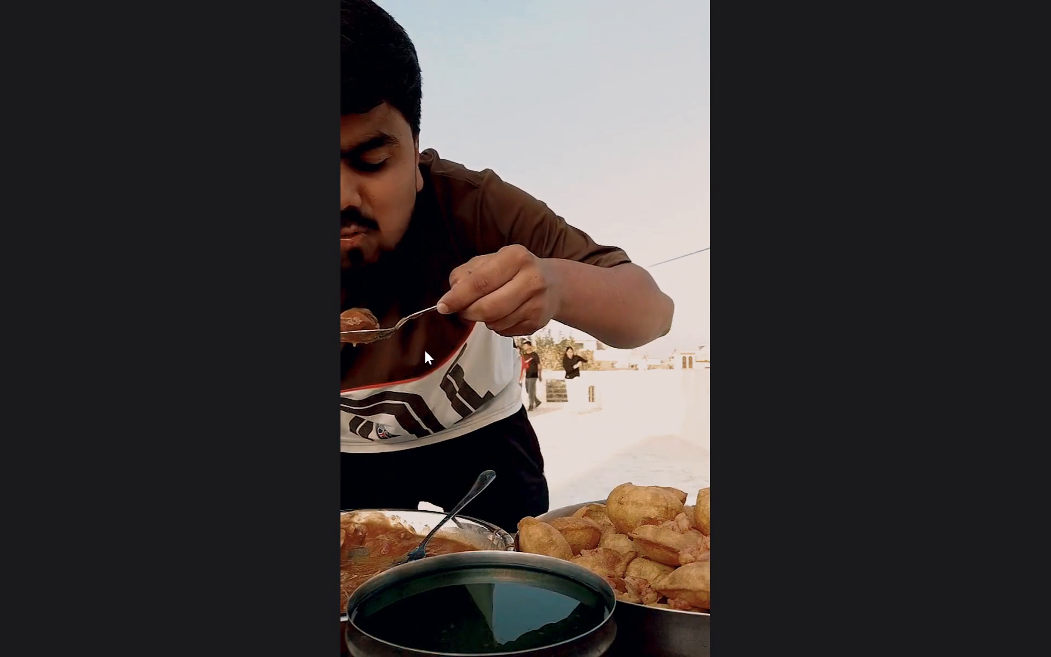
key(space)
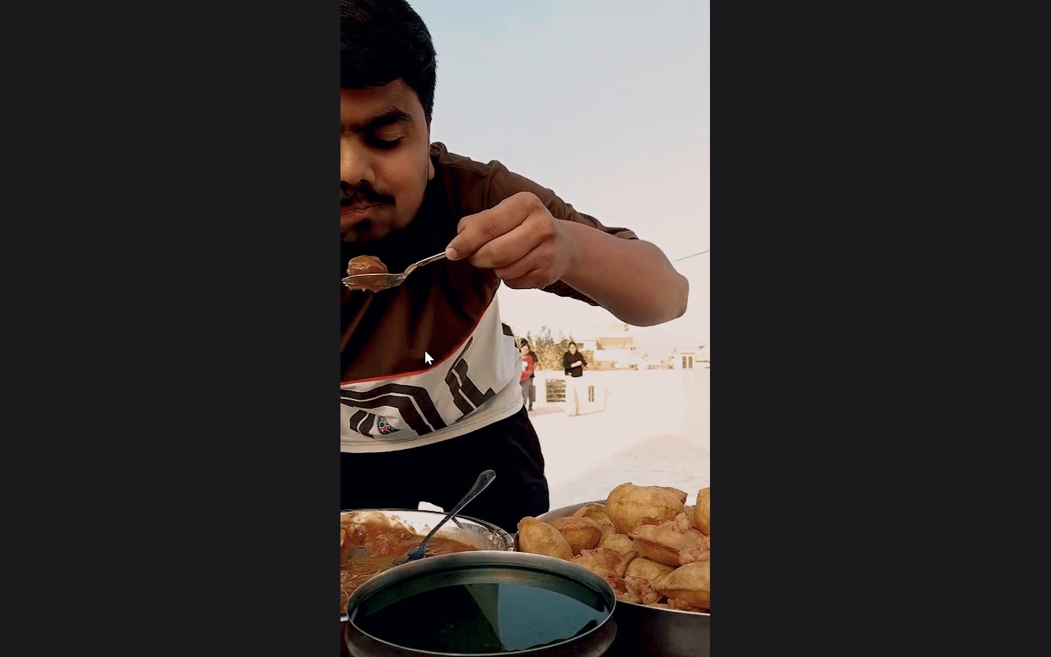
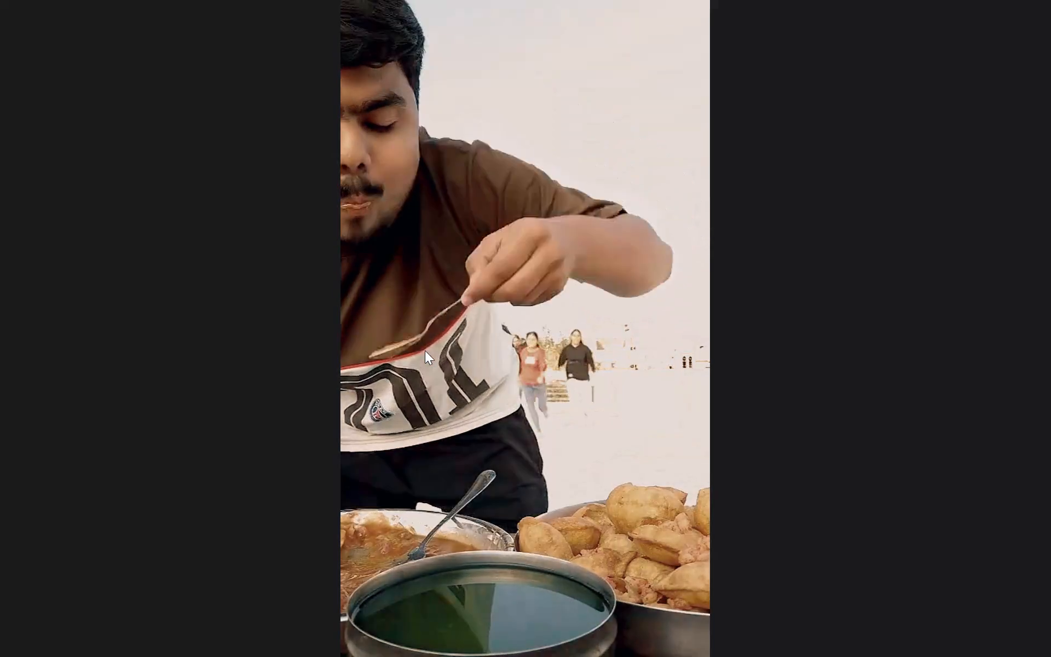
Resume the full-screen preview, replay it from near the beginning through the first two clips, and return to the timeline.
key(space)
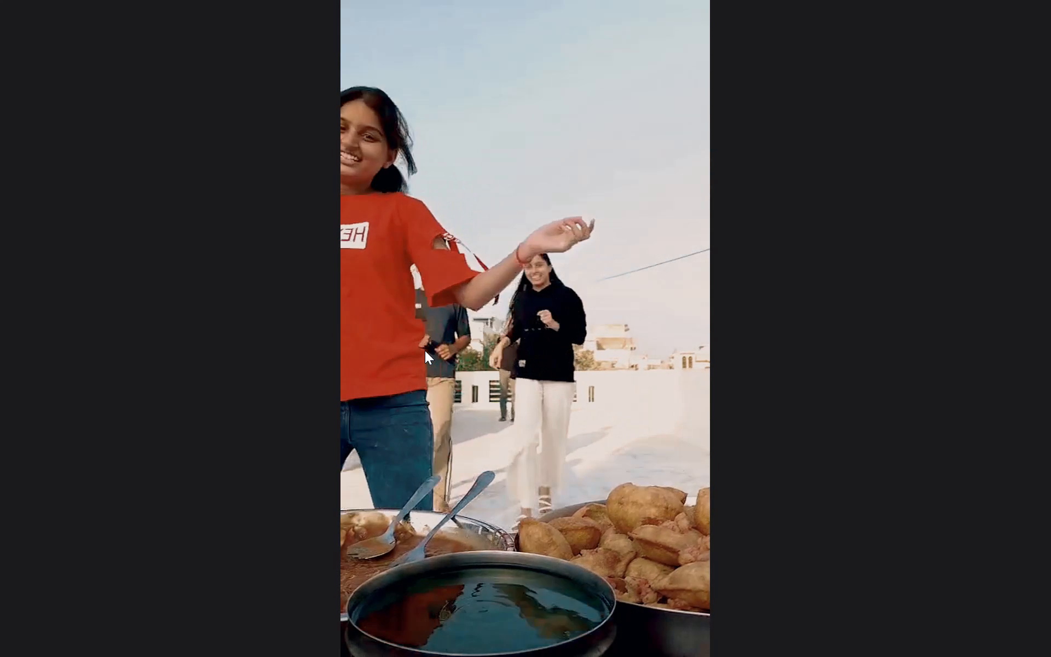
click(512, 475)
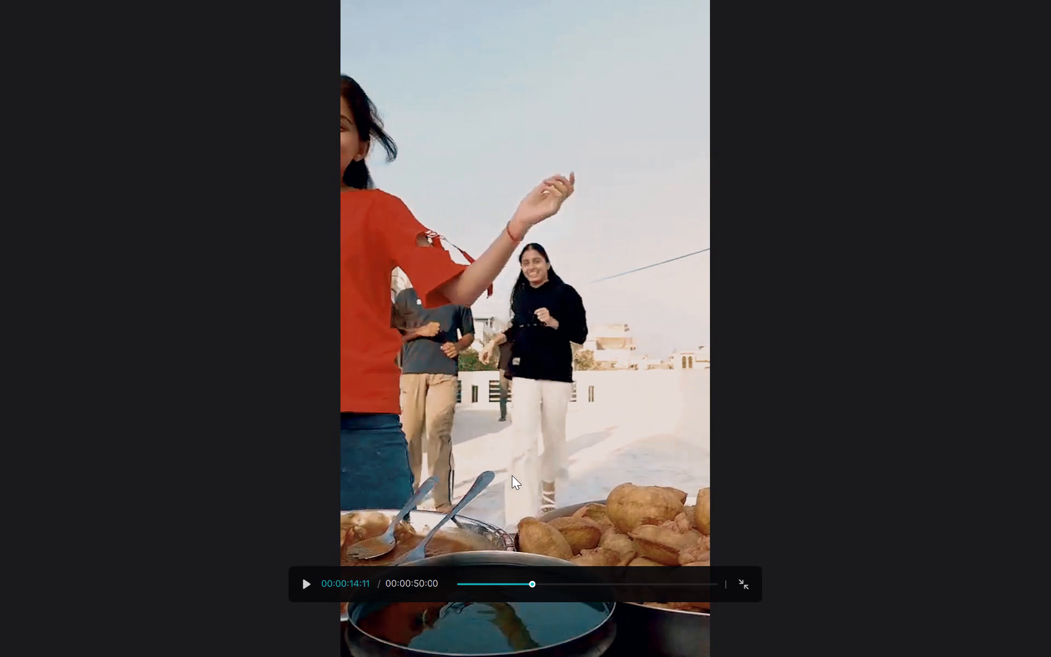
click(461, 582)
key(space)
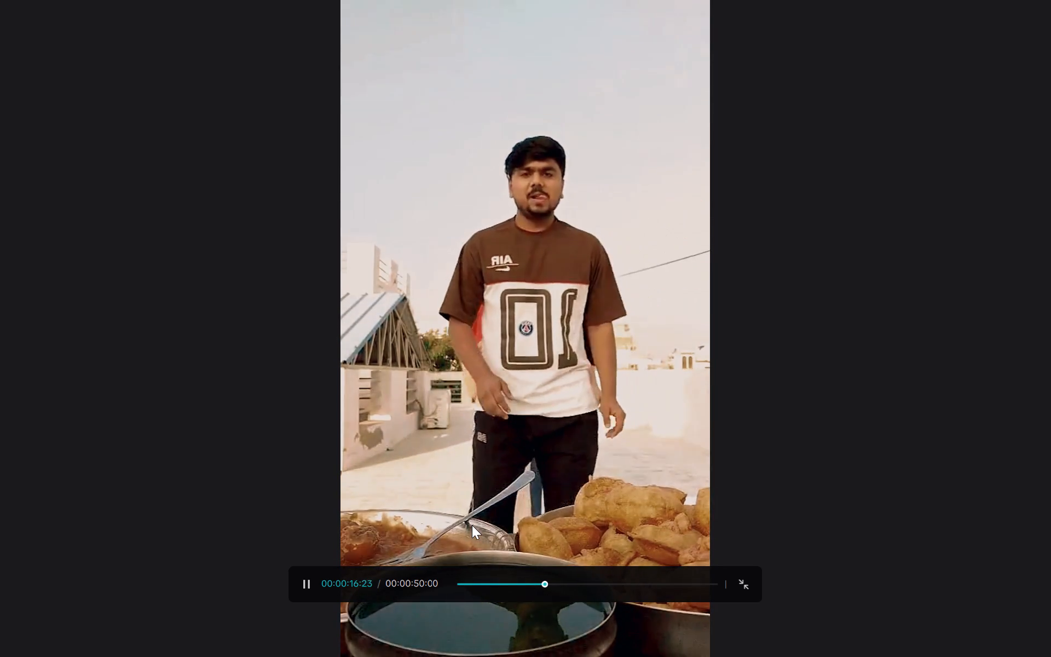
key(space)
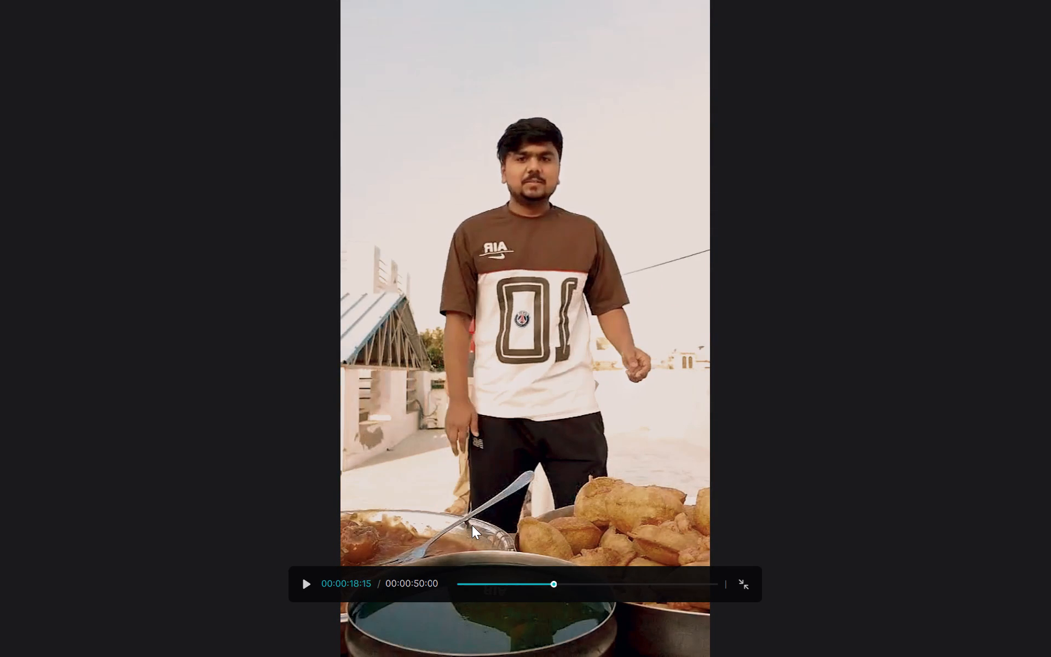
key(Escape)
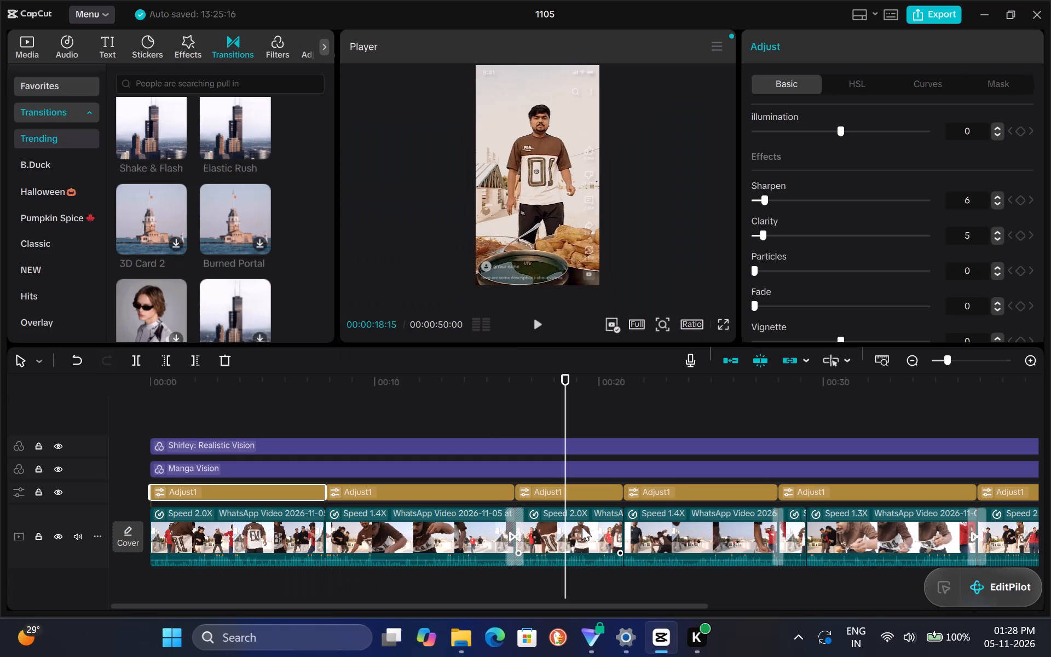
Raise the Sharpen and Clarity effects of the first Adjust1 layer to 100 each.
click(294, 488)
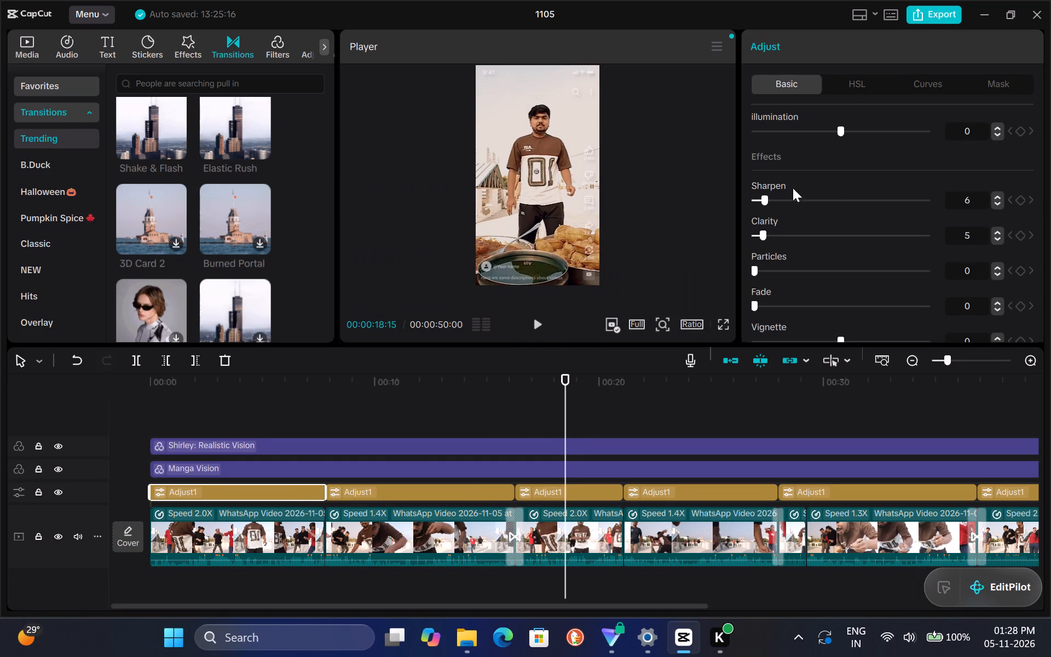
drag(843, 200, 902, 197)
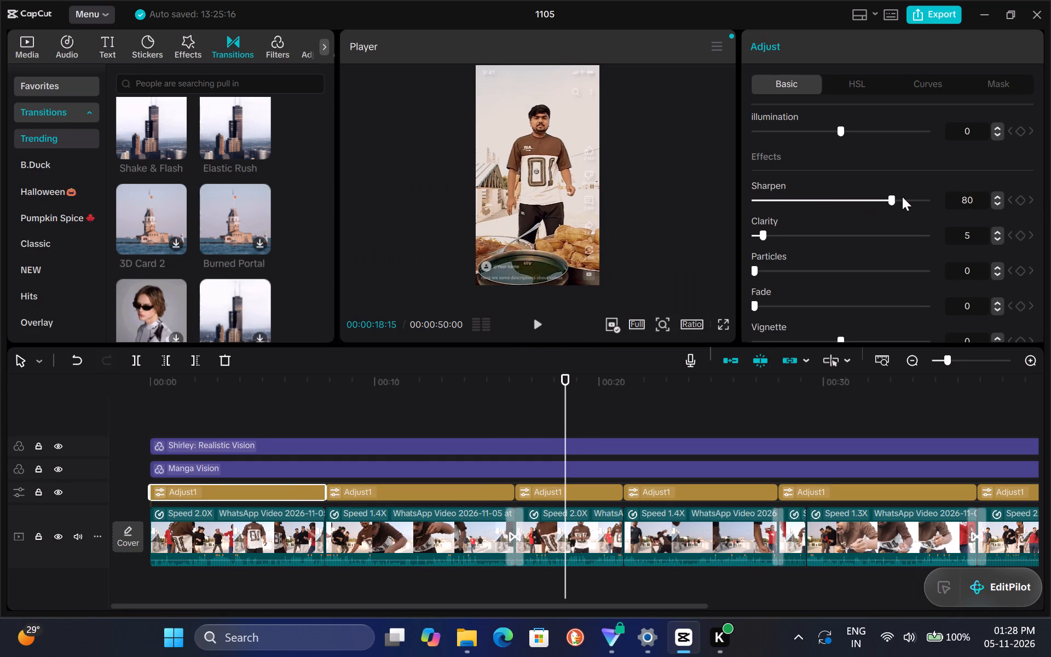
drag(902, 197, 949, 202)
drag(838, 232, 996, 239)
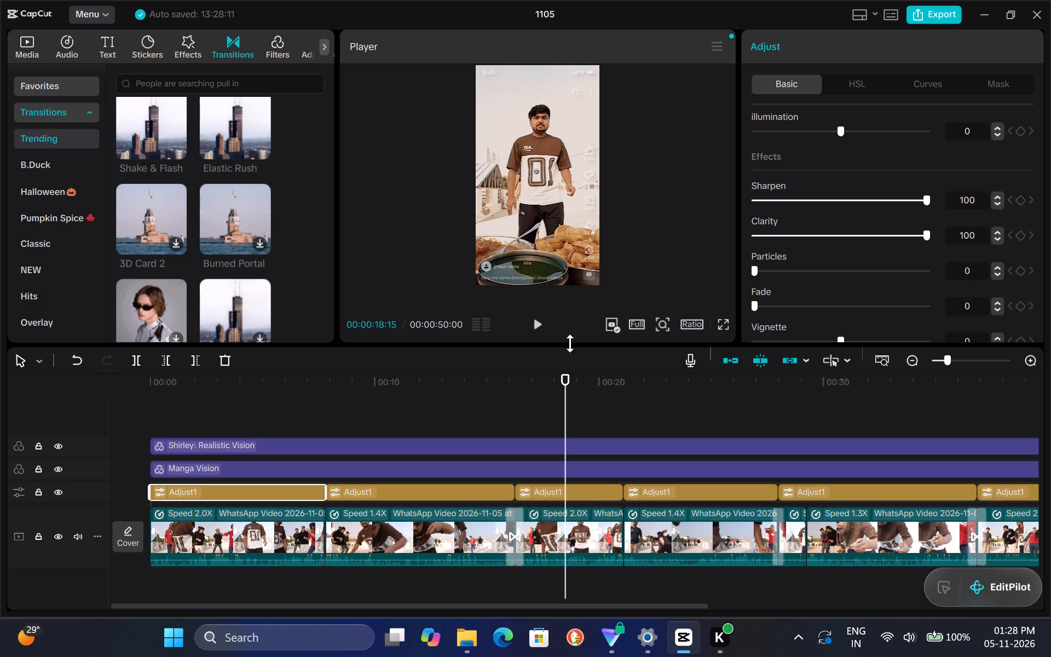
Play the video from the beginning in full screen to check the stronger sharpness and clarity, and return to the timeline.
click(722, 321)
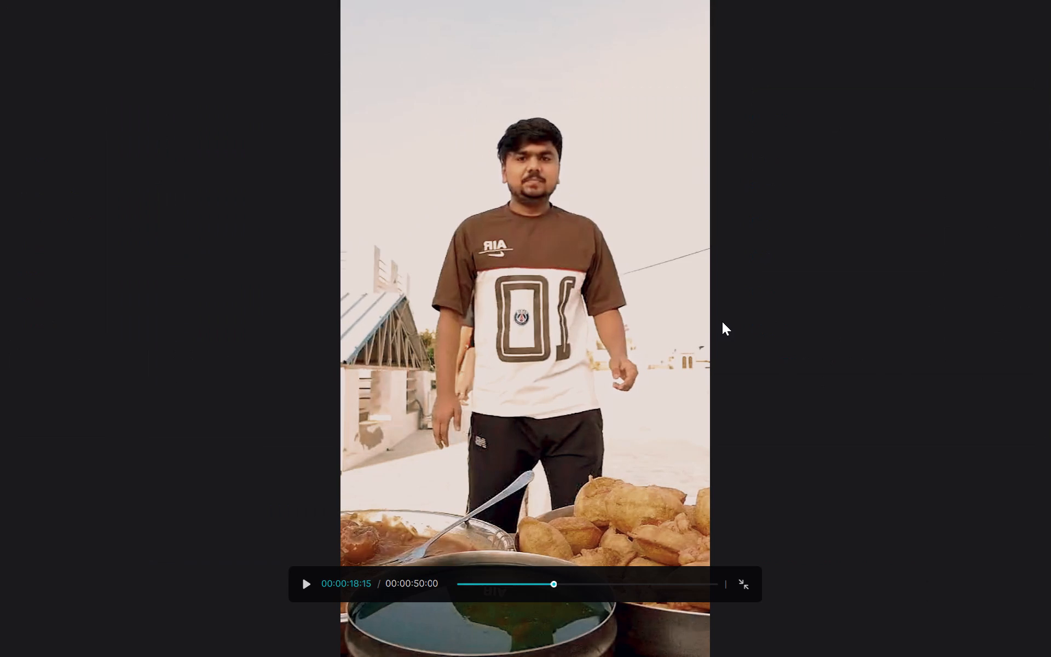
drag(553, 586, 367, 596)
key(space)
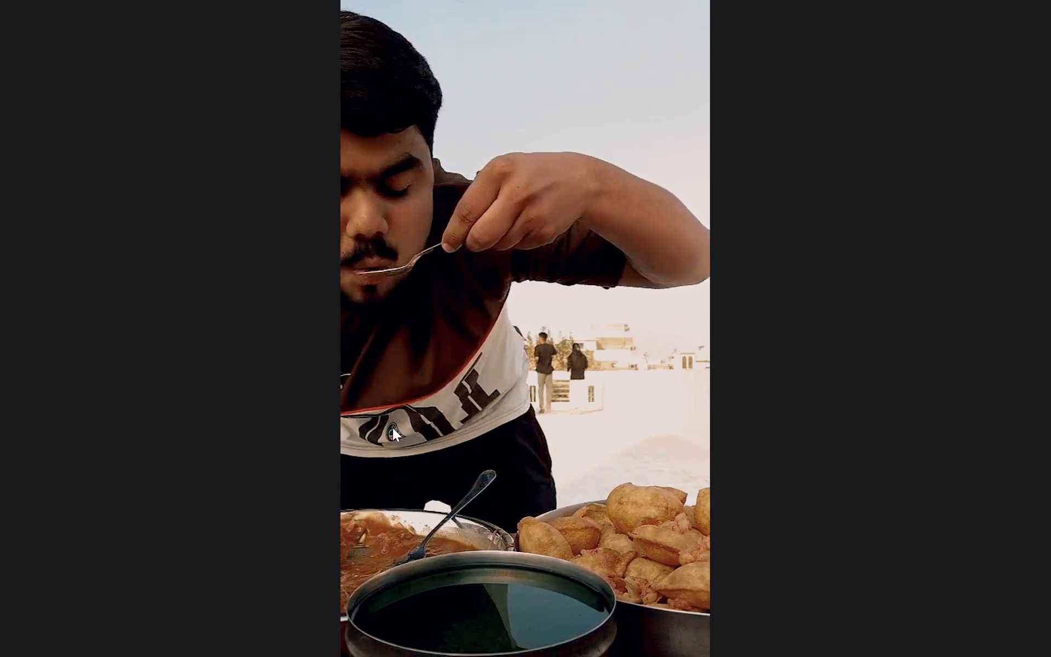
key(space)
key(Escape)
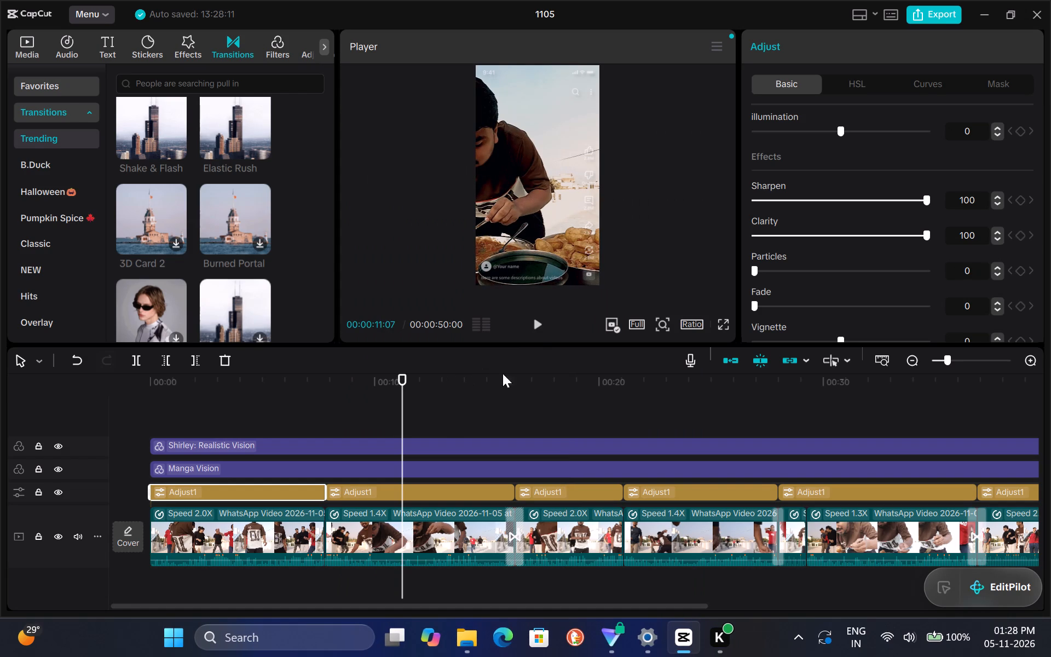
Undo the maximum Clarity and Sharpen settings of the first Adjust1 layer, along with its earlier Sharpen reductions.
click(68, 362)
click(68, 362)
click(68, 362)
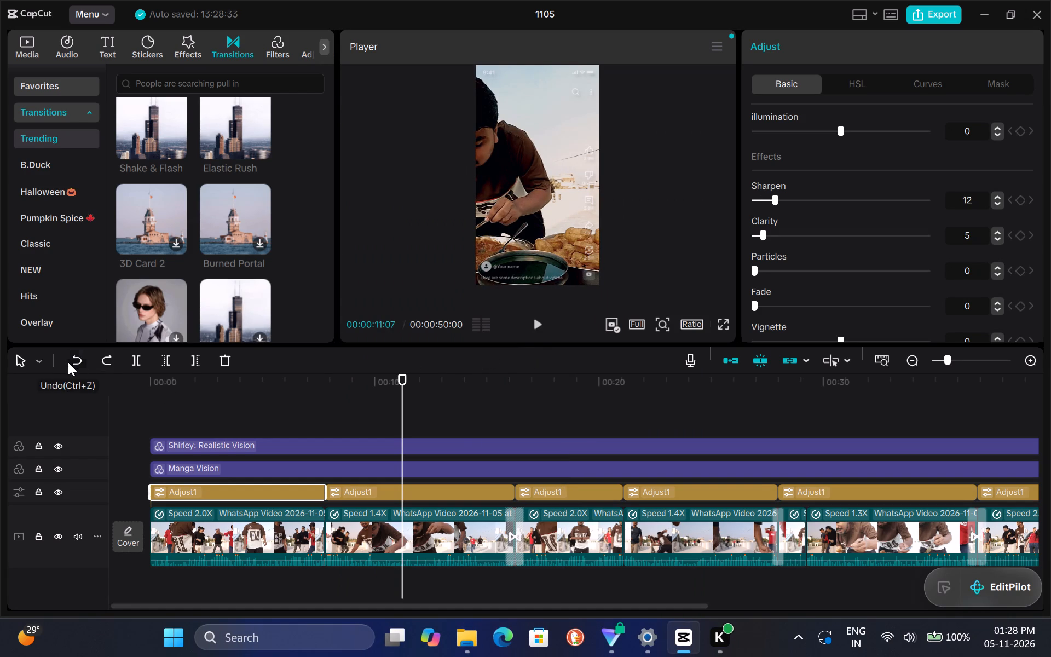
click(68, 362)
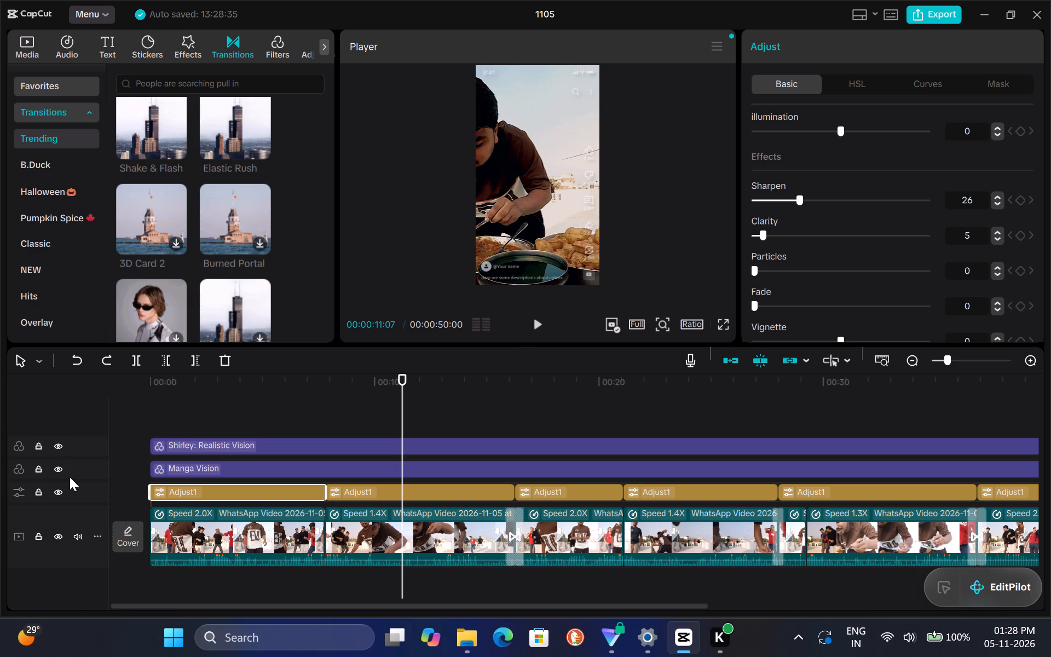
Hide the Manga Vision filter track, the Shirley: Realistic Vision filter track and the Adjust1 track.
click(55, 474)
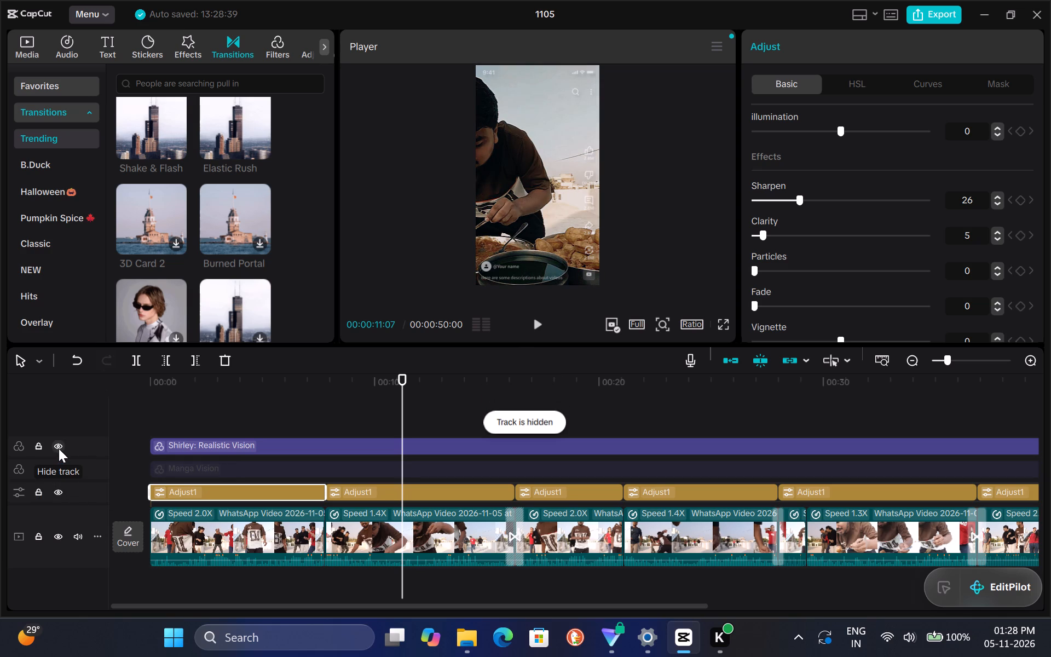
click(59, 448)
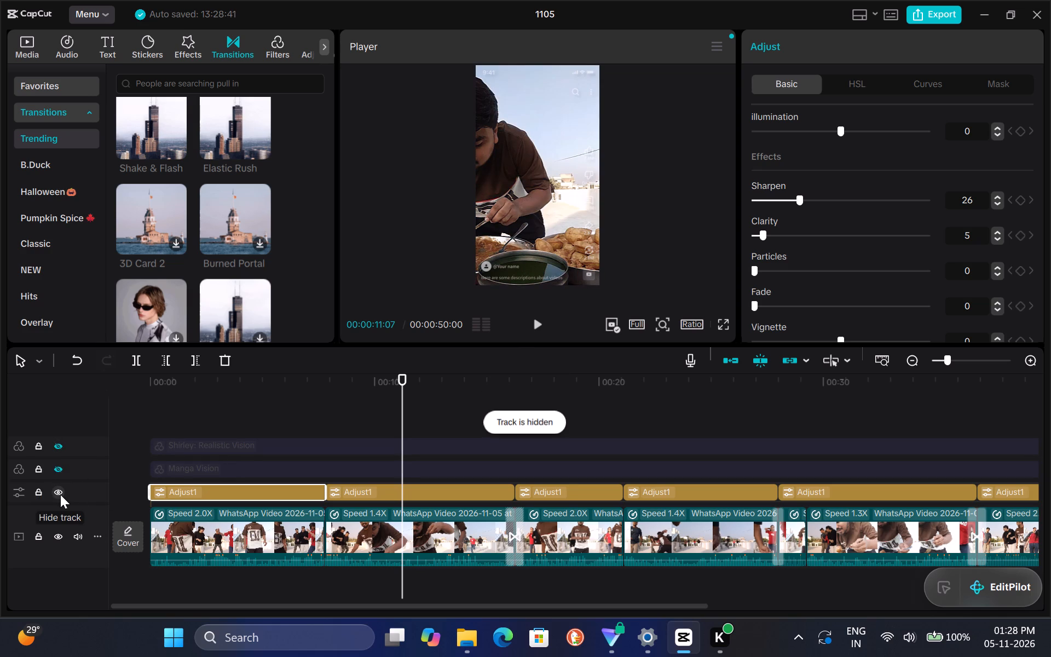
click(60, 494)
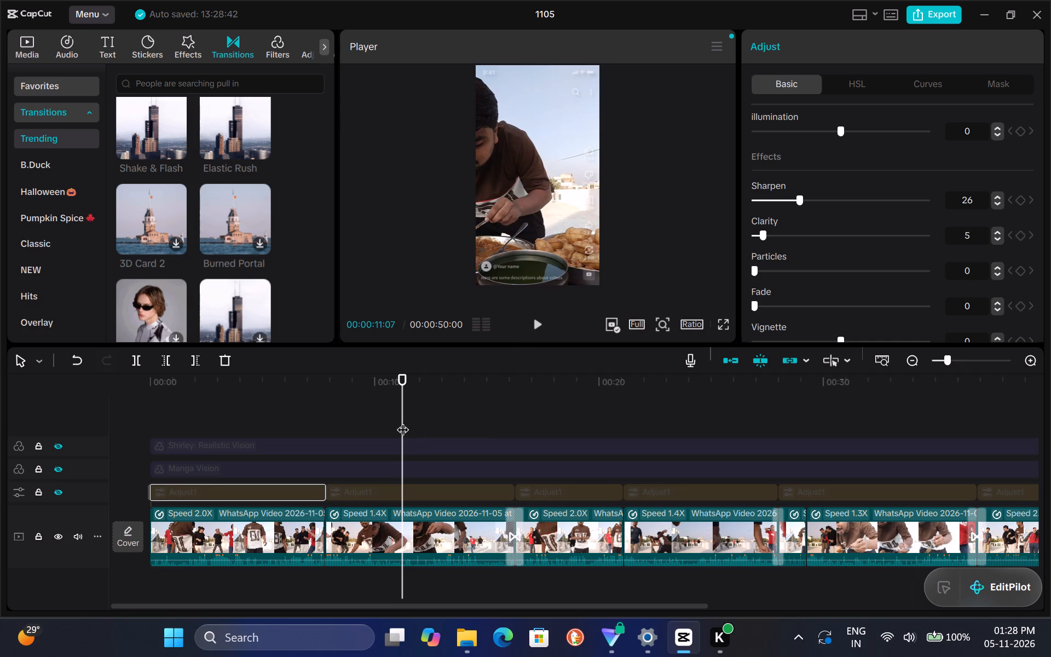
Play the ungraded video from the beginning in full screen to examine the original look, and return to the timeline.
click(726, 324)
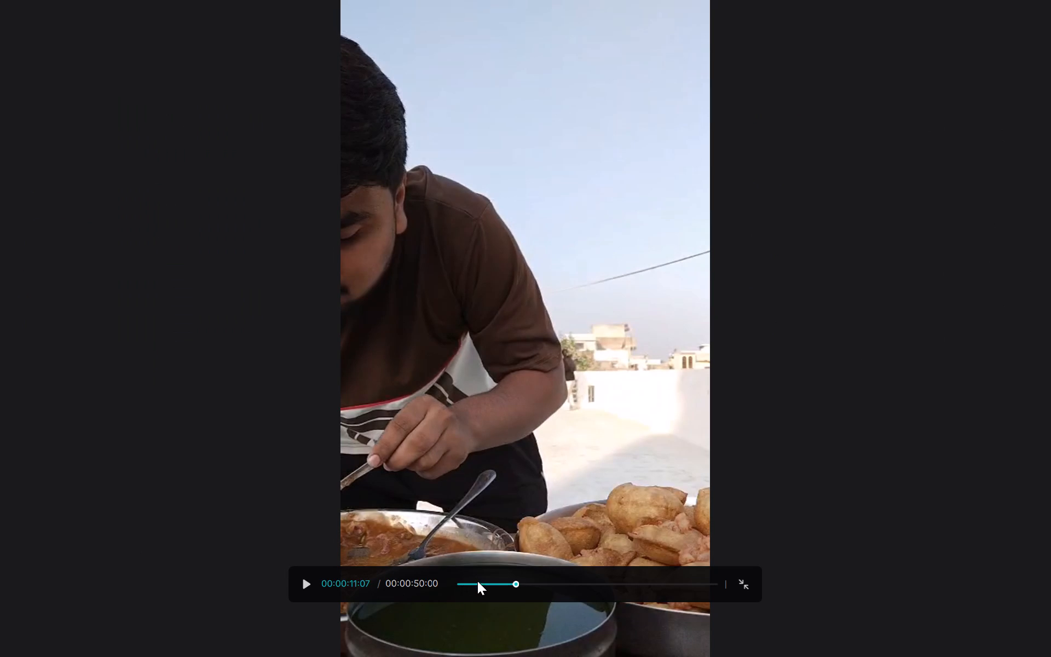
drag(477, 581, 345, 590)
key(space)
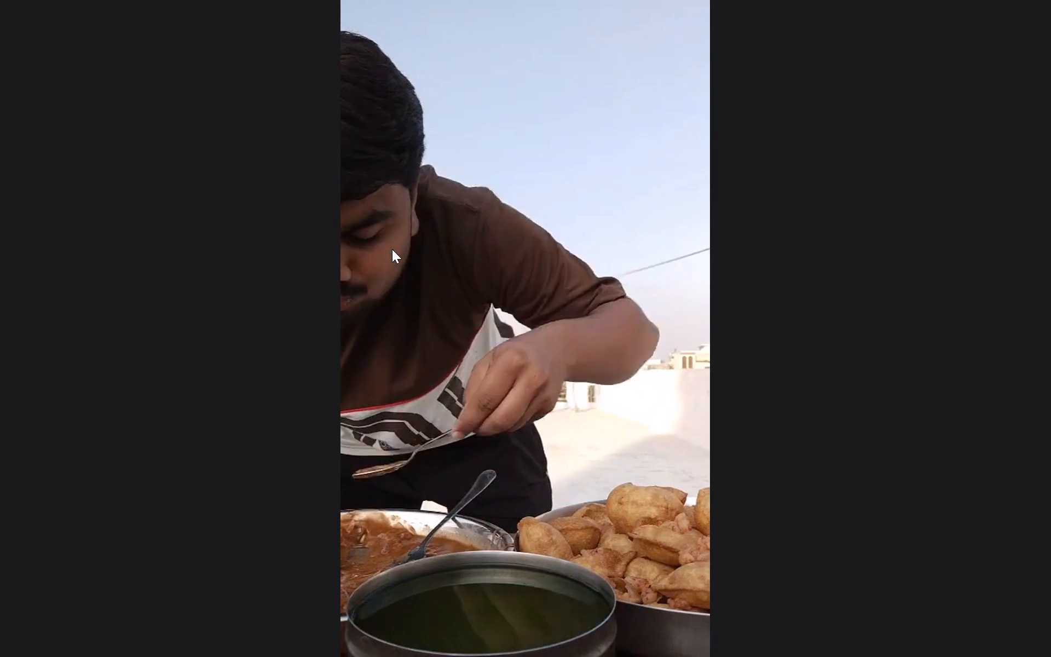
key(space)
key(Escape)
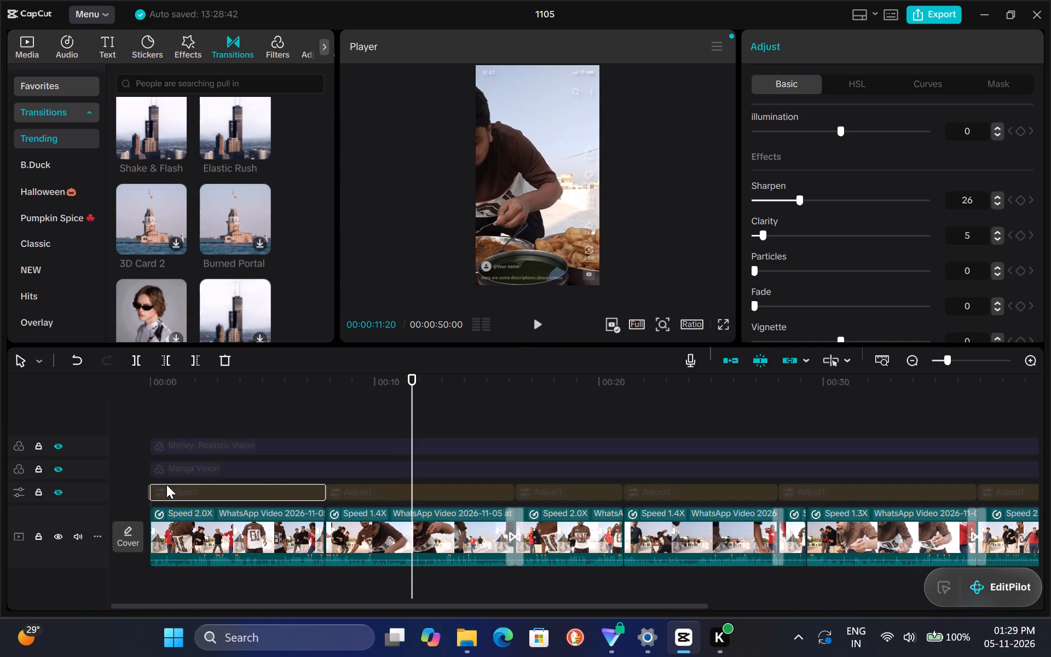
Unhide the Adjust1 track.
click(60, 491)
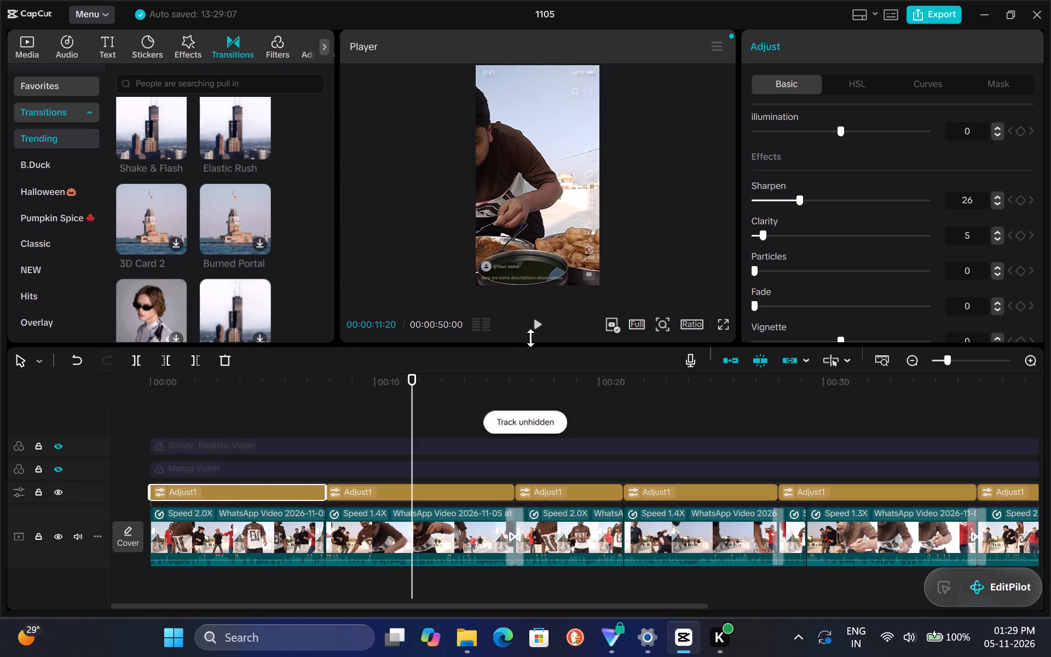
Play the video from near the beginning in full screen to check the adjustments without filters, and return to the timeline.
click(724, 321)
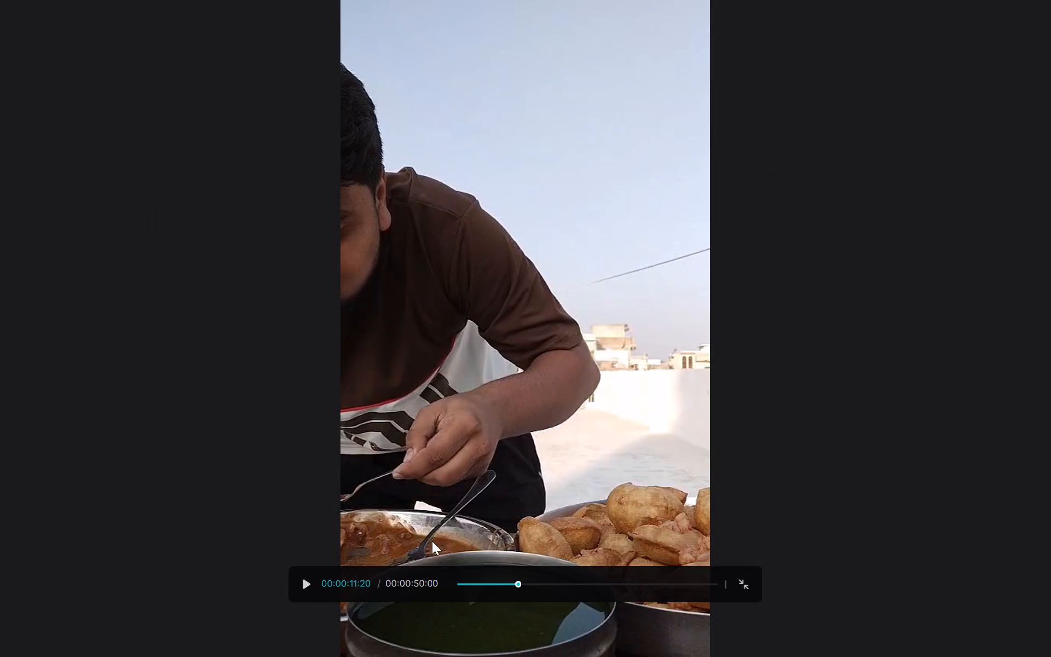
click(459, 583)
key(space)
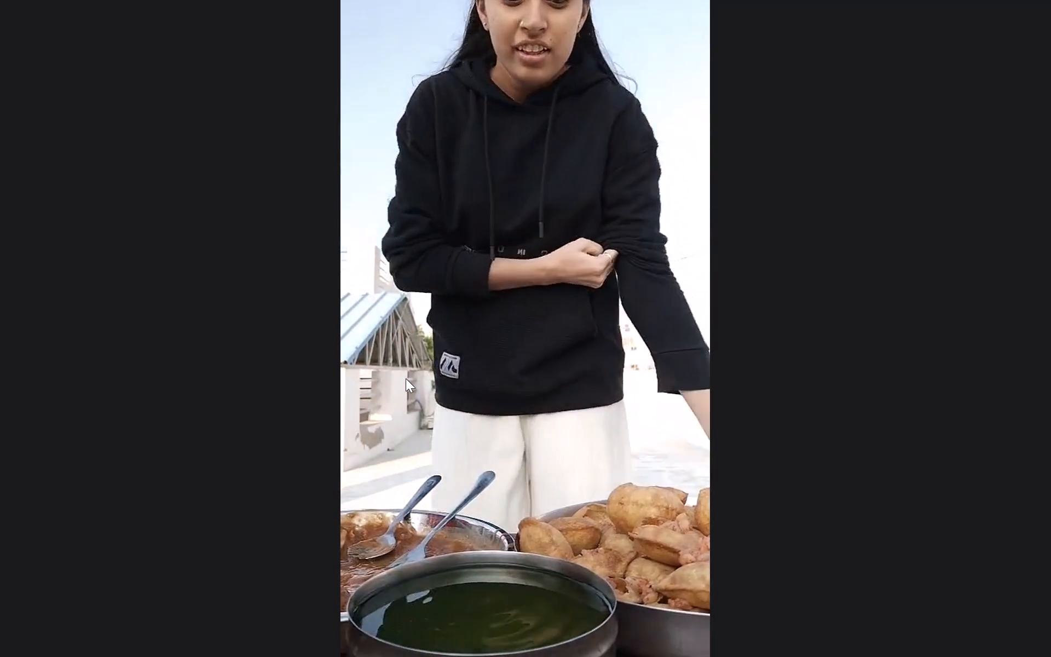
key(space)
key(Escape)
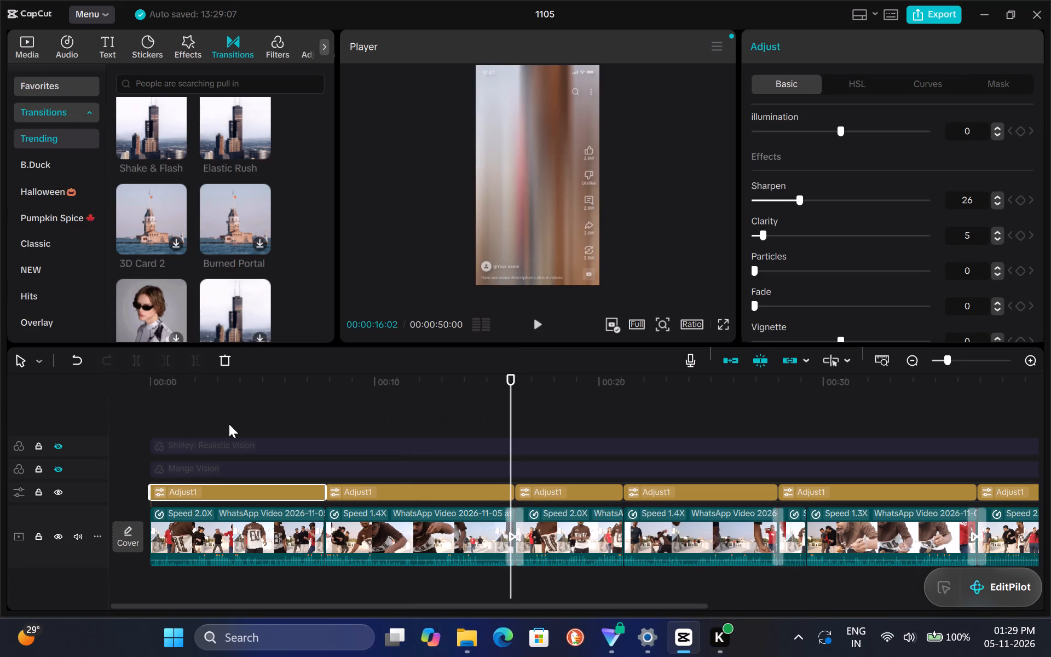
Unhide the Manga Vision filter track with the playhead near the start of the video.
click(169, 414)
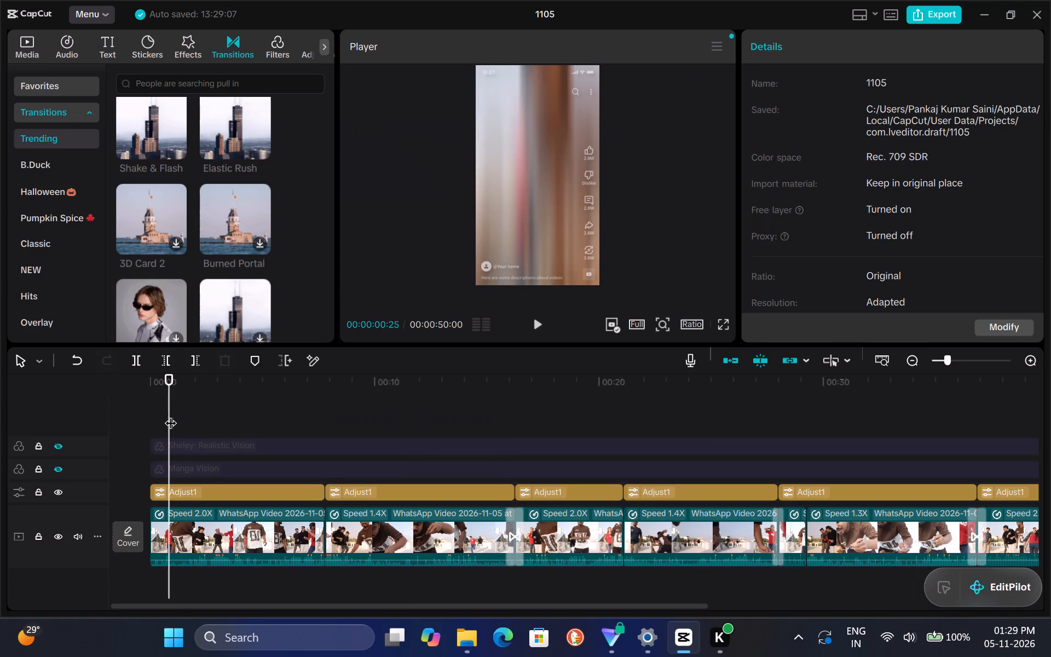
click(57, 469)
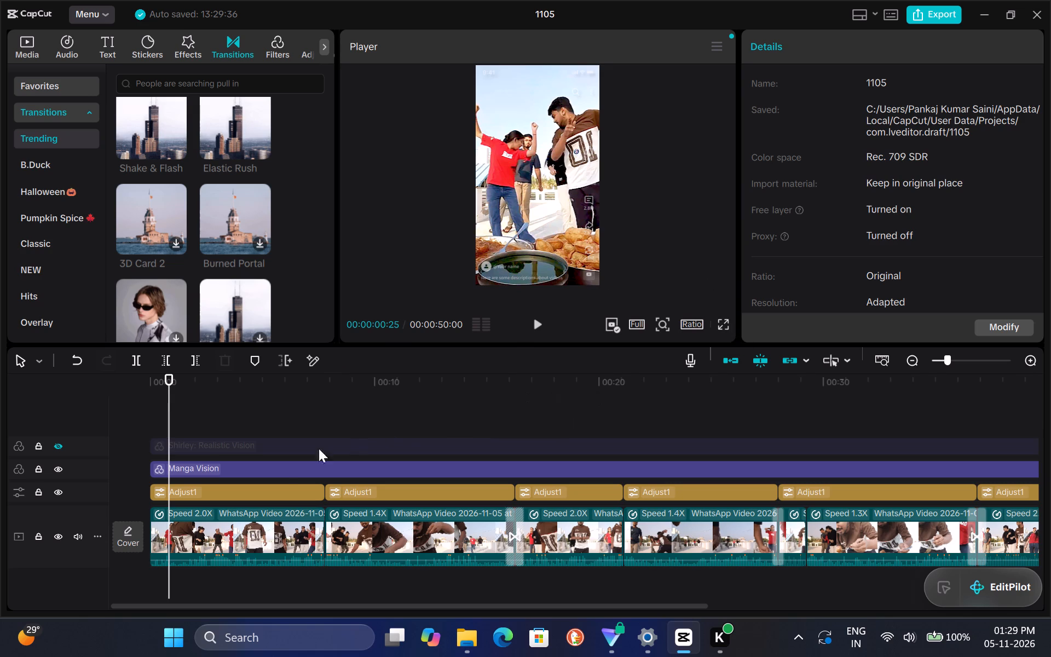
Set the strength of the Manga Vision filter to 55.
click(276, 469)
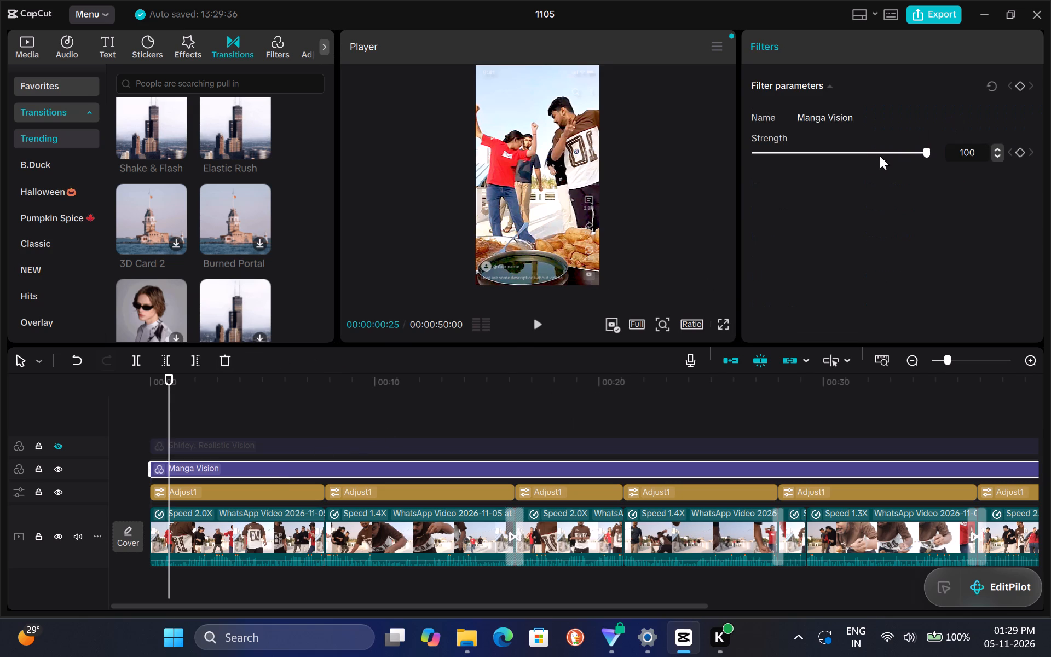
click(869, 151)
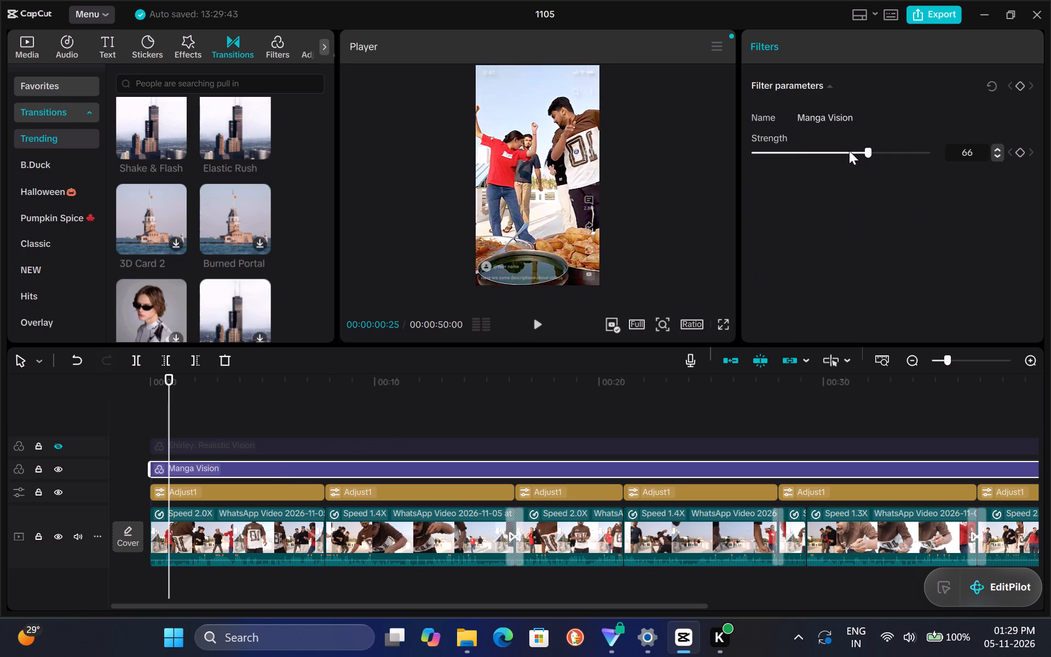
click(849, 151)
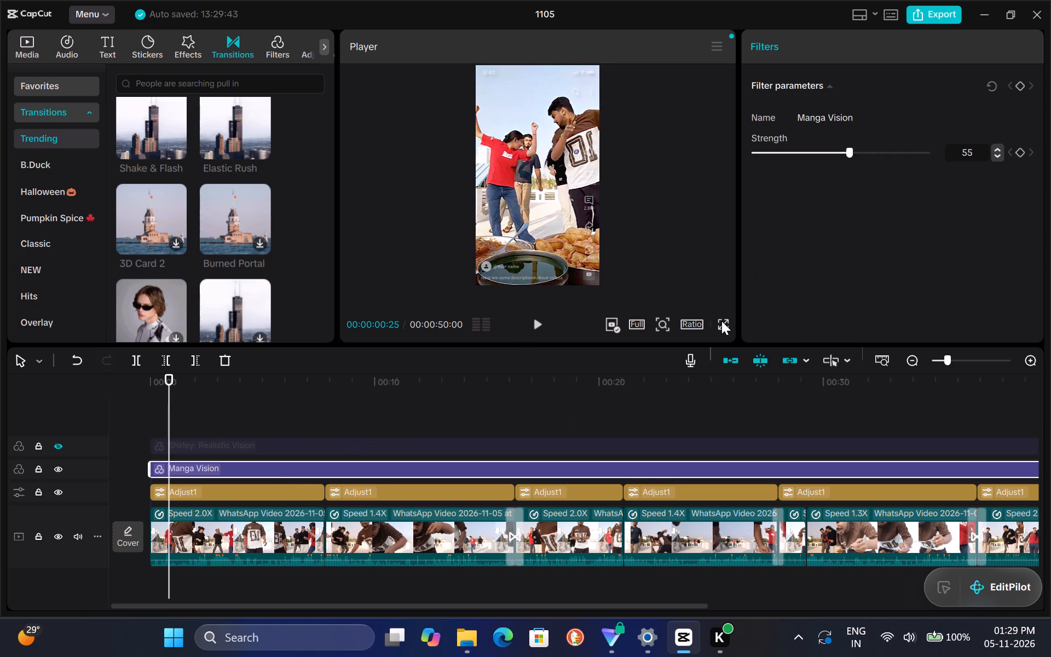
Play the video from the start in full screen to check the weaker Manga Vision filter, and return to the timeline.
click(721, 321)
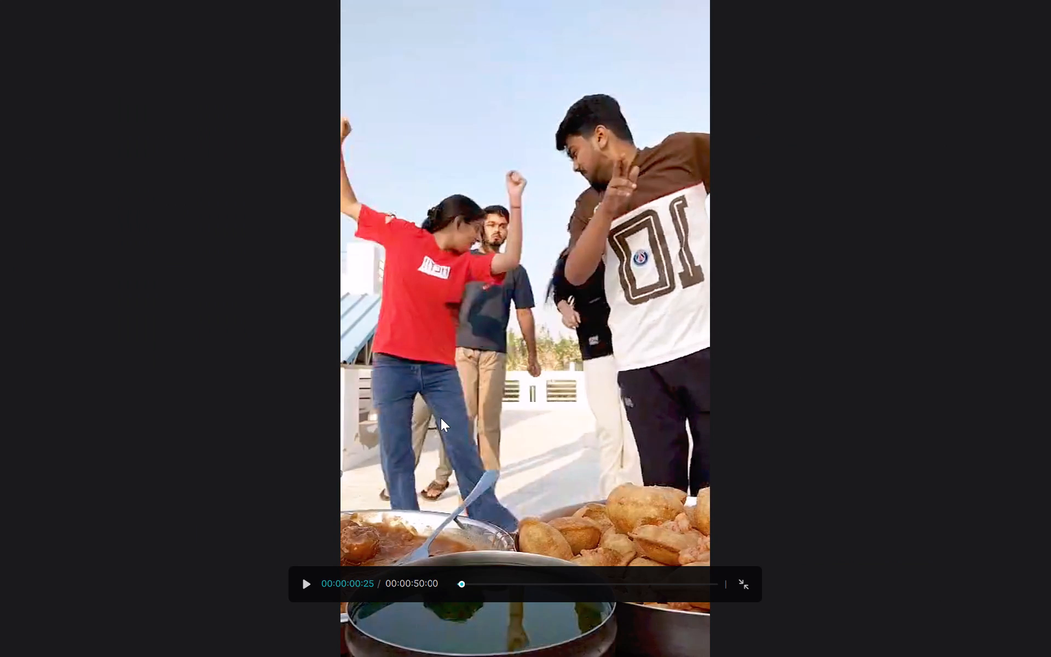
key(Left)
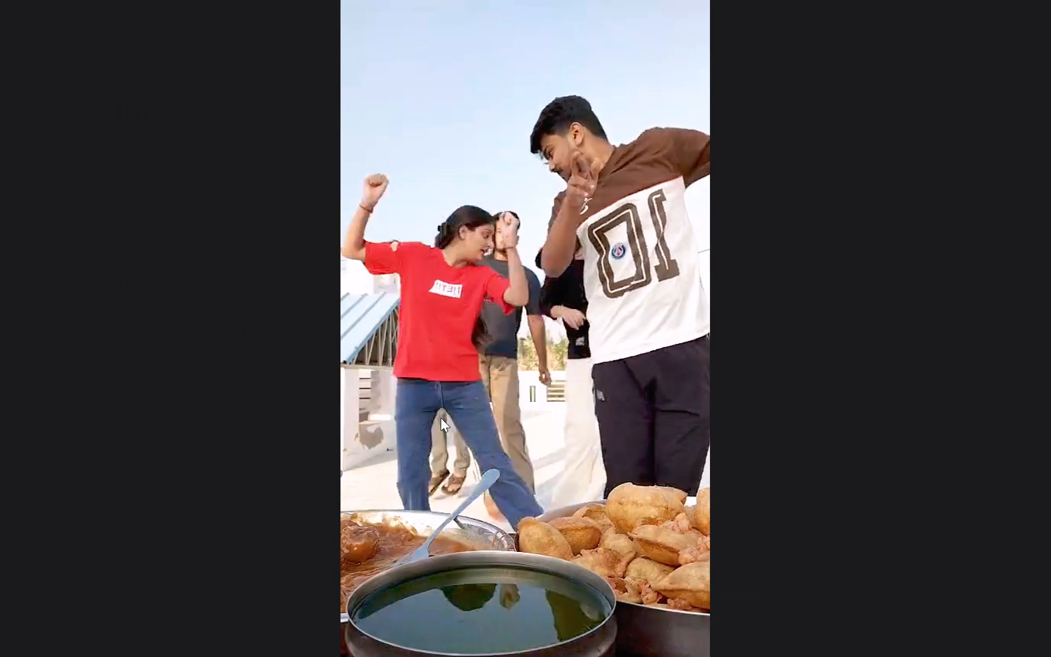
key(Left)
key(Left)
key(Left)
key(Left)
key(Left)
key(Left)
key(Left)
key(Left)
key(Left)
key(Left)
key(Left)
key(Left)
key(Left)
key(Left)
key(Left)
key(Left)
key(Left)
key(Left)
key(Left)
key(Left)
key(Left)
key(Left)
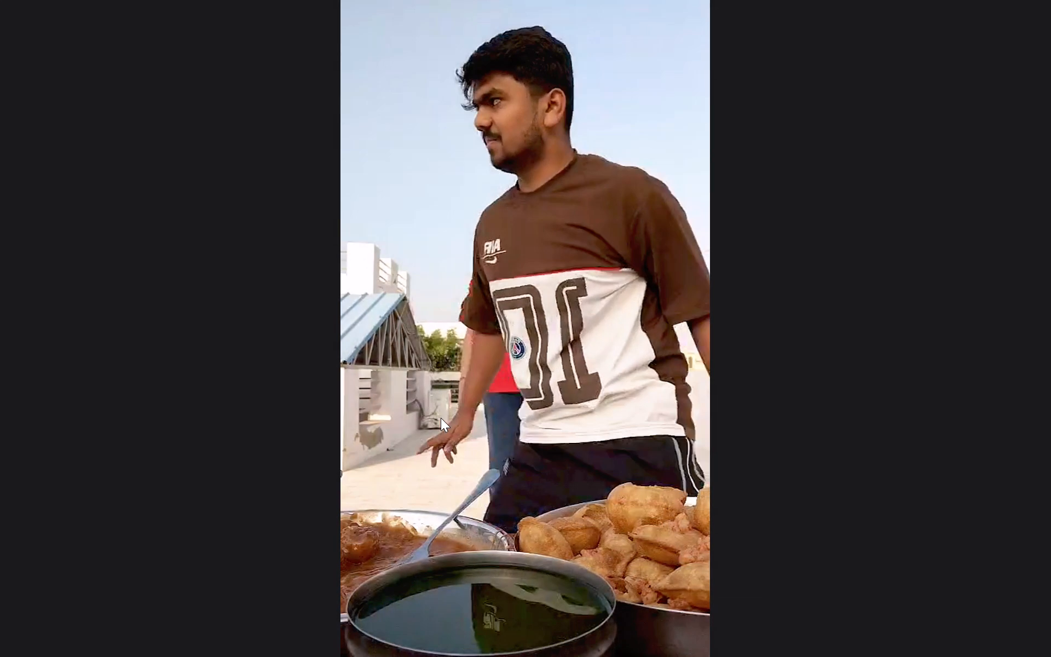
key(space)
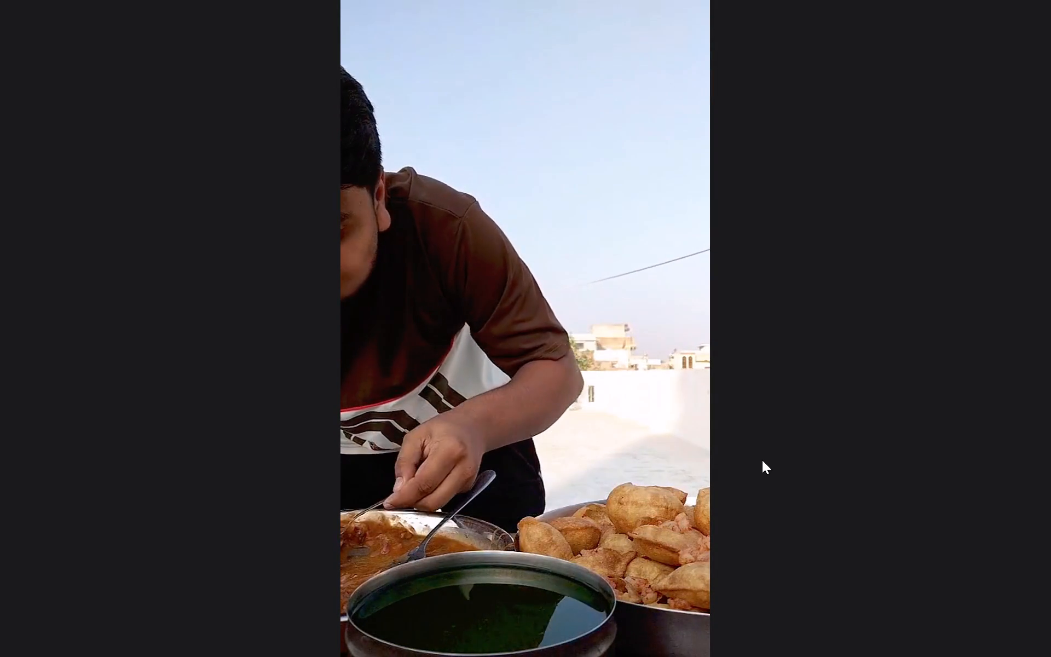
click(650, 402)
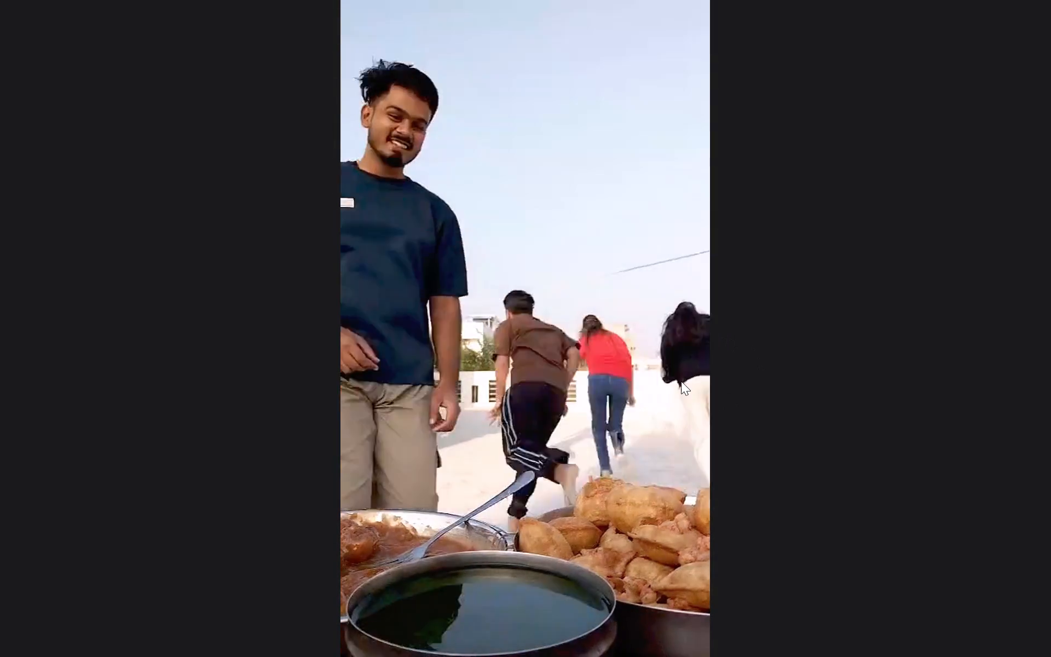
key(Escape)
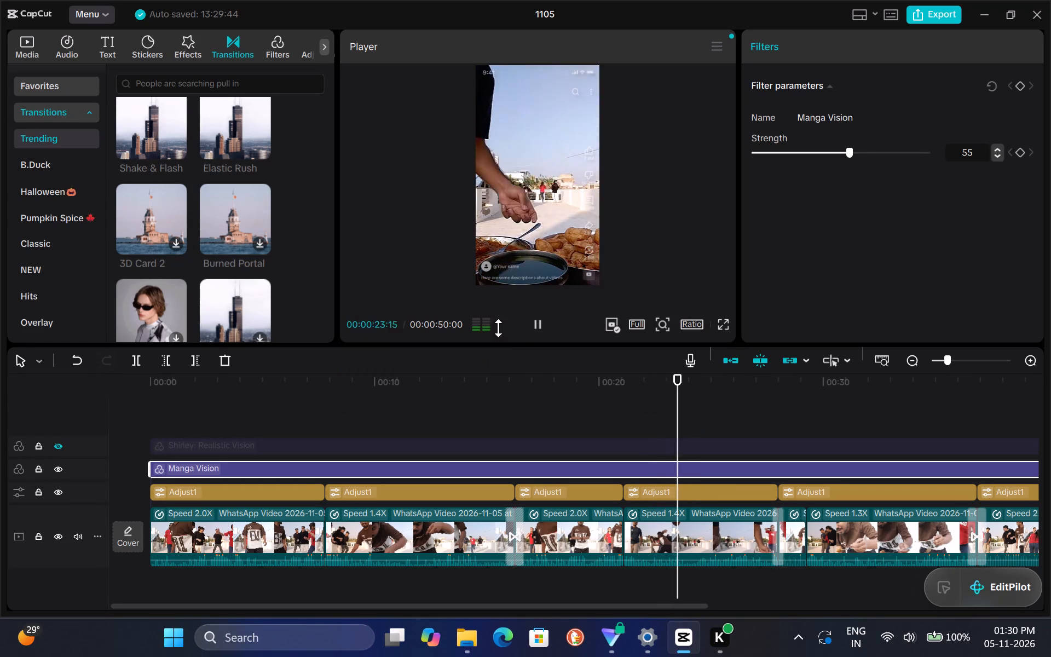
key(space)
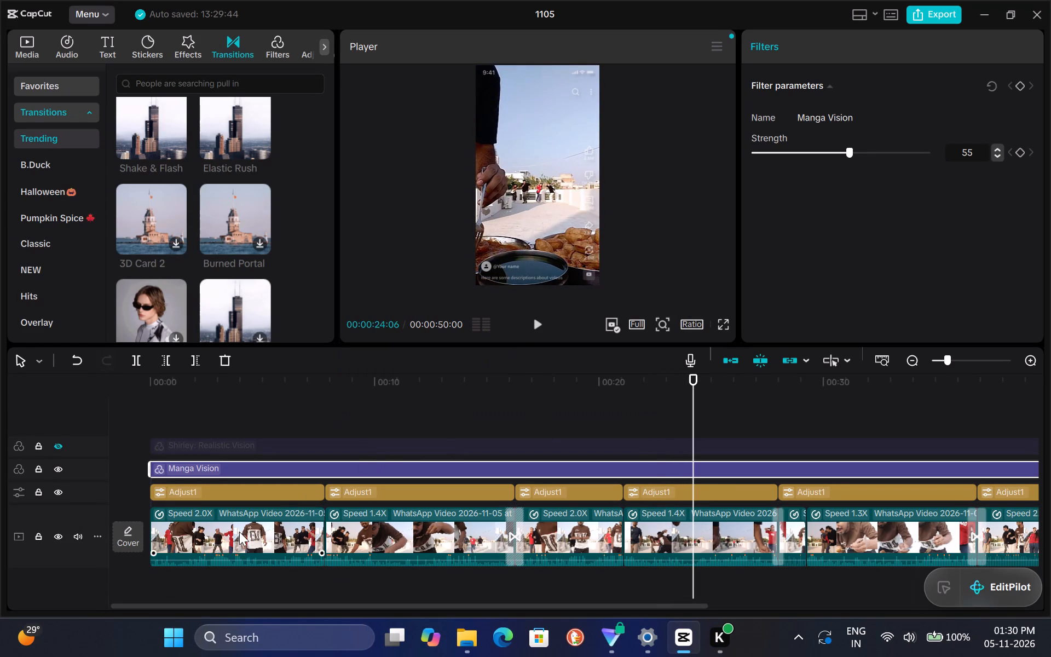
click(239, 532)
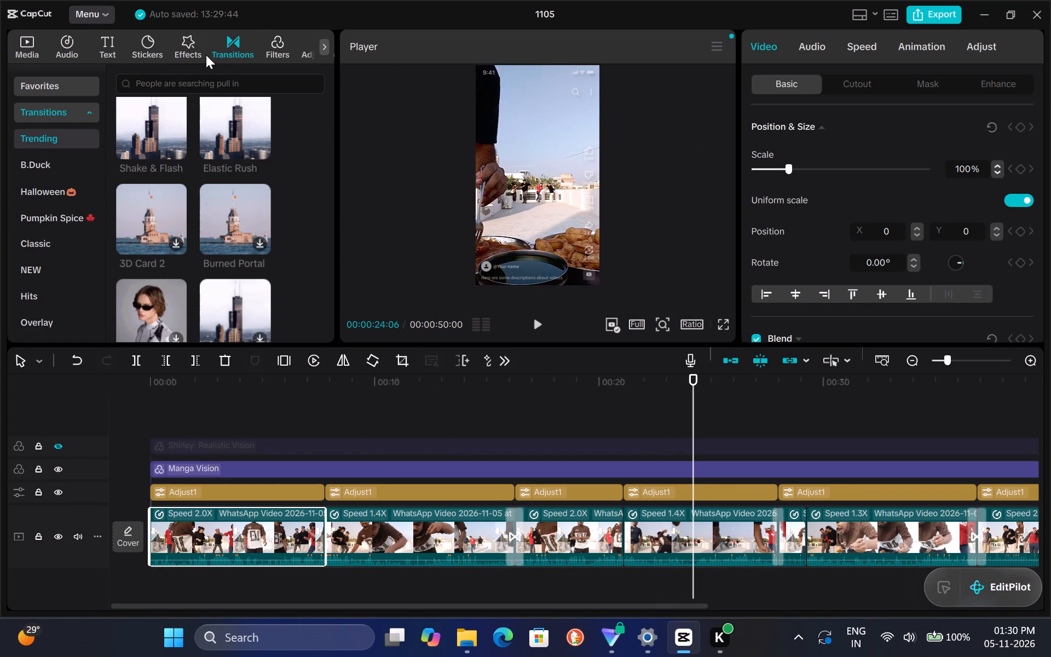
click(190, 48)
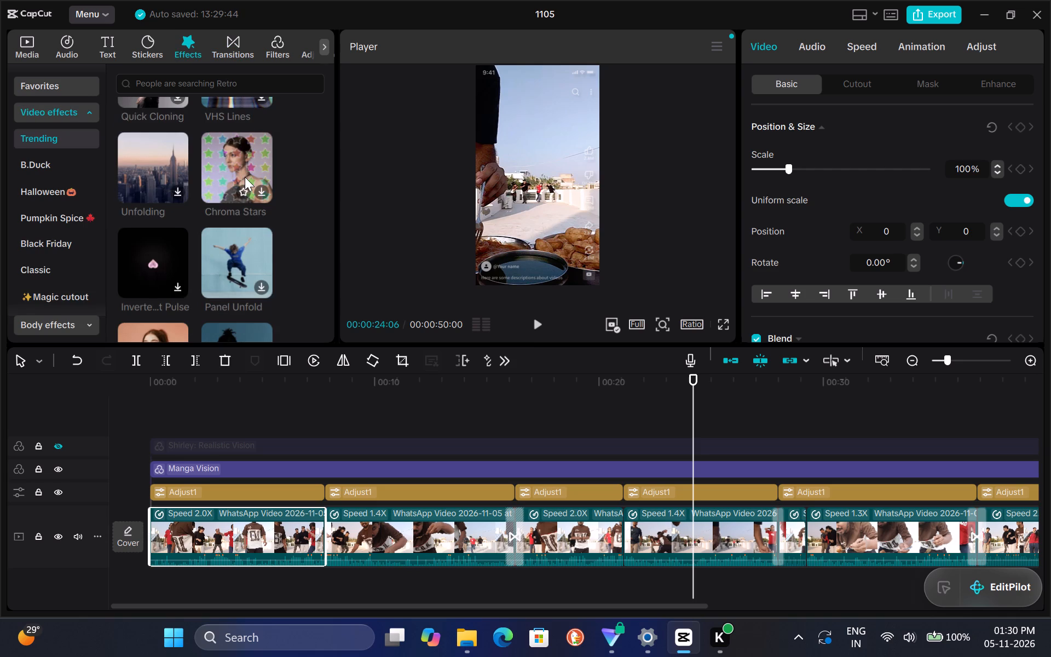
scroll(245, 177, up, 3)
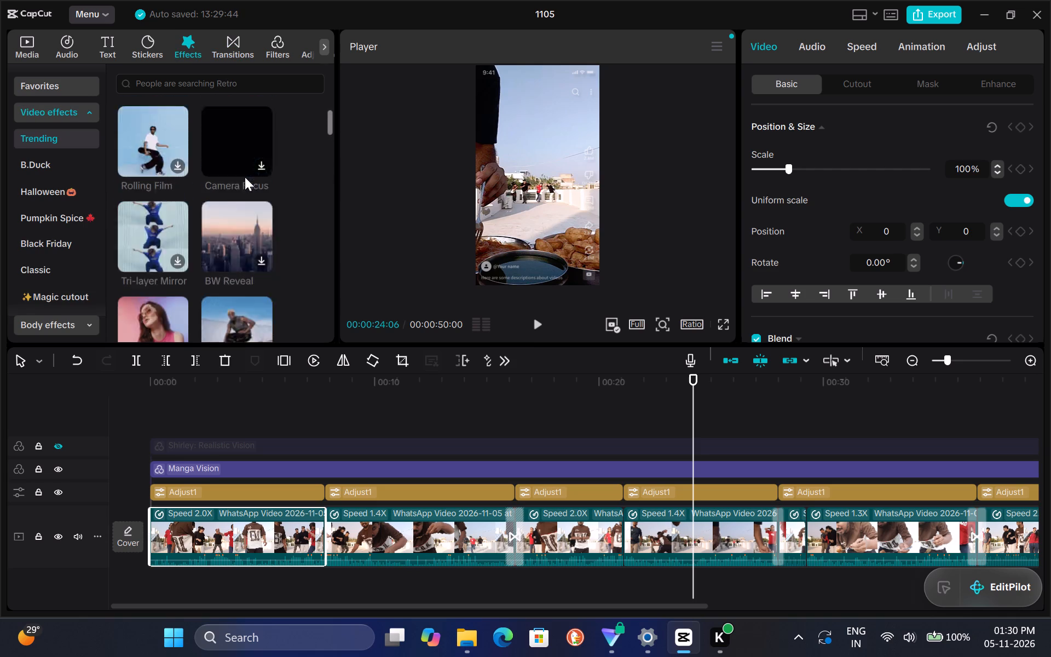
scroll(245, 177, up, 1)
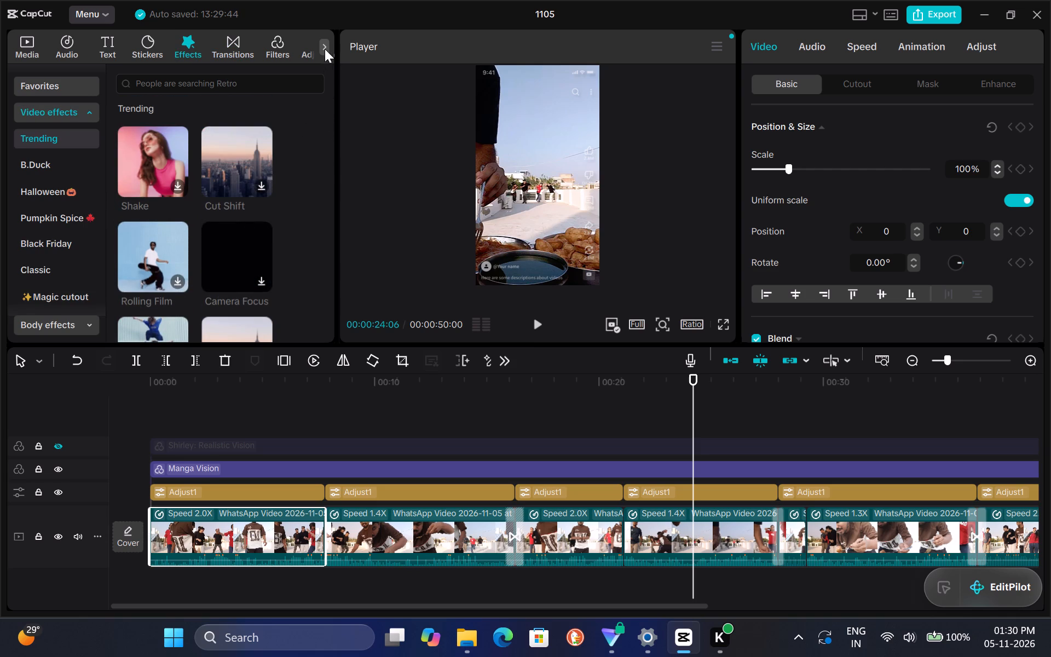
Add the Sunkissed Peach filter on a new track above the other filters, at the start of the timeline.
click(280, 41)
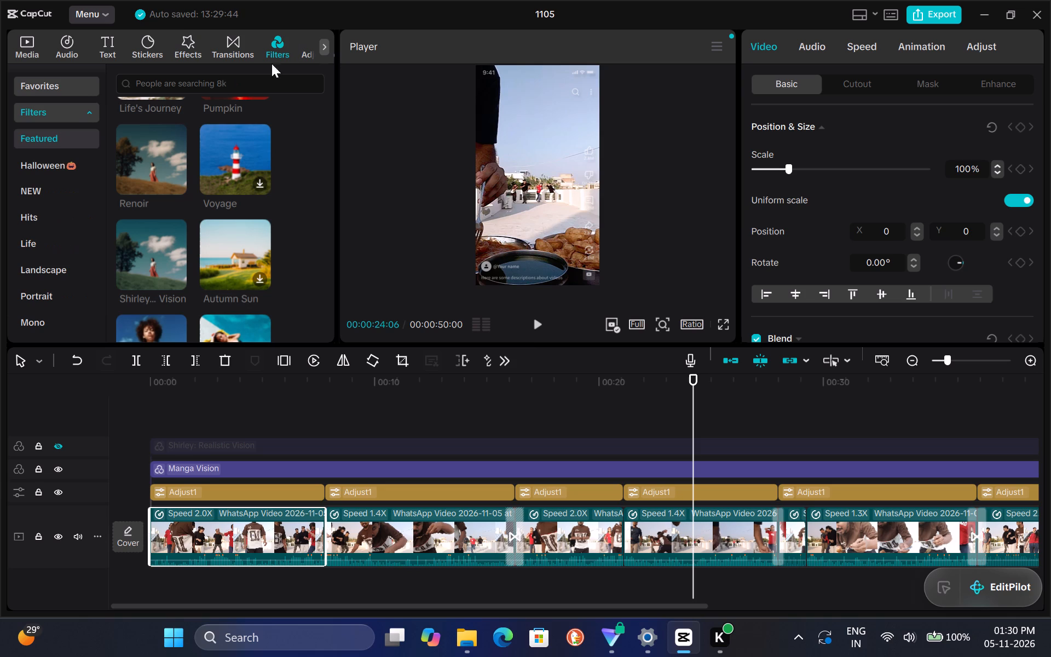
scroll(250, 131, down, 2)
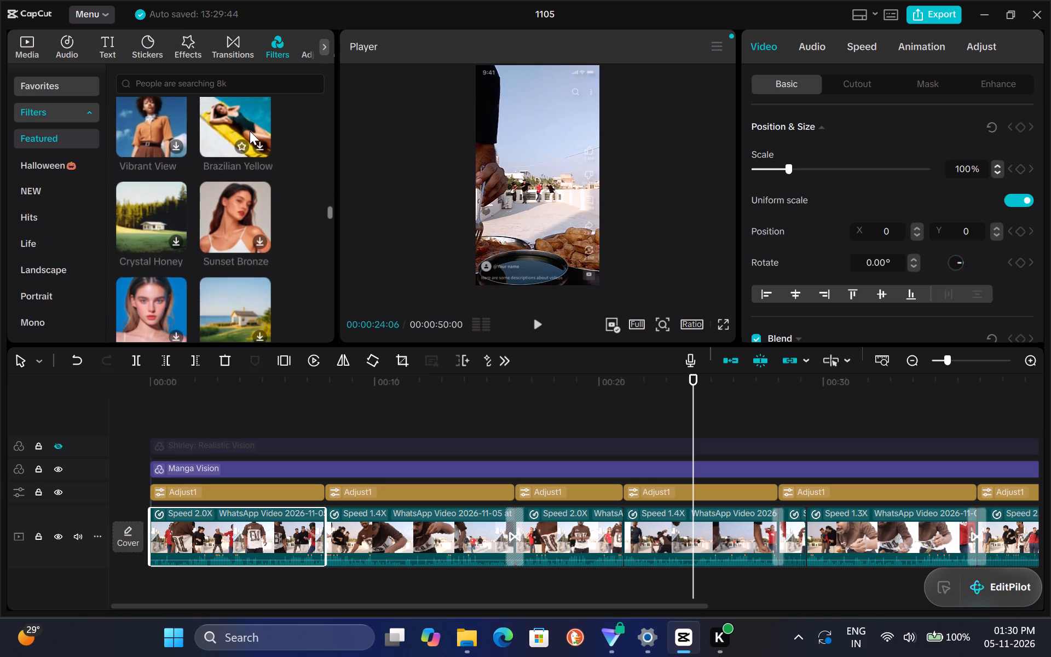
scroll(250, 131, down, 2)
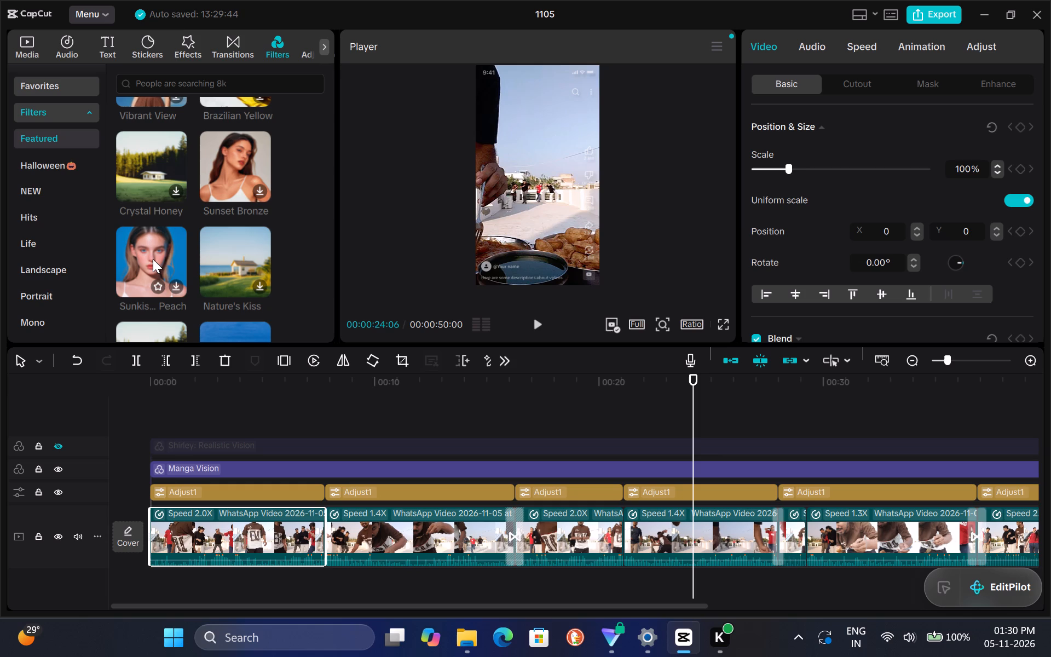
drag(153, 259, 193, 399)
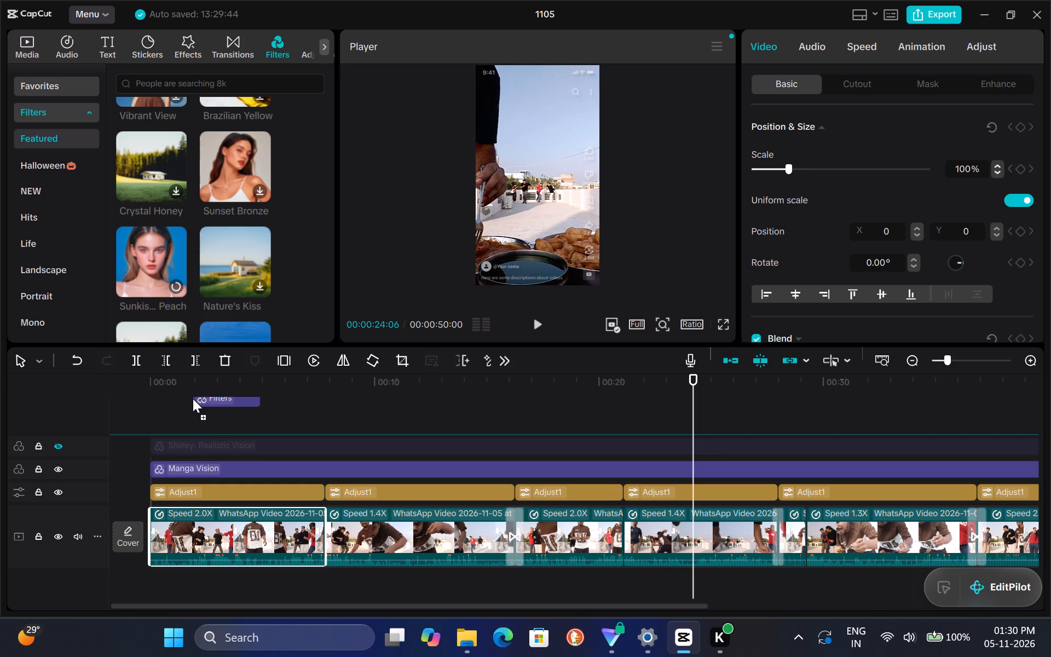
drag(193, 399, 158, 447)
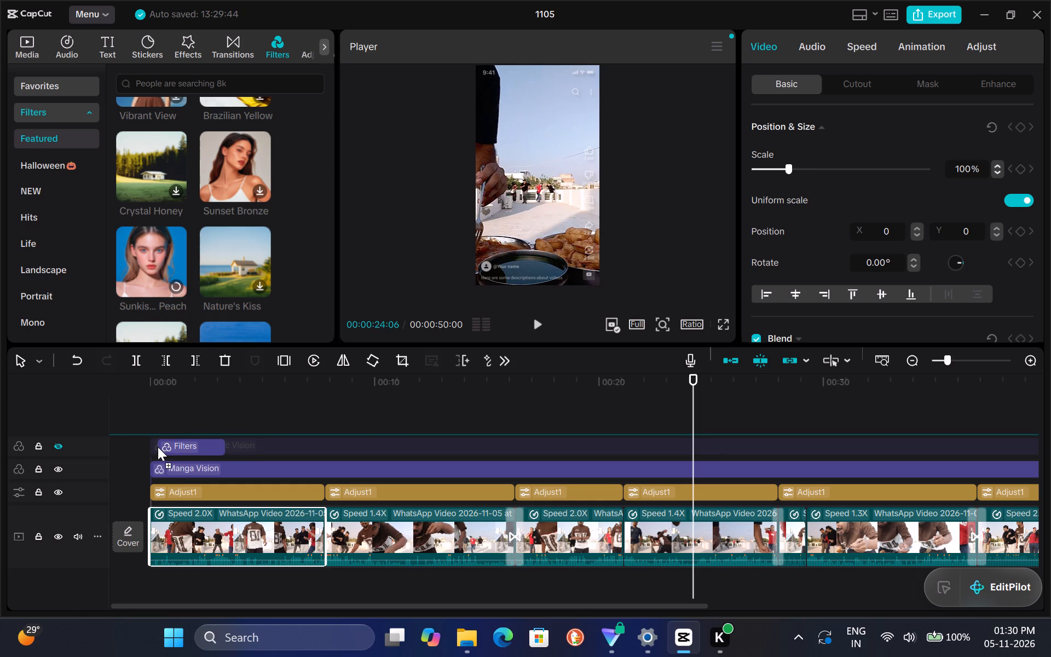
drag(158, 447, 153, 447)
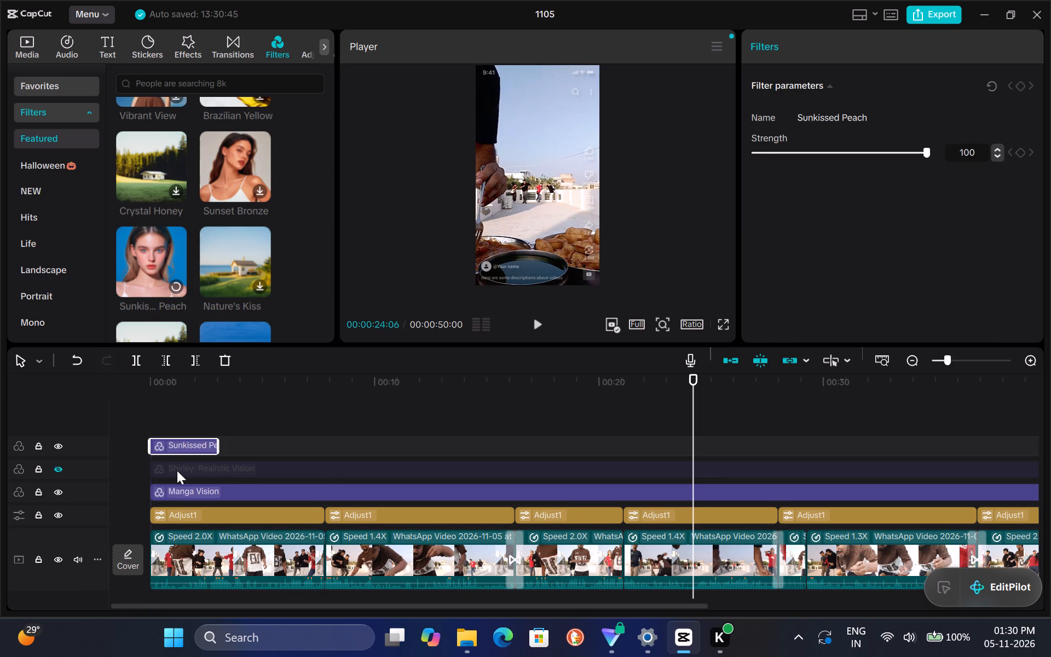
Unhide the Shirley: Realistic Vision filter track and delete that filter.
click(177, 470)
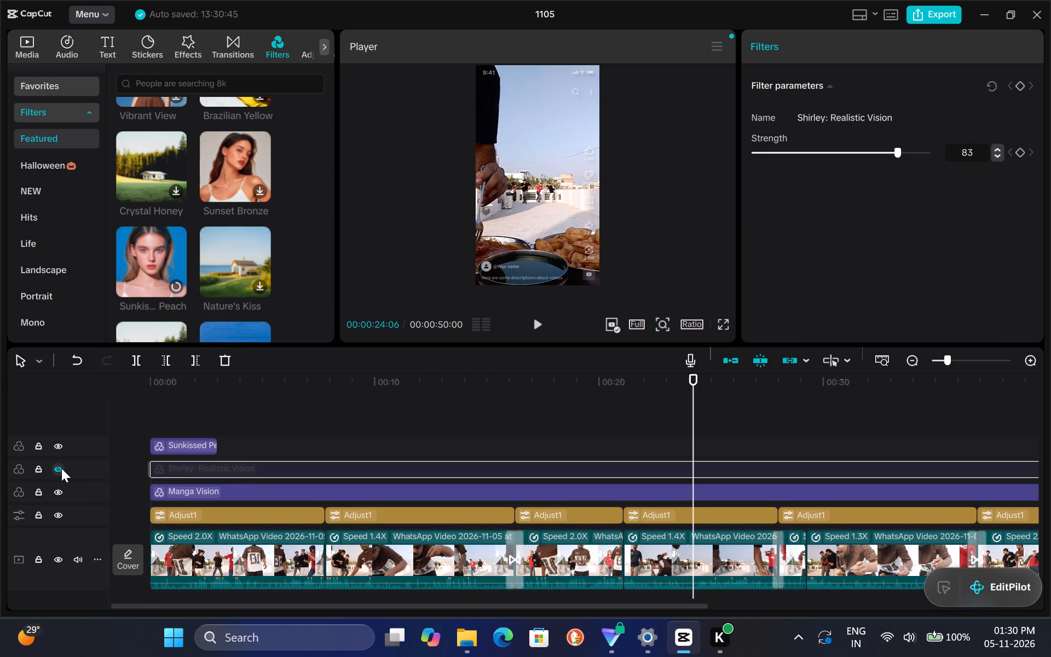
click(61, 468)
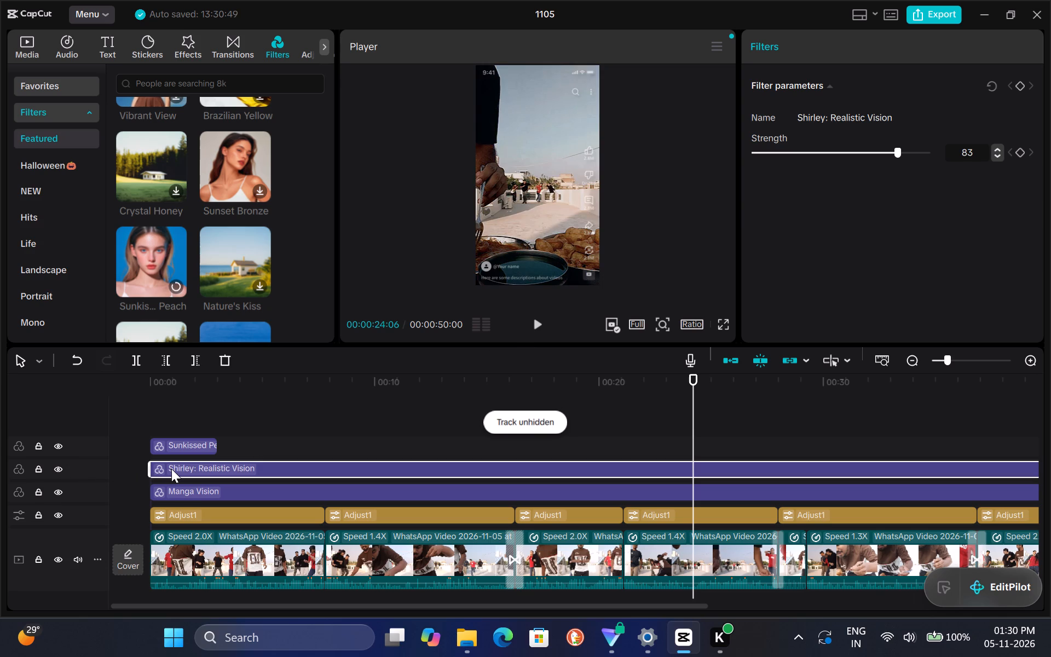
key(Delete)
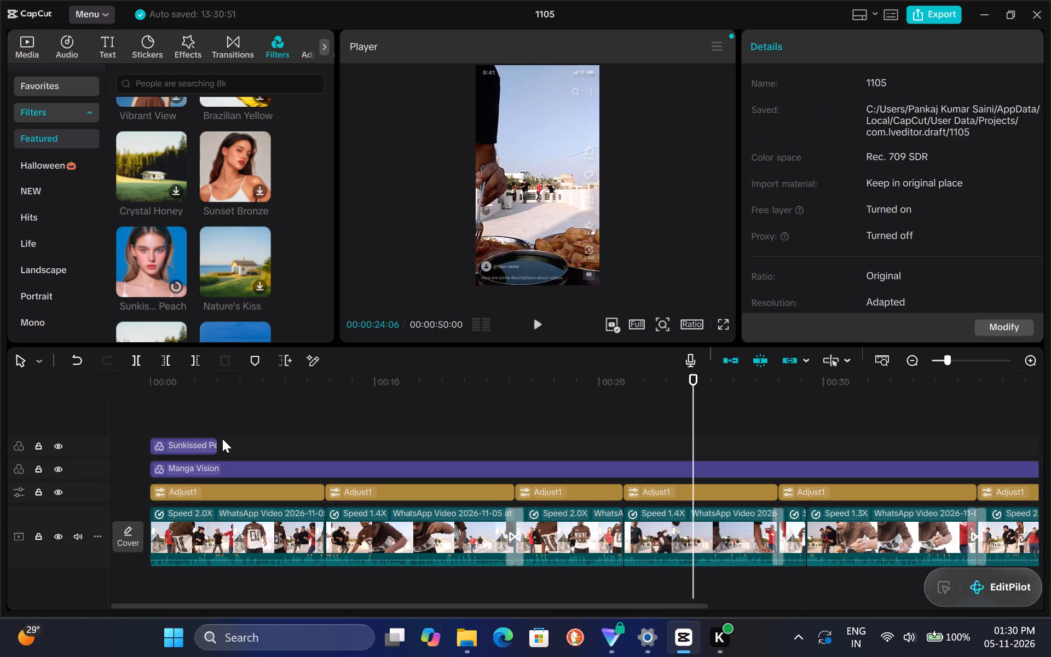
Extend the Sunkissed Peach filter from the start of the timeline across the whole video.
drag(215, 443, 789, 440)
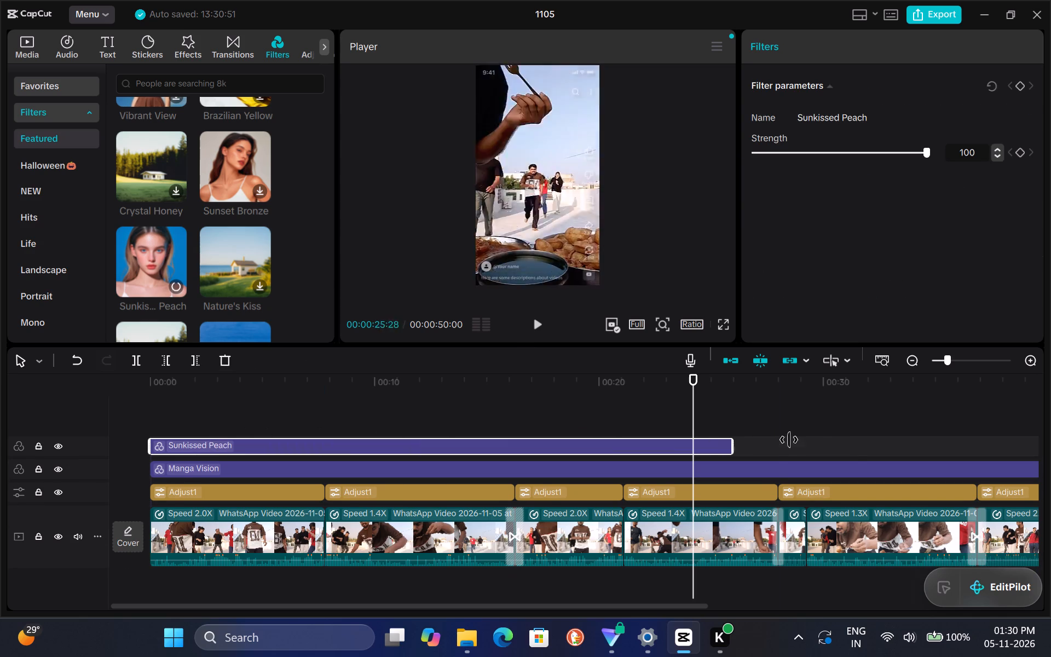
drag(789, 440, 844, 416)
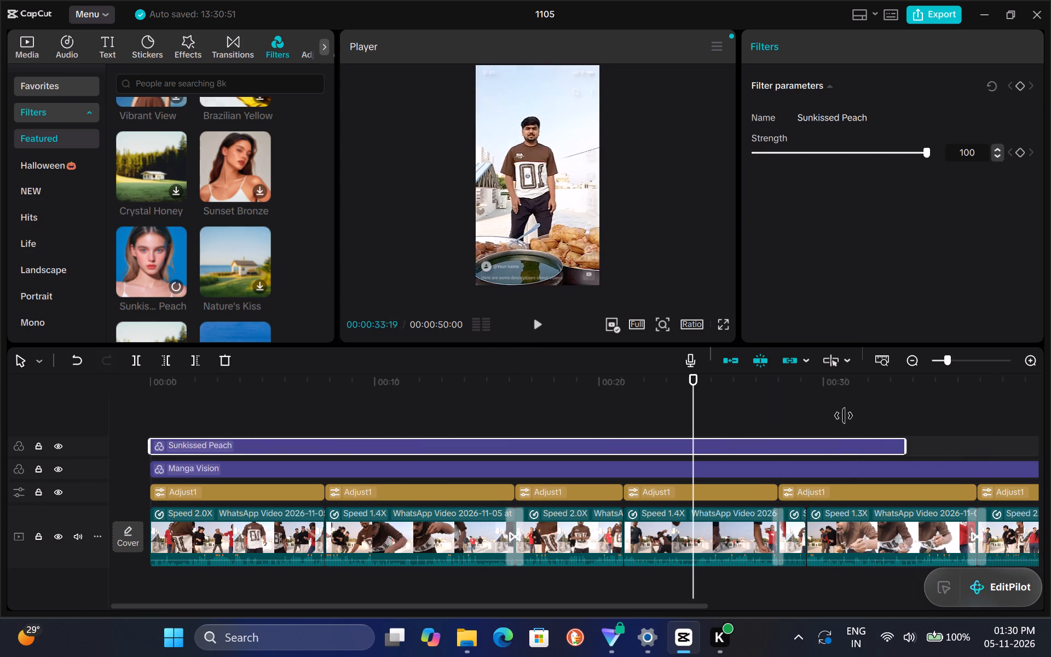
drag(844, 416, 679, 397)
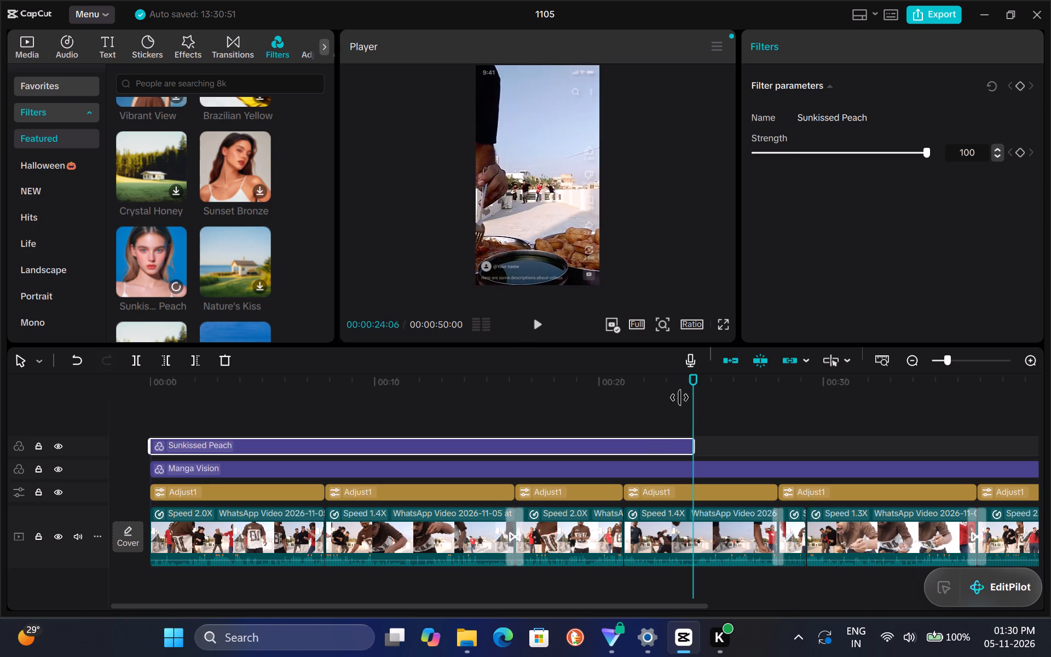
drag(679, 397, 717, 412)
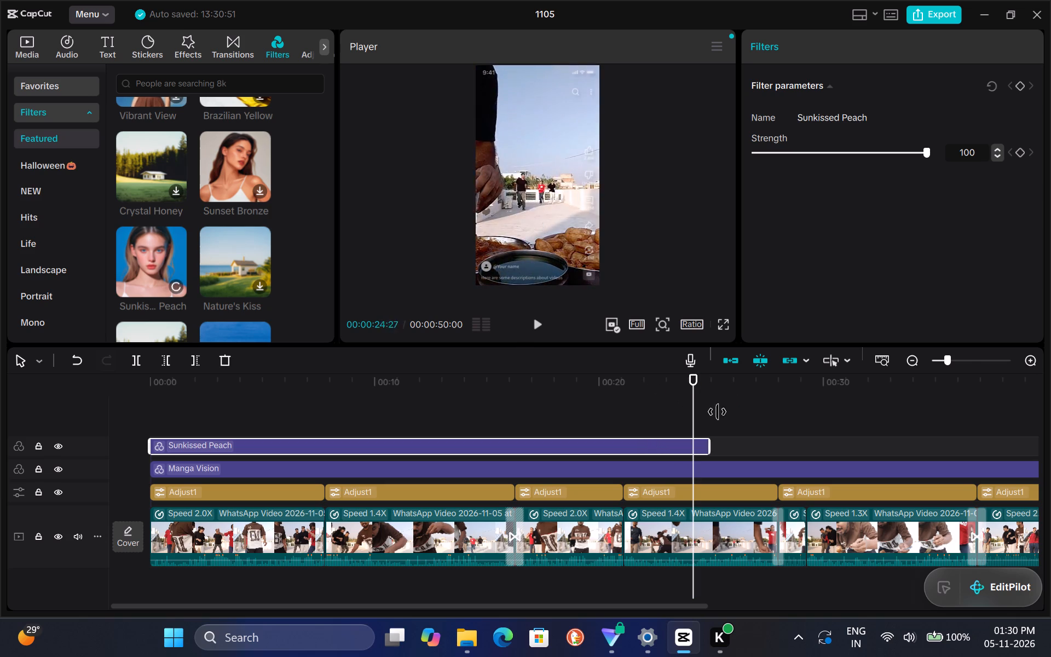
drag(717, 412, 650, 395)
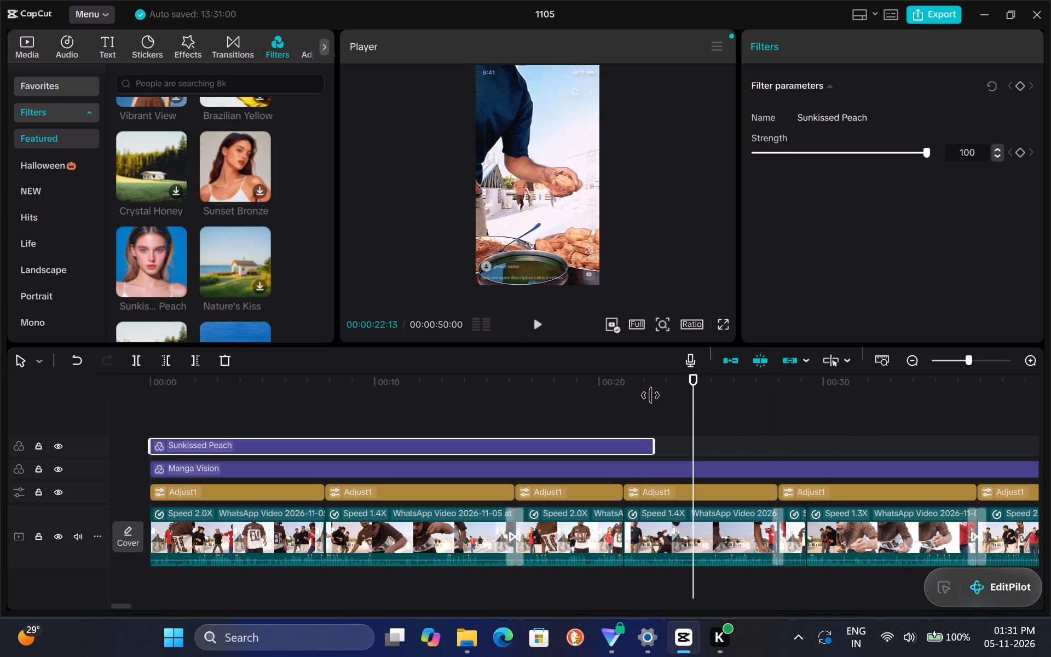
drag(650, 395, 553, 395)
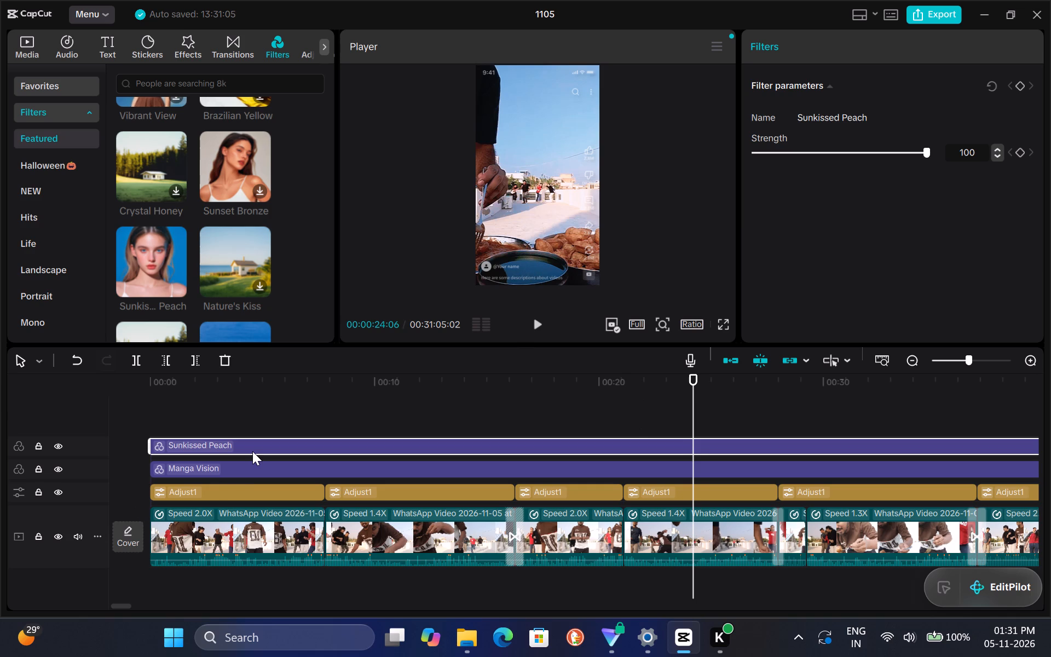
Compare the frame at 00:00:21:24 with and without the Sunkissed Peach filter track shown.
key(Left)
key(Left)
key(Left)
key(Left)
key(Left)
key(Left)
key(Left)
key(Left)
key(Left)
key(Left)
key(Left)
key(Left)
key(Left)
key(Left)
key(Left)
key(Left)
key(Left)
key(Left)
key(Left)
key(Left)
key(Left)
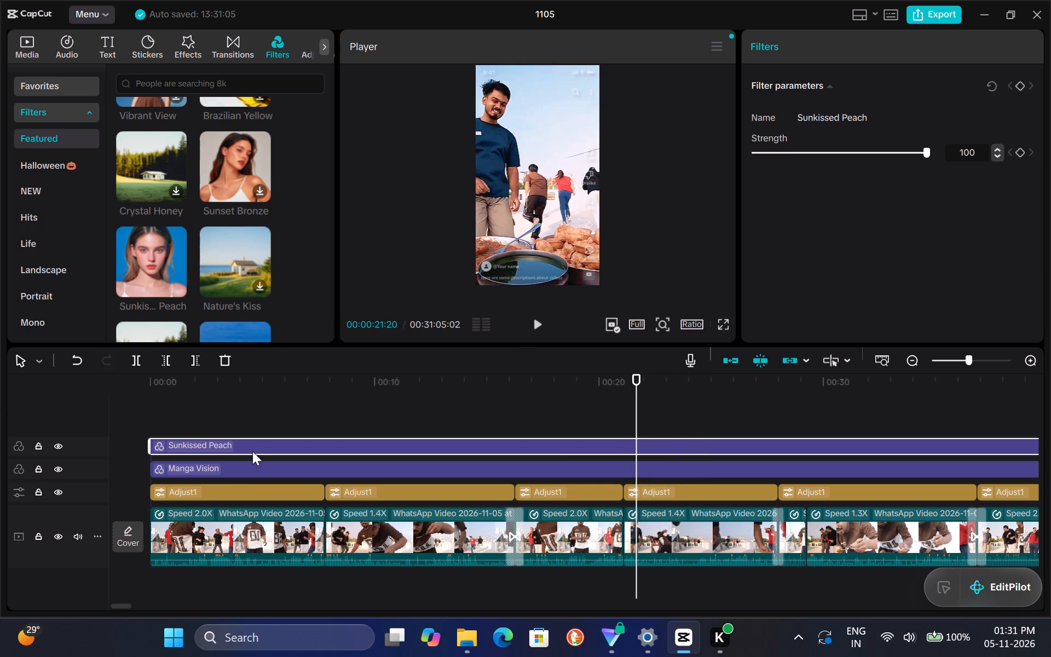
key(Right)
key(Right)
key(Right)
key(Right)
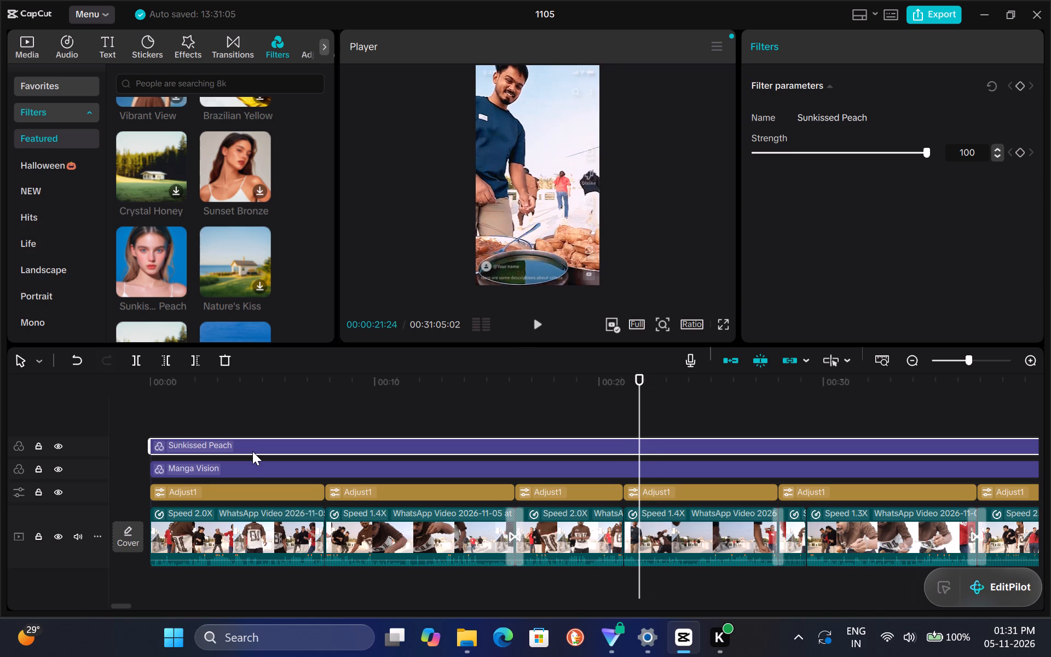
click(56, 446)
click(56, 446)
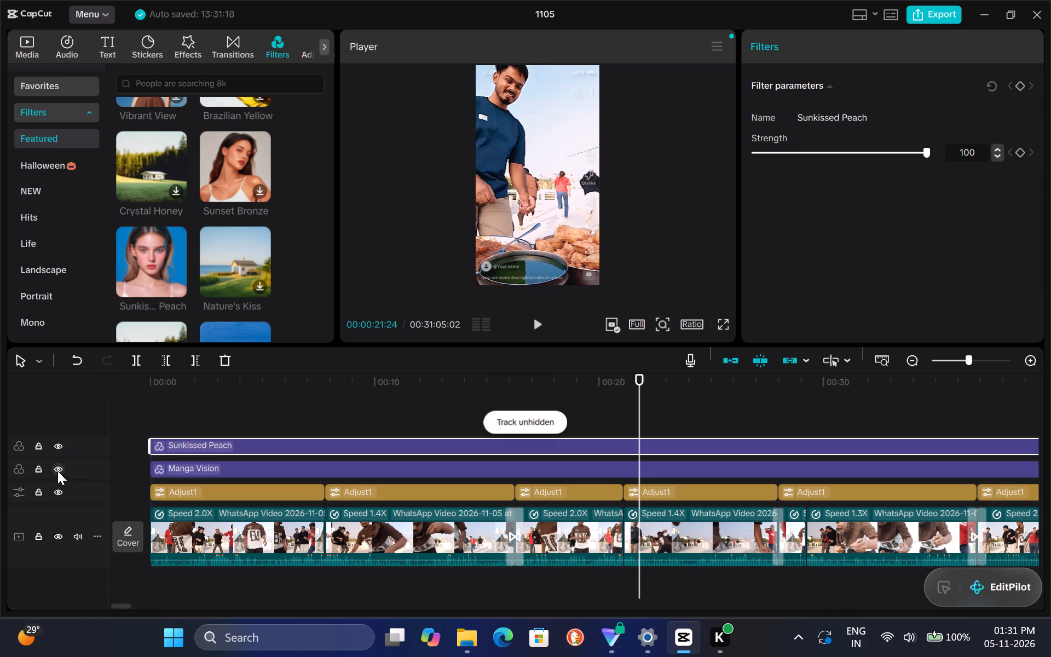
Compare the Sunkissed Peach and Manga Vision filters by toggling their tracks, leaving only Manga Vision hidden.
click(57, 471)
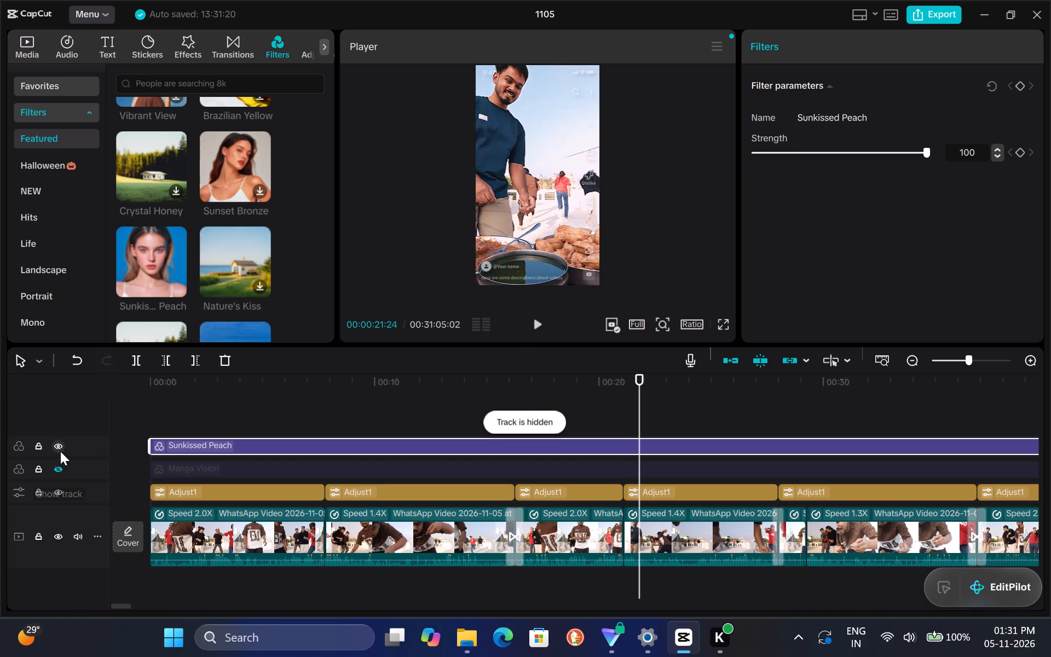
click(59, 446)
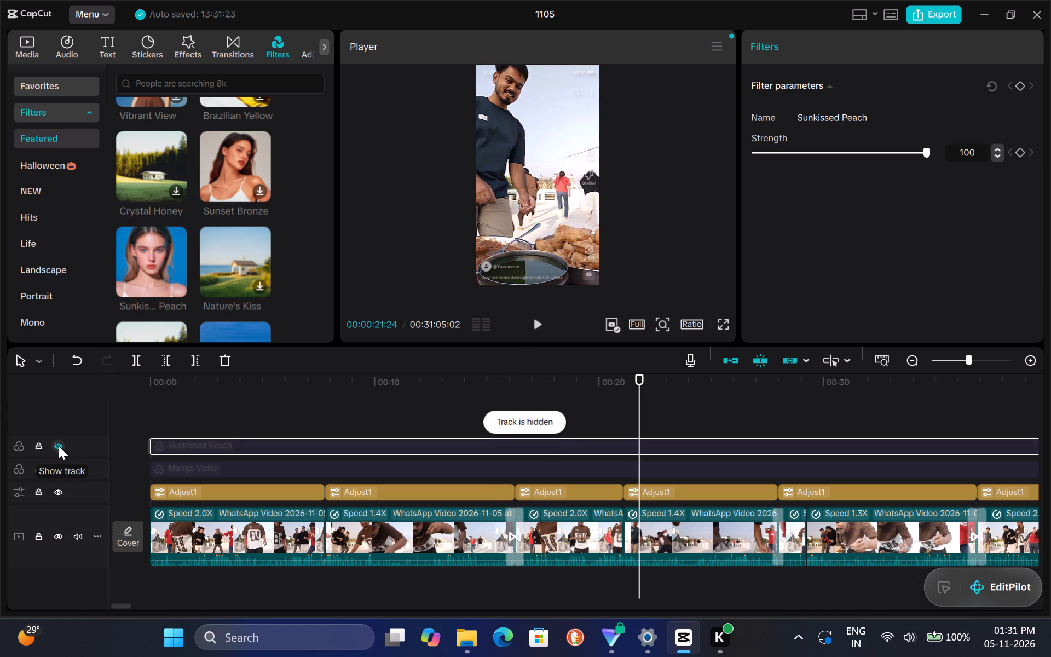
click(59, 446)
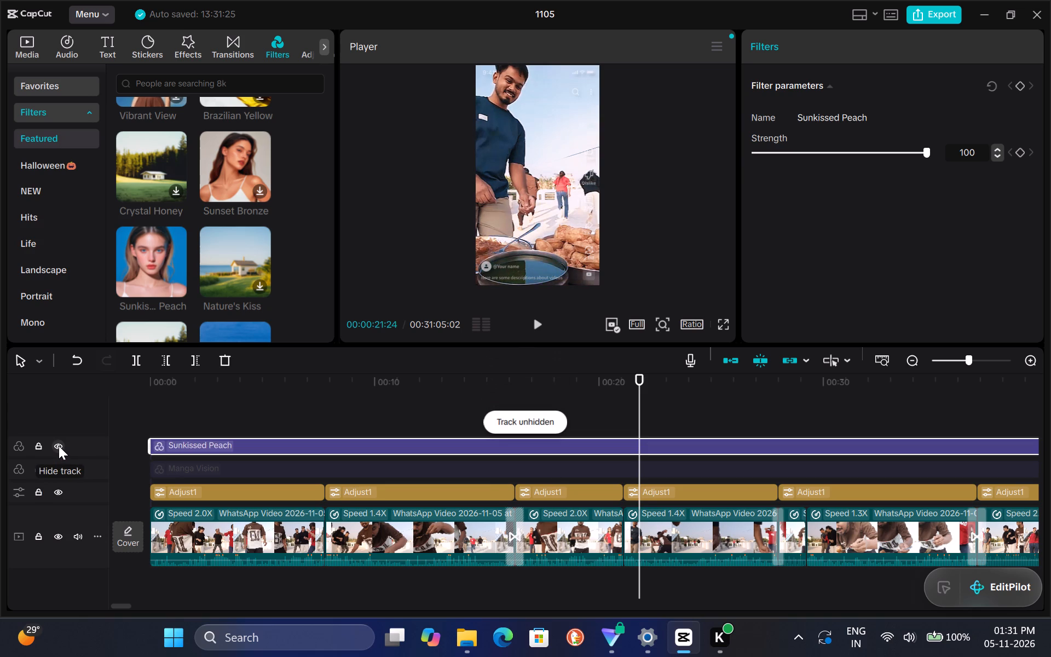
click(59, 468)
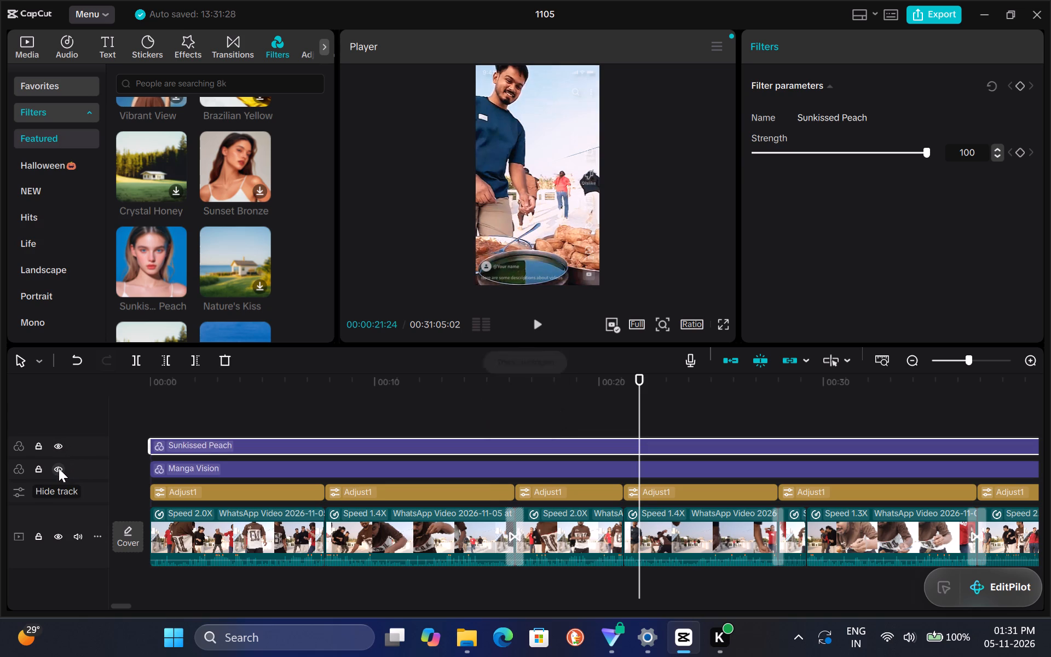
click(59, 468)
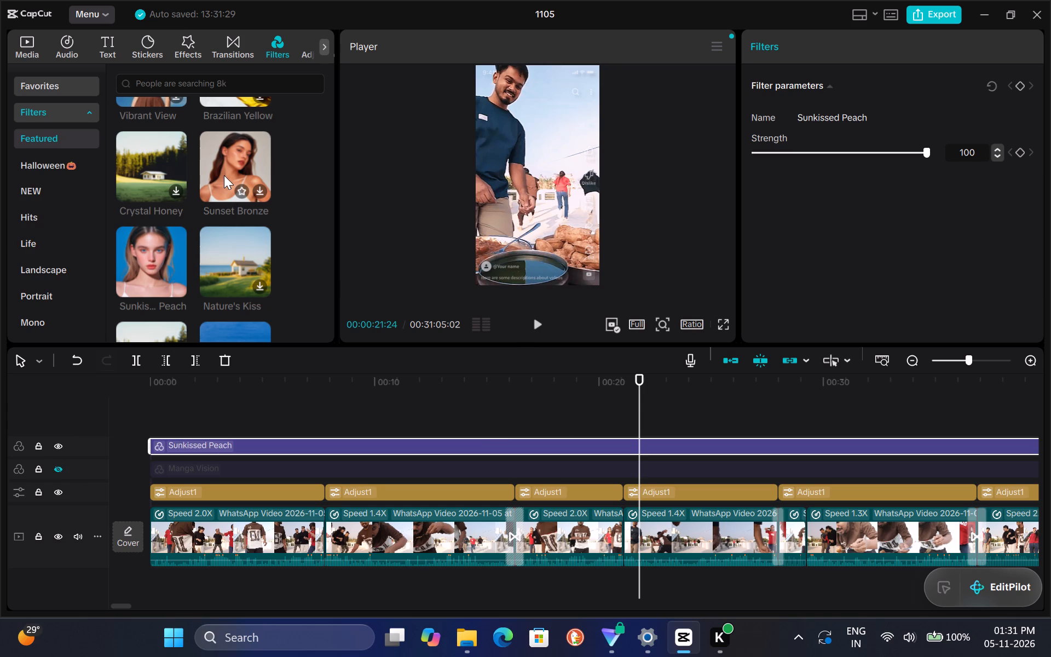
Add the Sunset Bronze filter on a new track above Sunkissed Peach, beginning at the start of the timeline.
drag(224, 175, 181, 417)
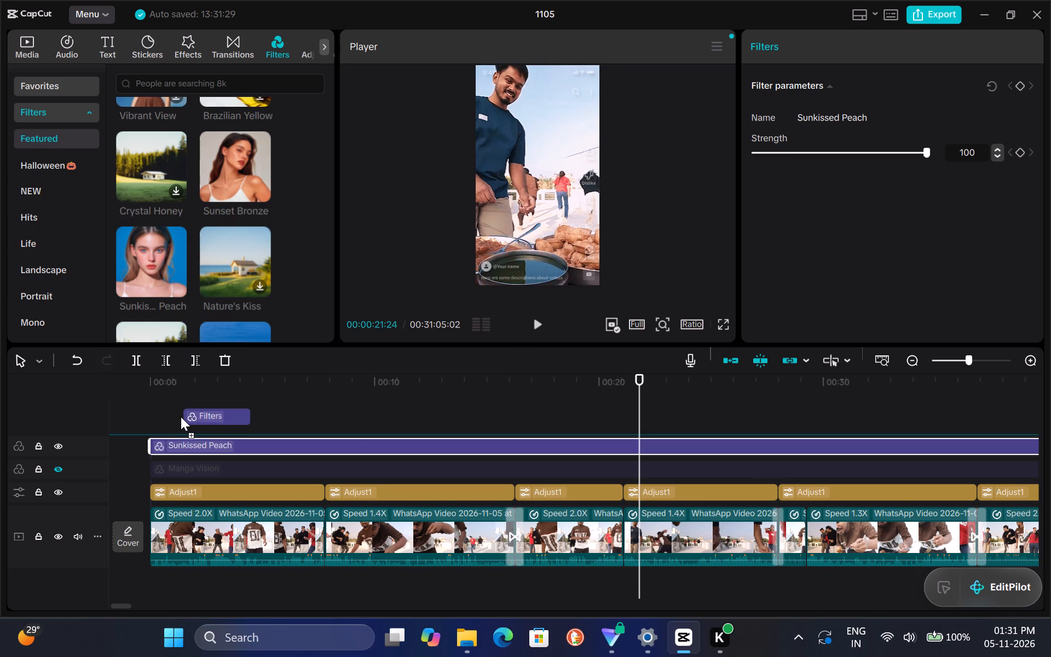
drag(181, 417, 166, 418)
double_click(199, 443)
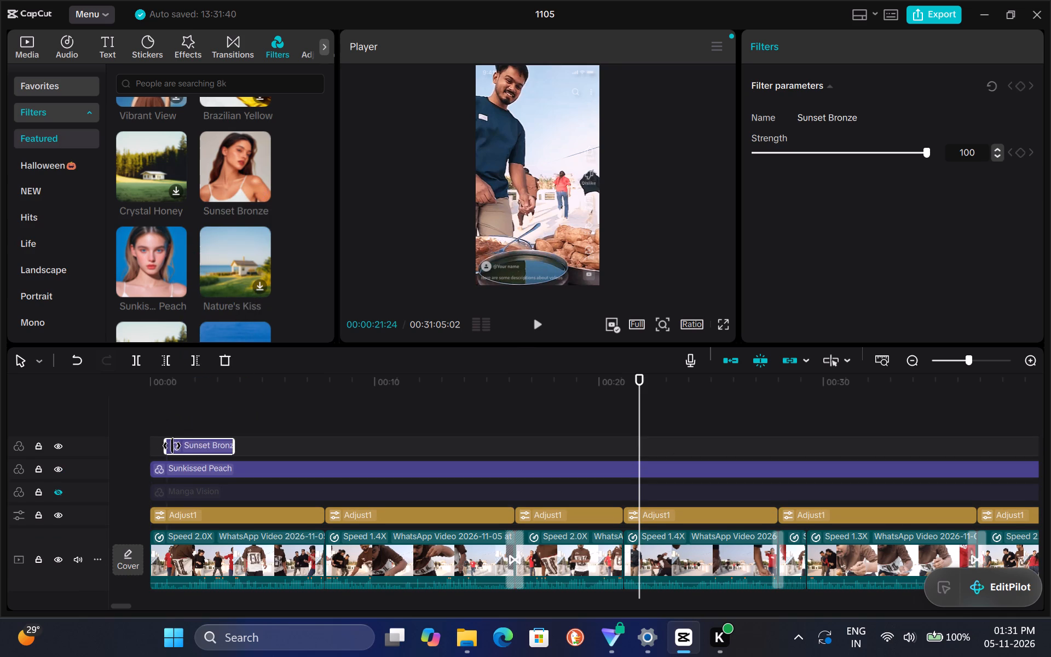
drag(165, 446, 149, 446)
click(228, 446)
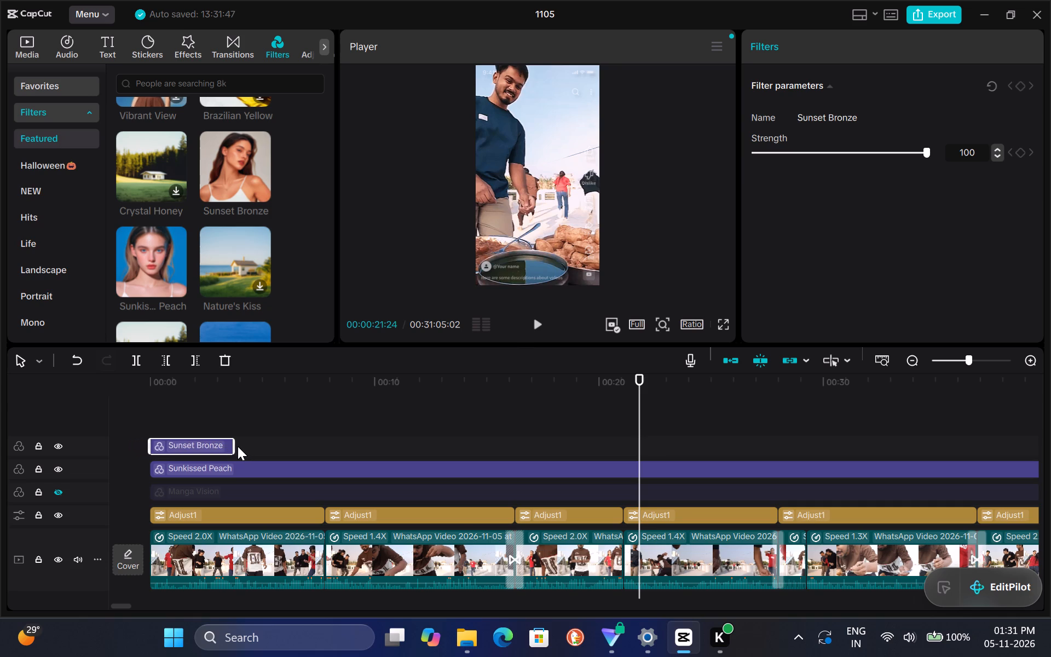
Extend the Sunset Bronze filter to the end of the last video clip.
drag(233, 446, 1050, 471)
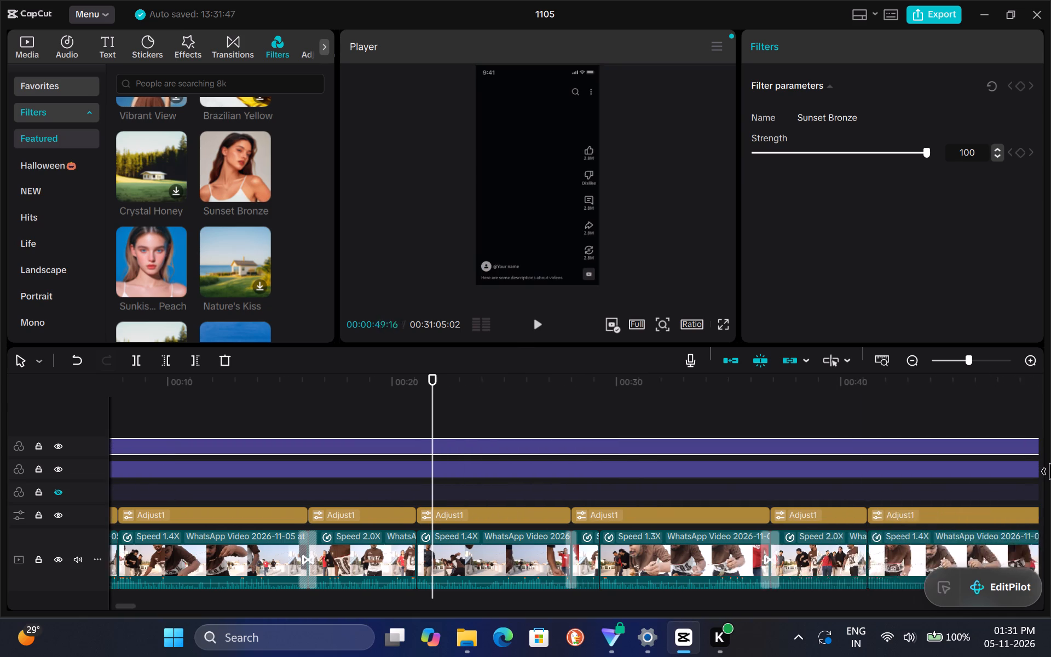
drag(1050, 471, 656, 424)
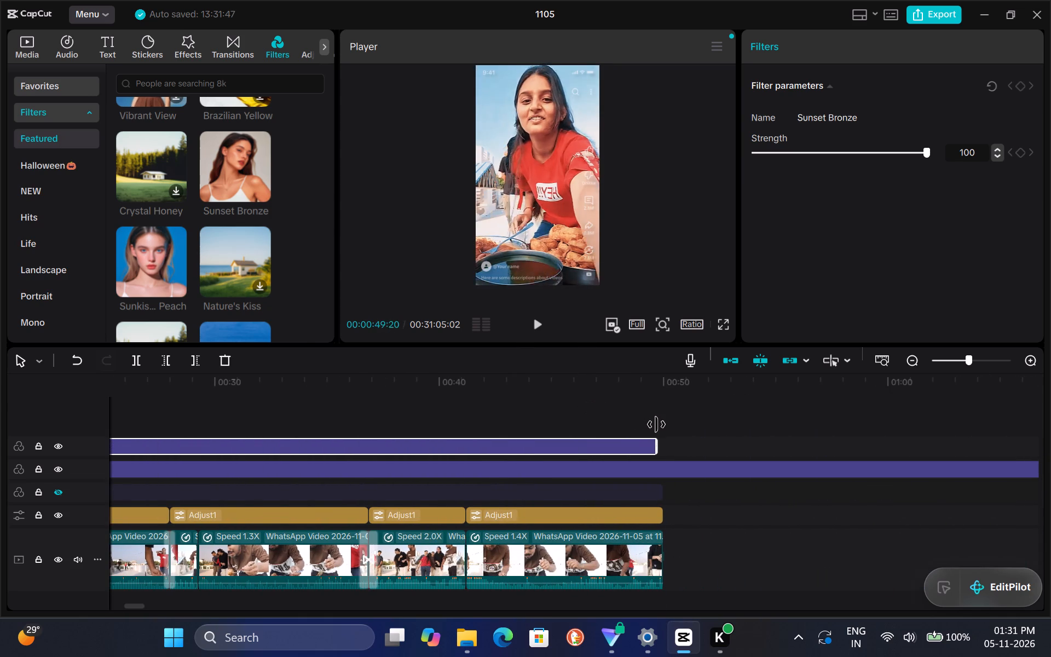
drag(656, 424, 661, 425)
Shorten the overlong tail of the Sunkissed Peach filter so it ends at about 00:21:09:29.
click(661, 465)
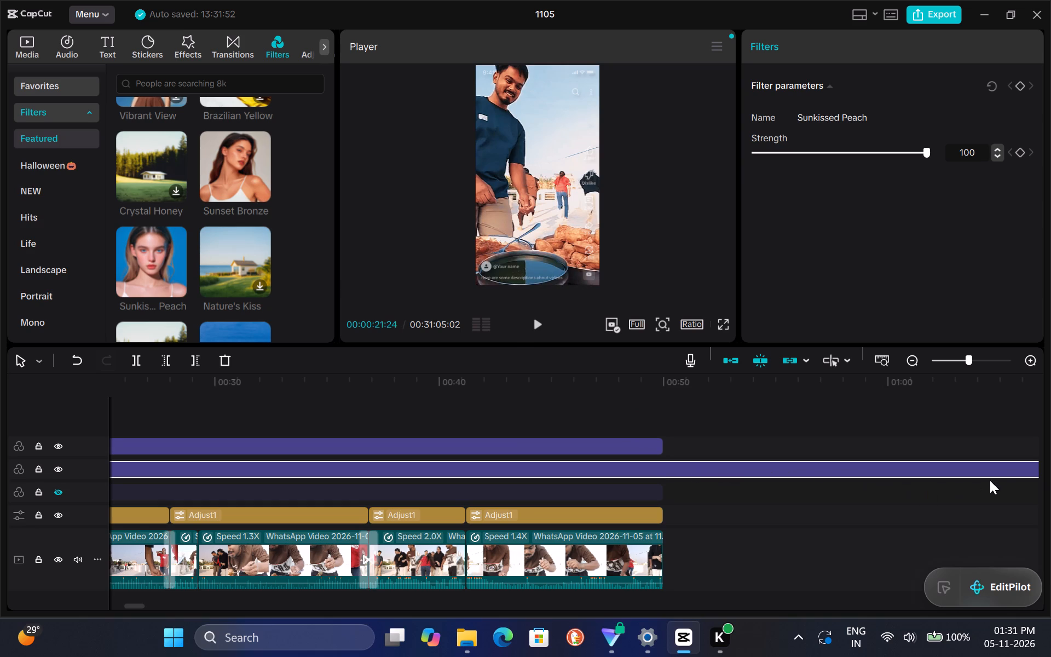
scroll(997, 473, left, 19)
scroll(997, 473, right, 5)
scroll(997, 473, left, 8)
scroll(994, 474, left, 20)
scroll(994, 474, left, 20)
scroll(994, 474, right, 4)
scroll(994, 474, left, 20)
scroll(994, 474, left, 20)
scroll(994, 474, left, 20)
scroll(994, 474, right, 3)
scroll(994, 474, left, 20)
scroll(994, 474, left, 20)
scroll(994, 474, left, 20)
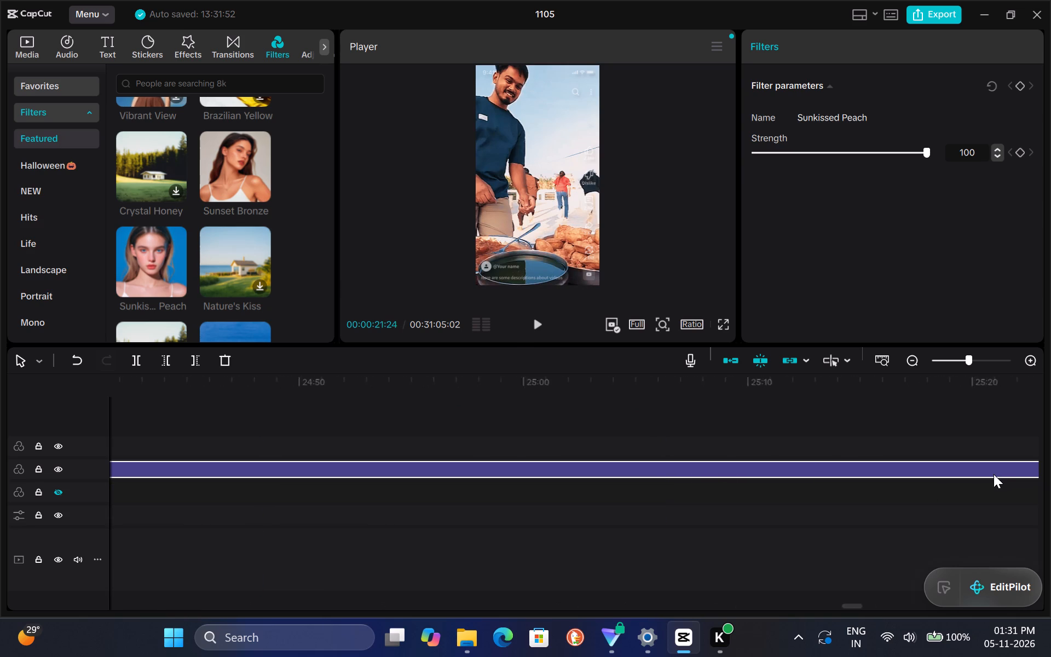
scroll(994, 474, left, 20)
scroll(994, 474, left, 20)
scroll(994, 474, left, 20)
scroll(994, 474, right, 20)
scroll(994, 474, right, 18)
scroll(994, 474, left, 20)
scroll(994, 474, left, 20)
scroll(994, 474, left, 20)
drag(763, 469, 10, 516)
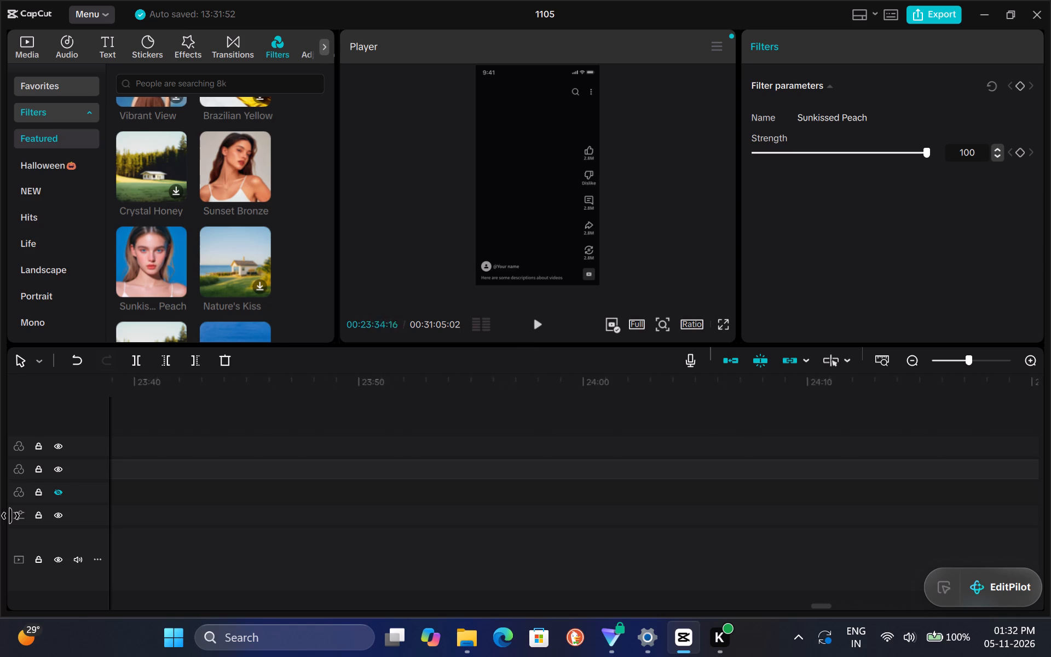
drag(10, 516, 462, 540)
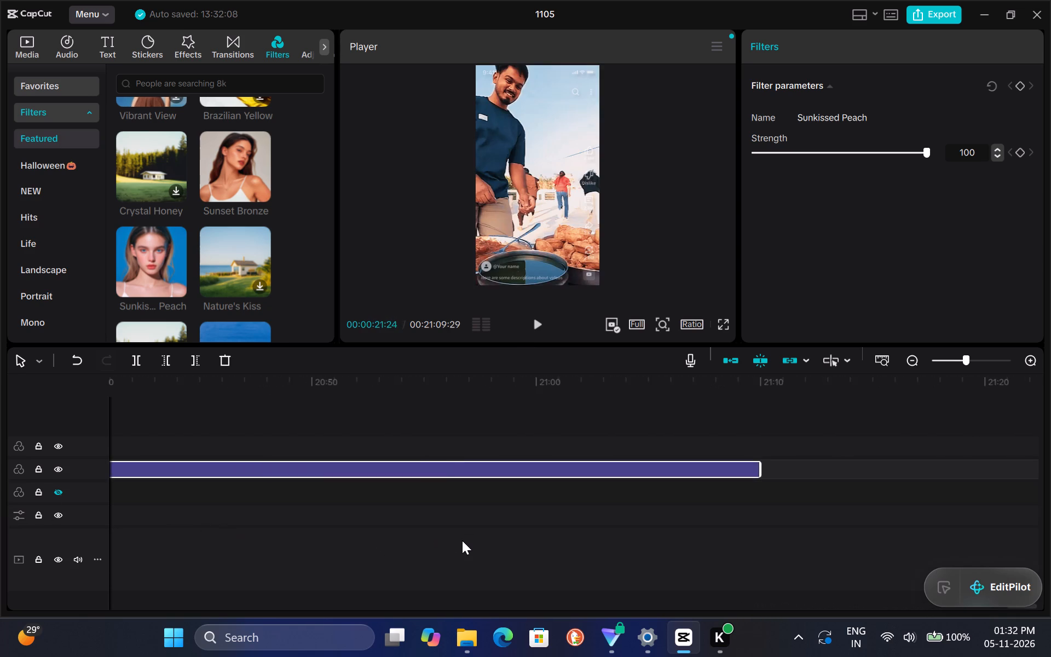
Trim the Sunkissed Peach filter to end with the last video clip at 00:00:50:00.
scroll(462, 540, right, 20)
scroll(462, 540, right, 15)
scroll(462, 540, left, 6)
scroll(462, 540, right, 20)
scroll(462, 540, right, 20)
scroll(462, 540, right, 20)
scroll(462, 540, left, 16)
scroll(462, 540, right, 20)
scroll(462, 540, right, 20)
scroll(462, 540, right, 20)
scroll(462, 540, left, 5)
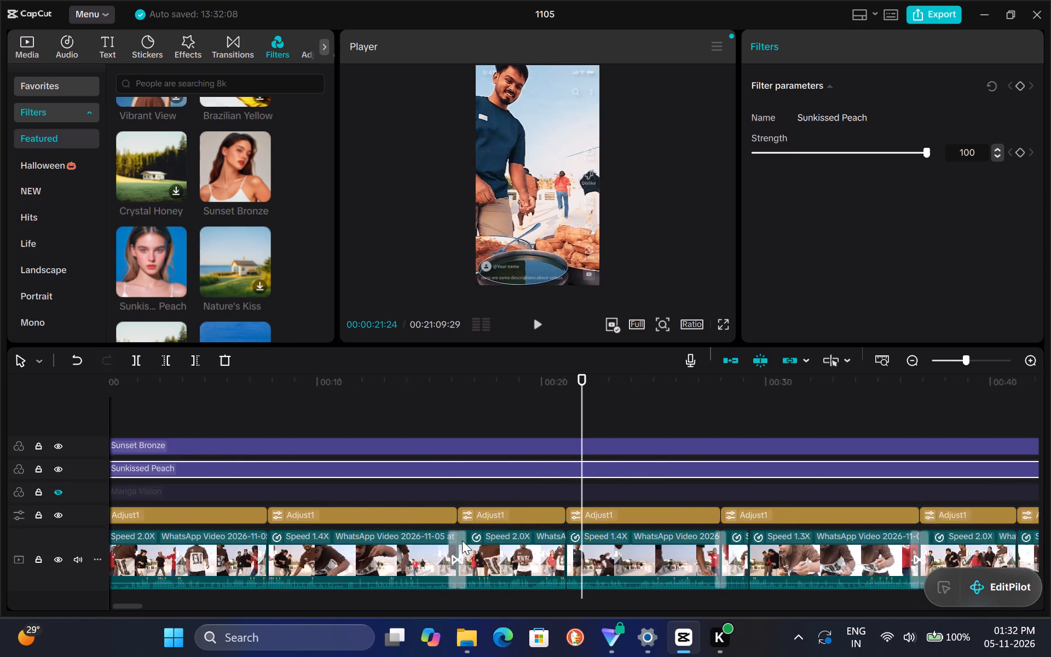
scroll(462, 540, left, 2)
scroll(462, 540, right, 2)
scroll(462, 540, left, 3)
key(Up)
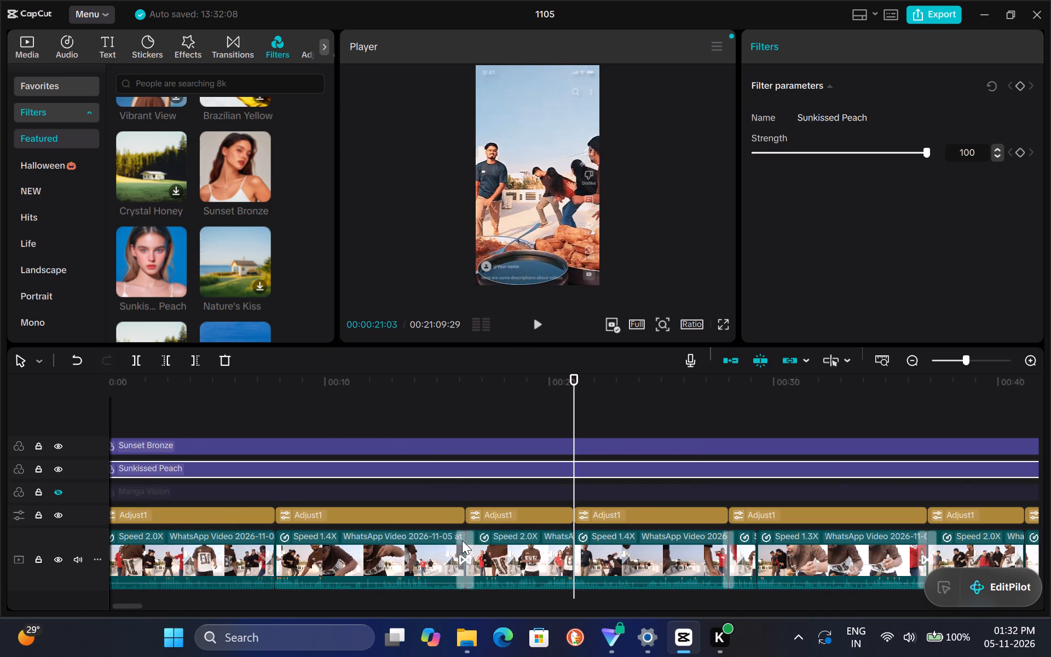
key(Up)
key(Up)
key(Down)
key(Down)
key(Down)
key(Down)
key(Down)
key(Down)
key(Down)
key(Down)
key(Down)
key(Down)
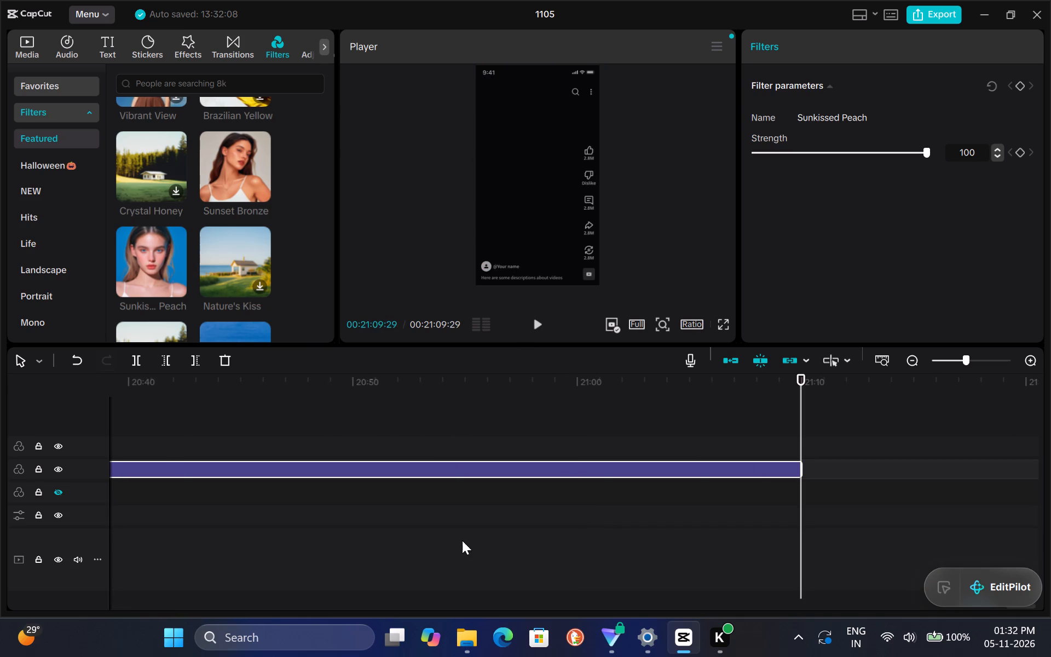
key(Up)
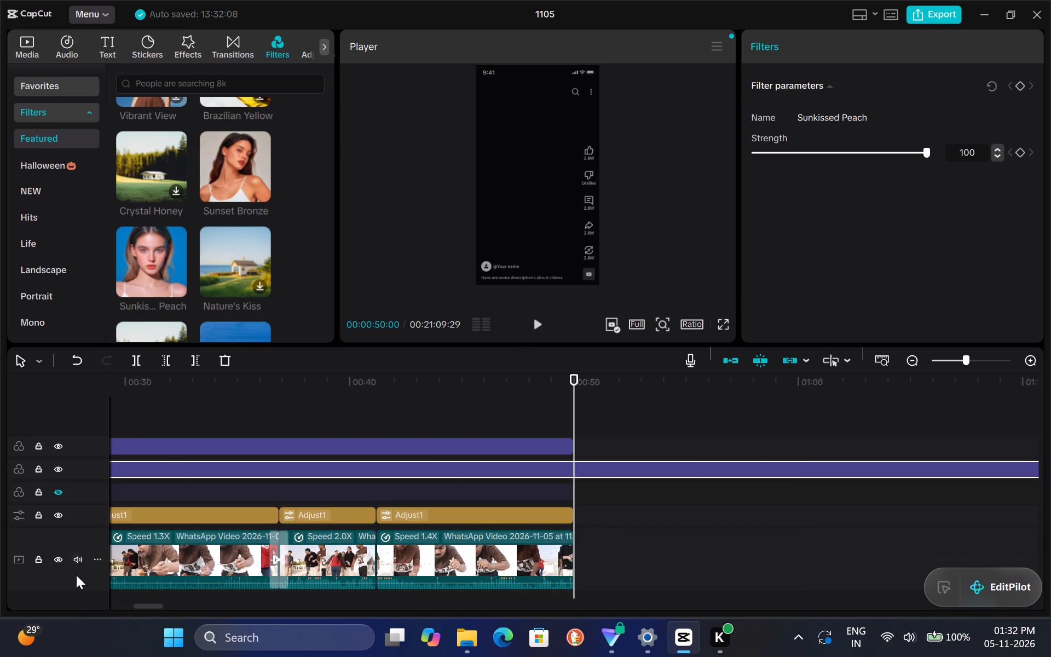
click(192, 364)
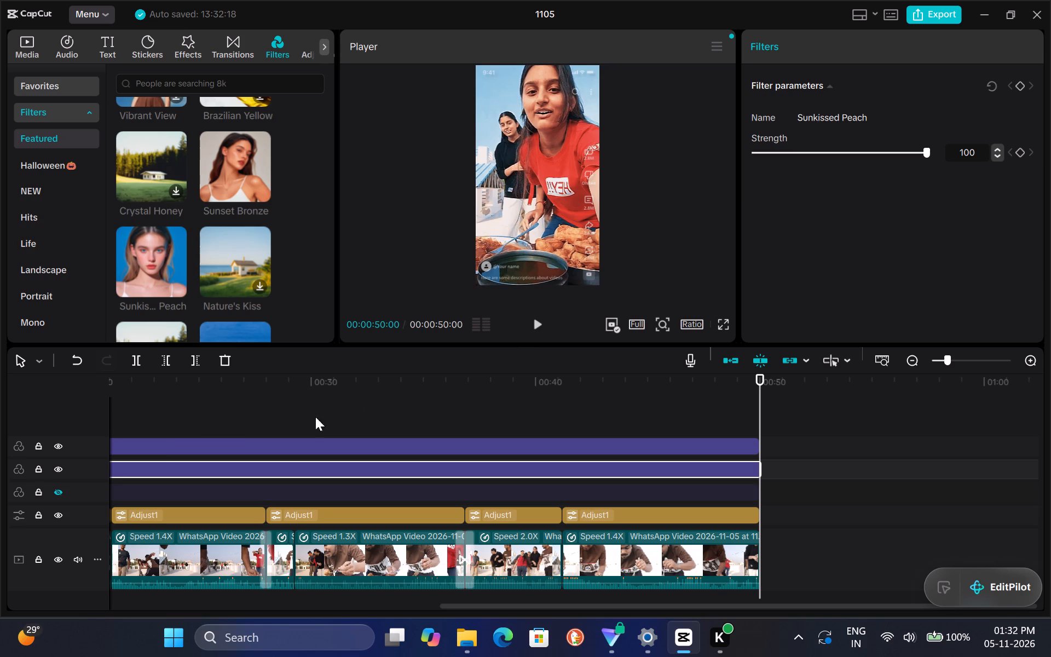
Compare the Sunkissed Peach and Sunset Bronze filters by toggling their tracks, leaving only Sunkissed Peach shown.
scroll(220, 449, right, 15)
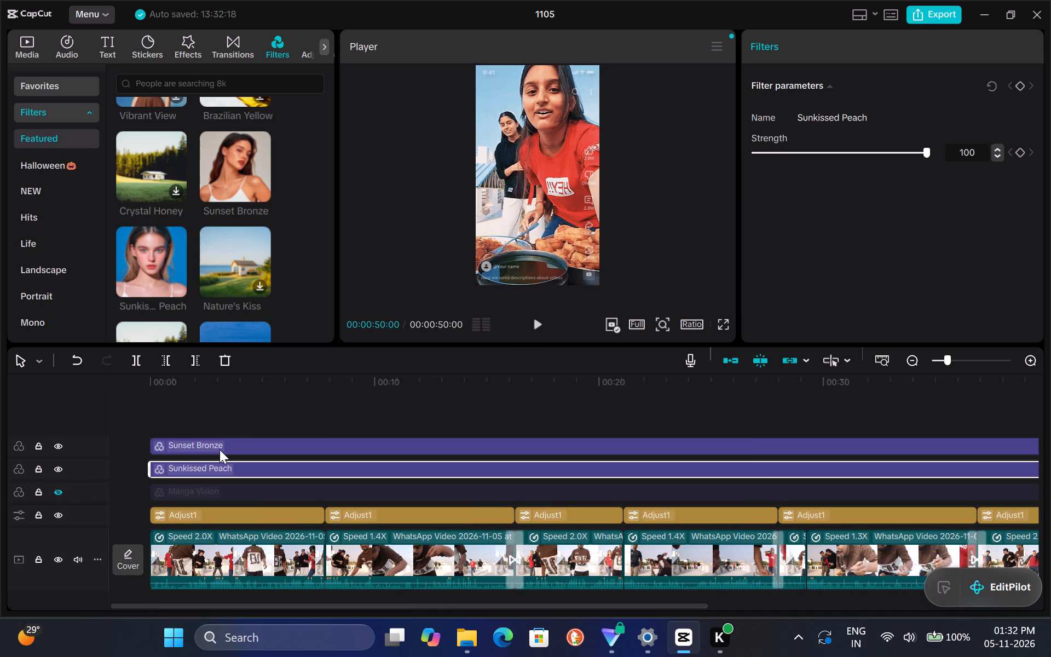
scroll(220, 449, right, 12)
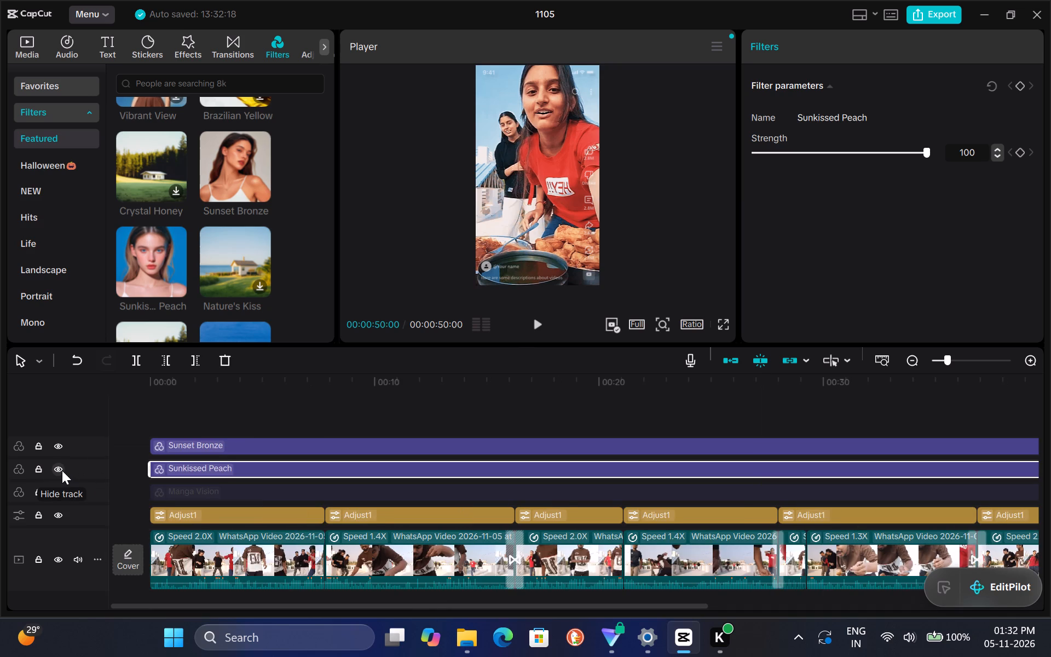
click(62, 470)
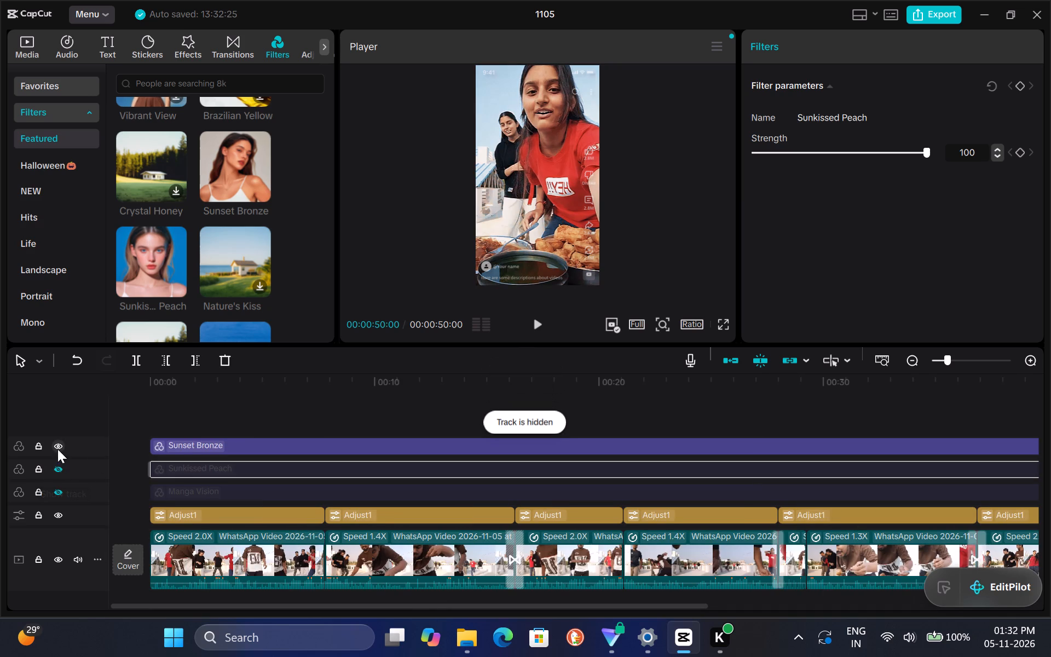
click(57, 447)
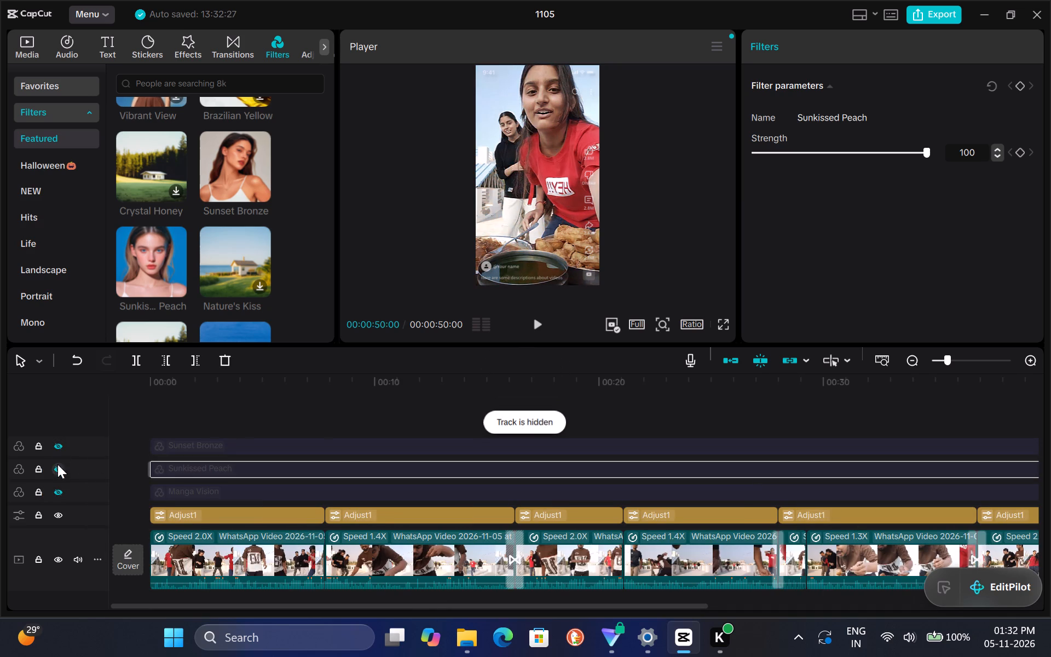
click(57, 472)
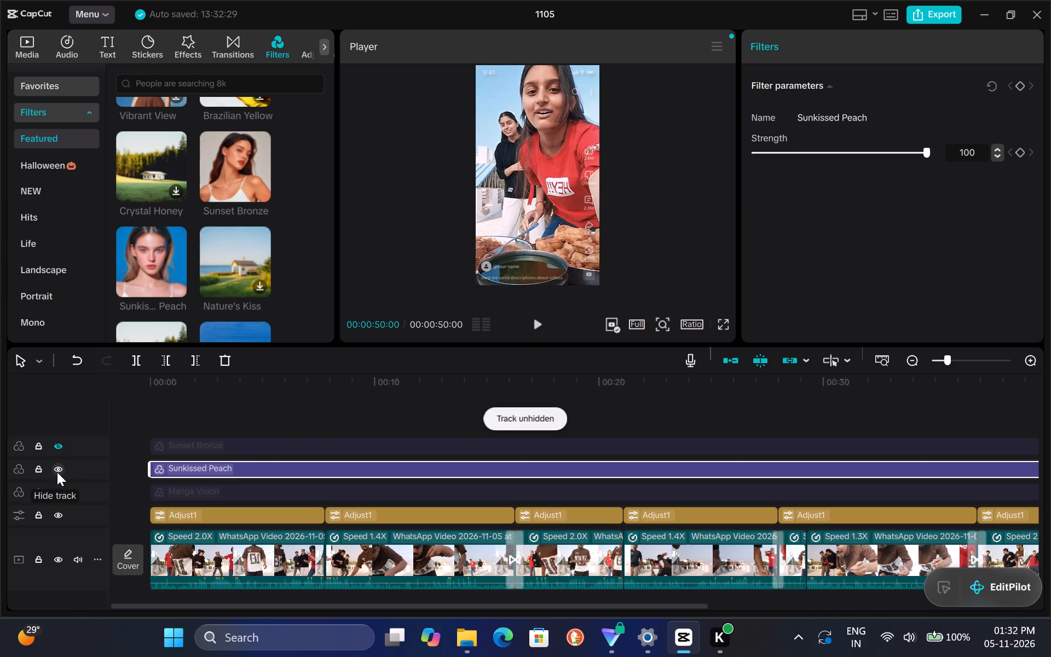
click(57, 472)
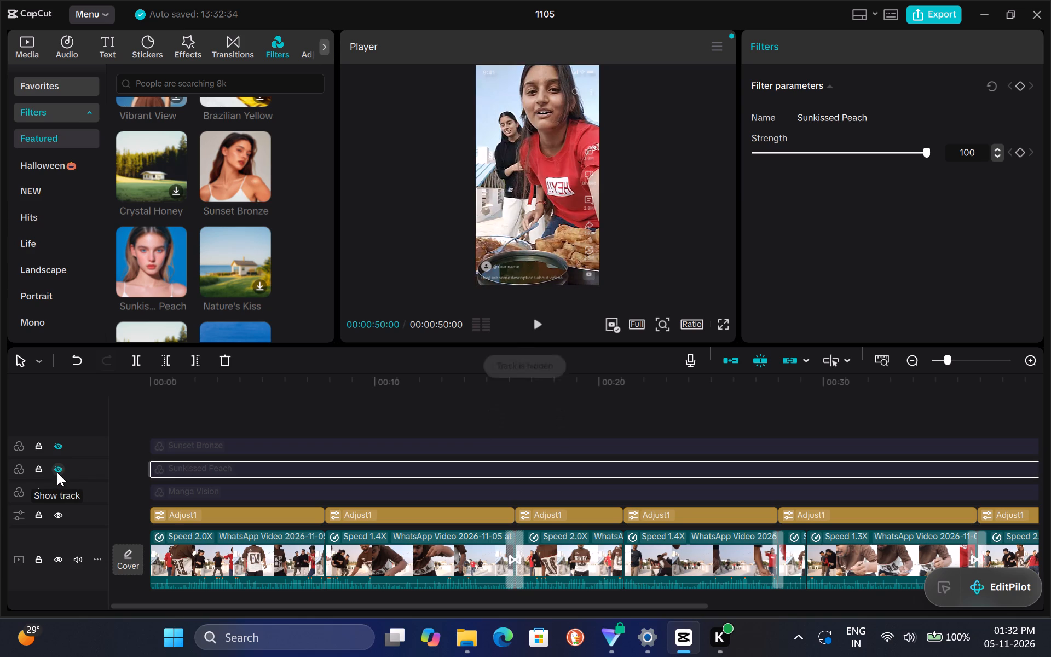
click(56, 448)
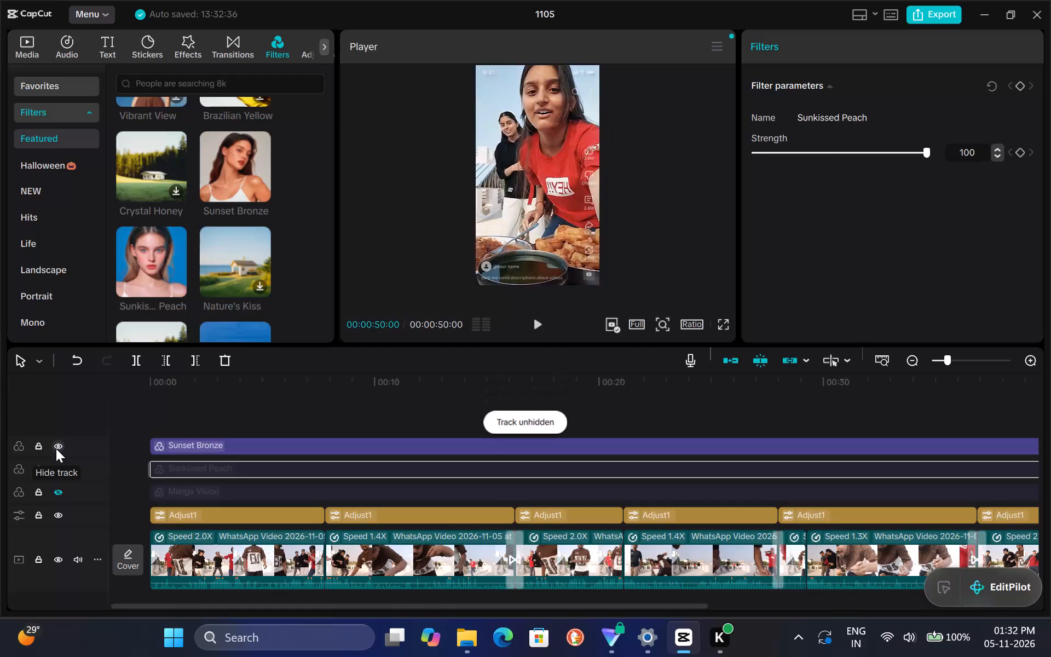
click(56, 448)
click(57, 469)
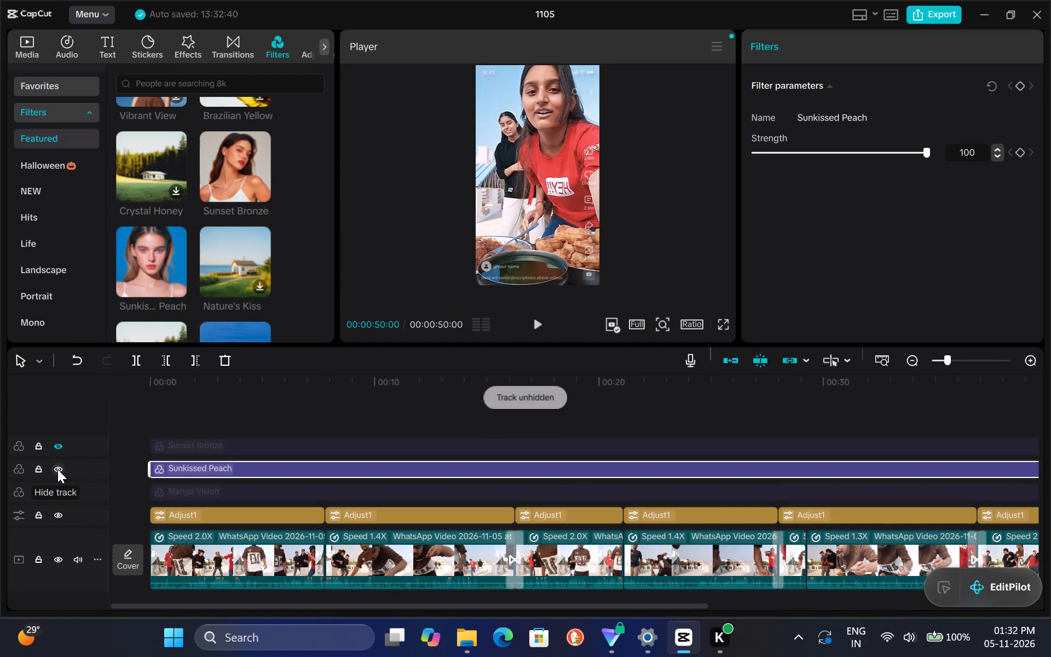
Play back the video in full screen to review the look with the Sunkissed Peach filter.
click(723, 322)
drag(463, 581, 430, 584)
click(430, 584)
key(space)
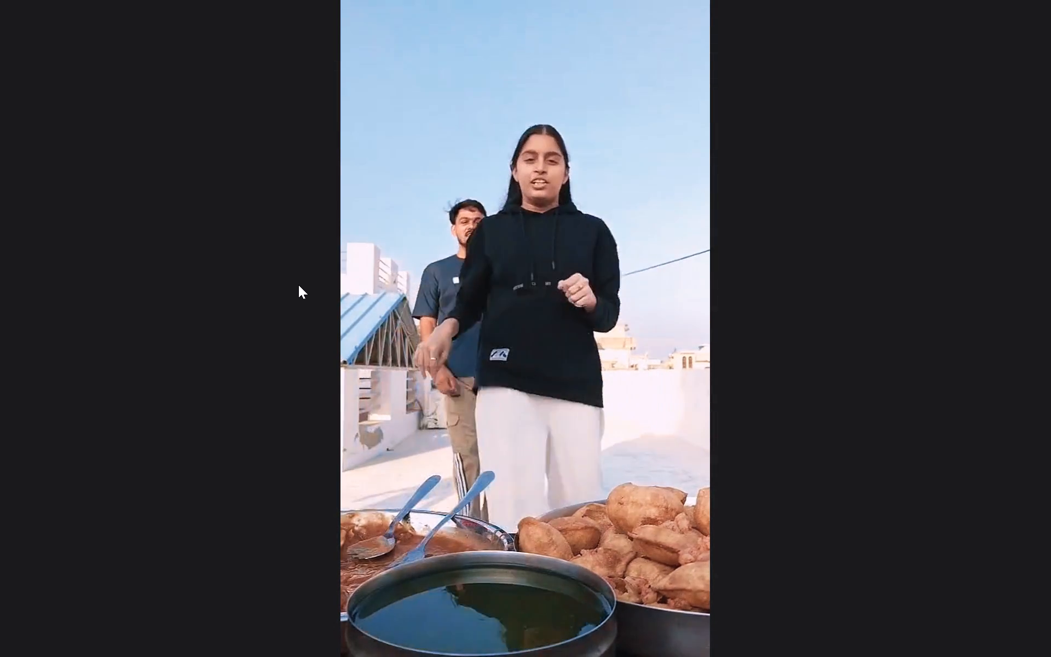
key(space)
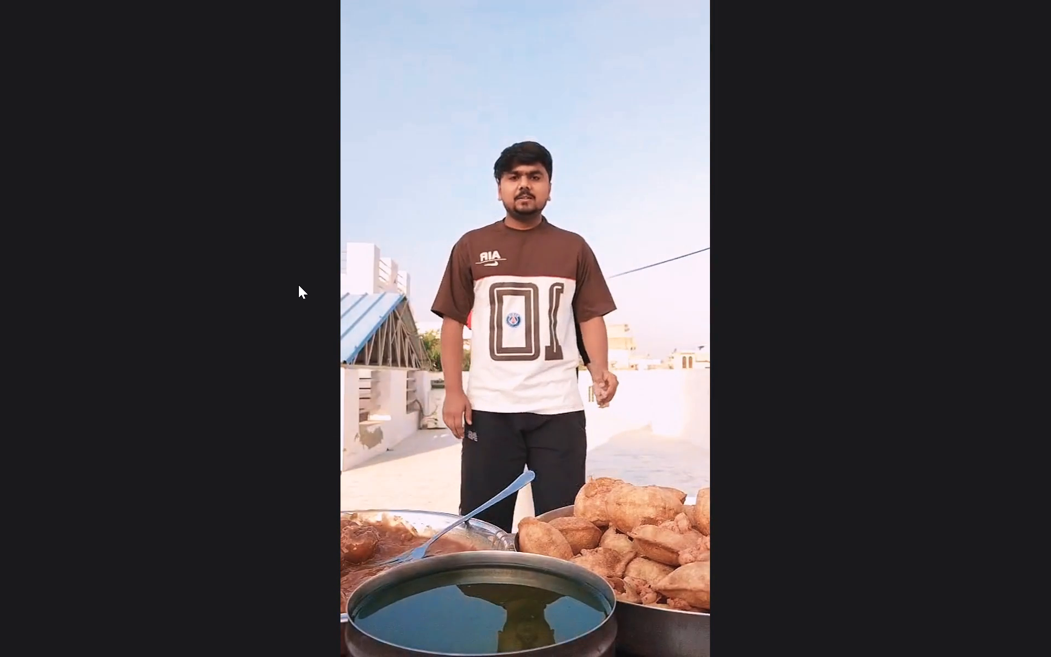
key(Escape)
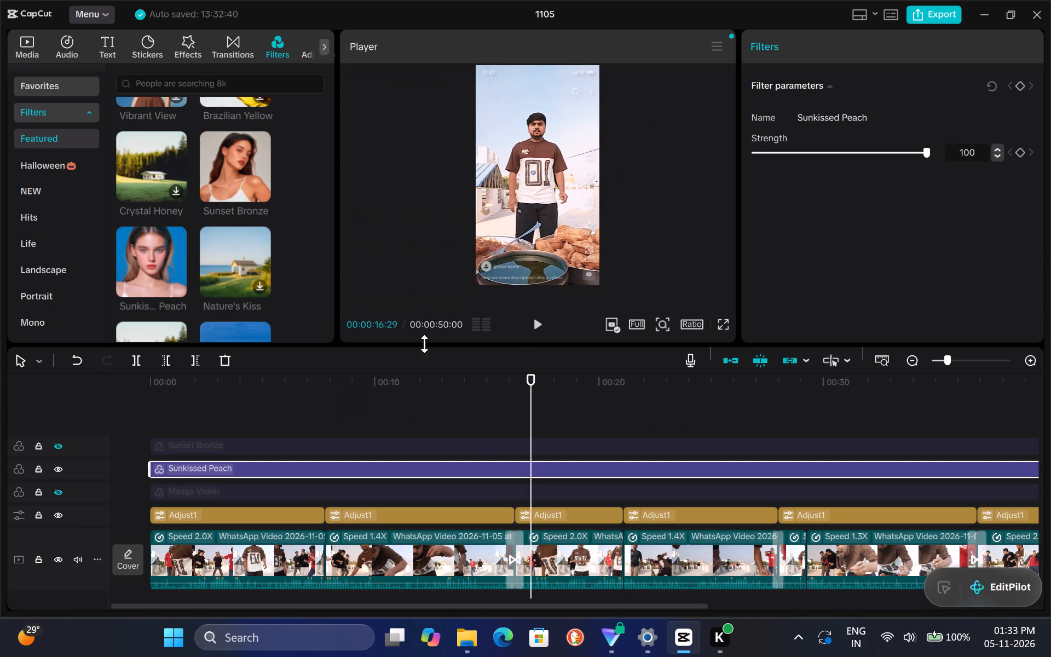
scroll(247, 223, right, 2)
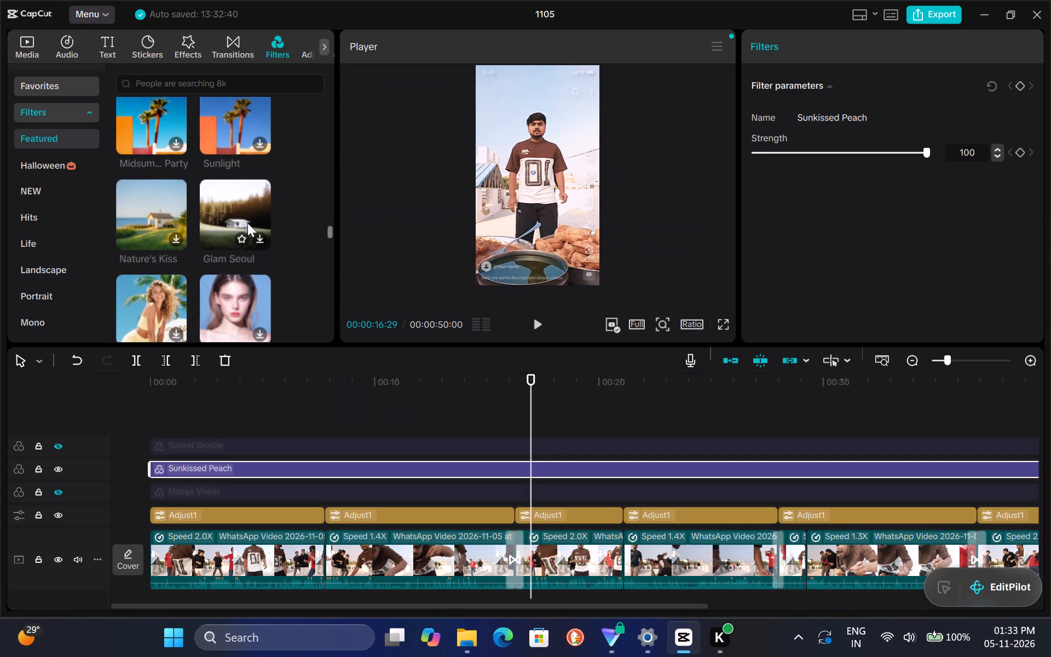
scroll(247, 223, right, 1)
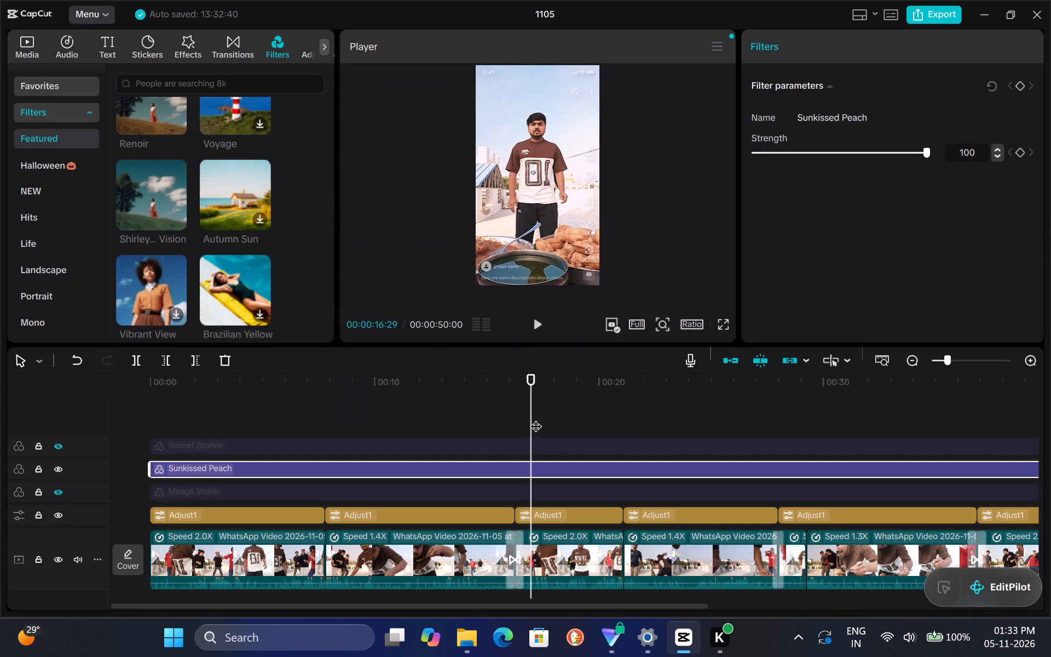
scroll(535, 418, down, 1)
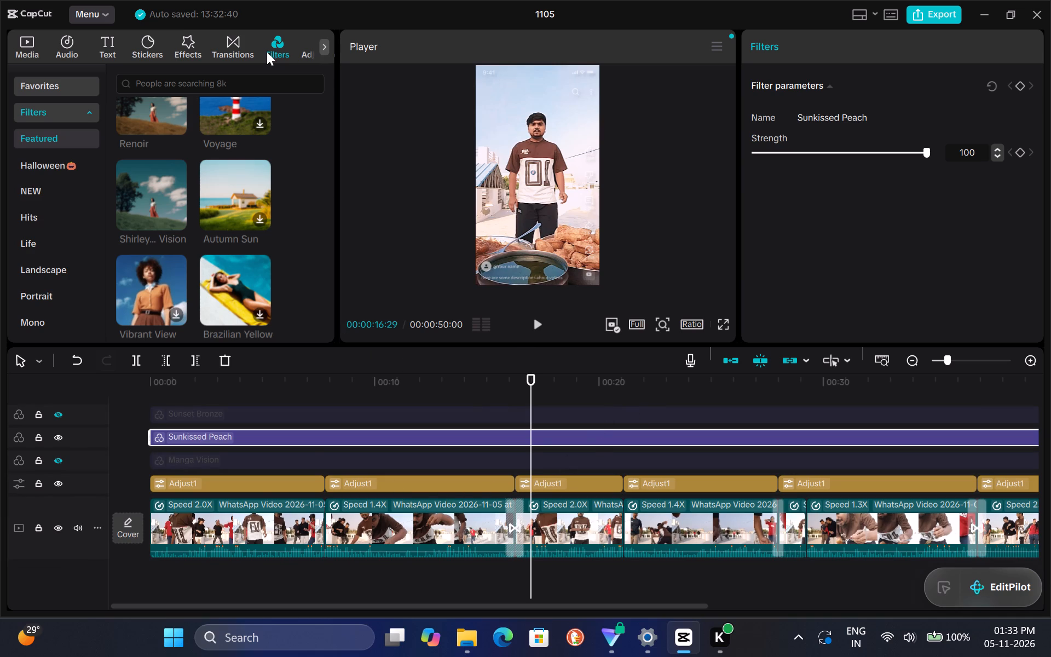
Turn on Removing video flickers for the first video clip.
click(249, 516)
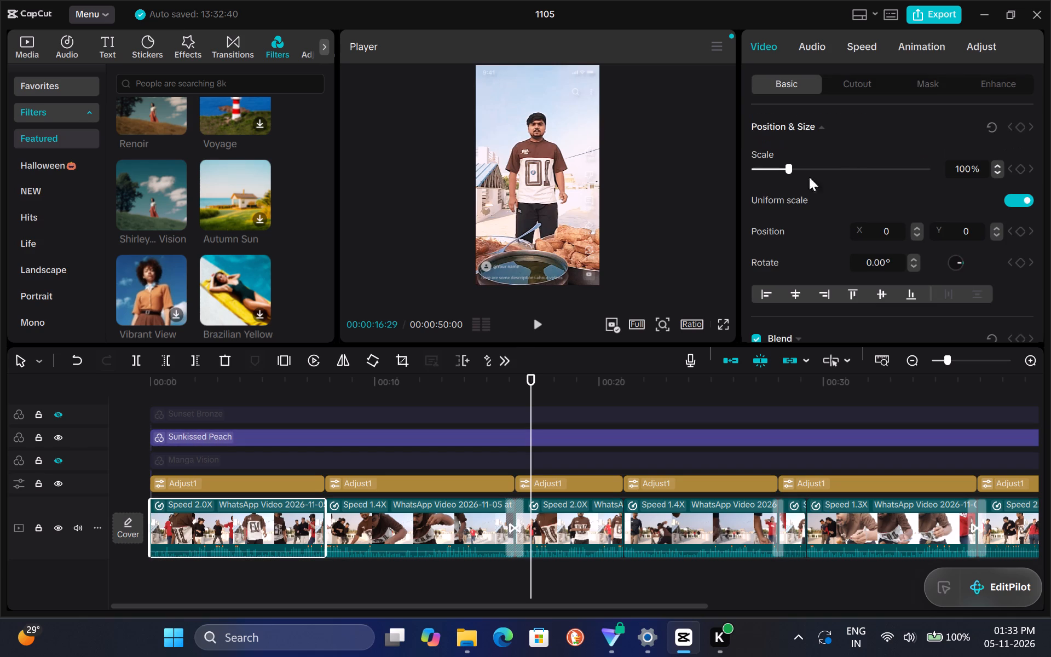
scroll(972, 42, left, 2)
click(863, 84)
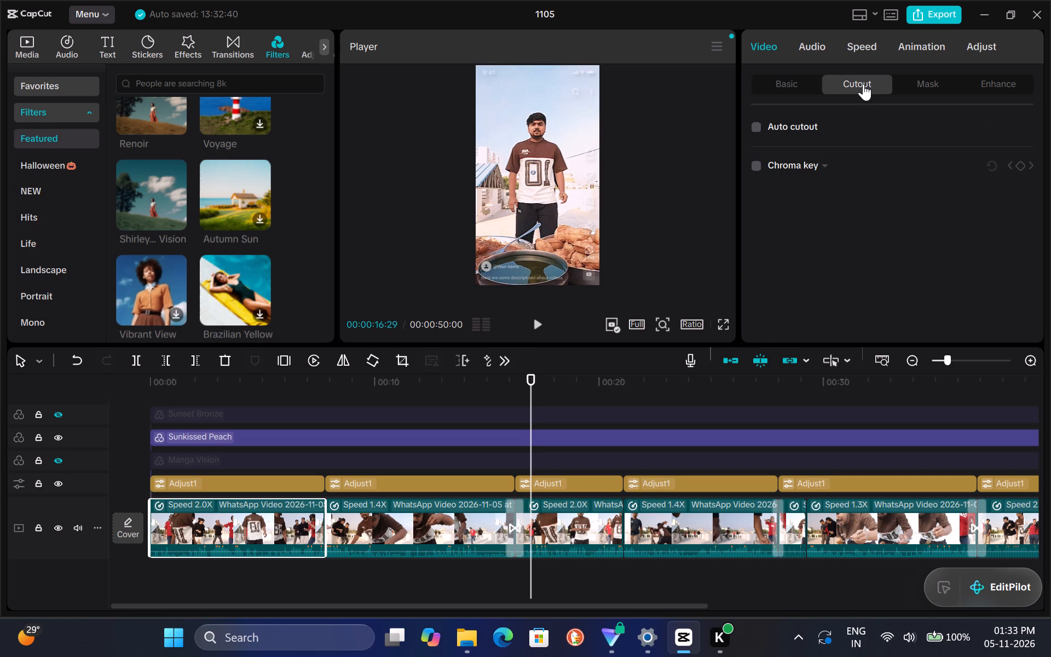
click(911, 90)
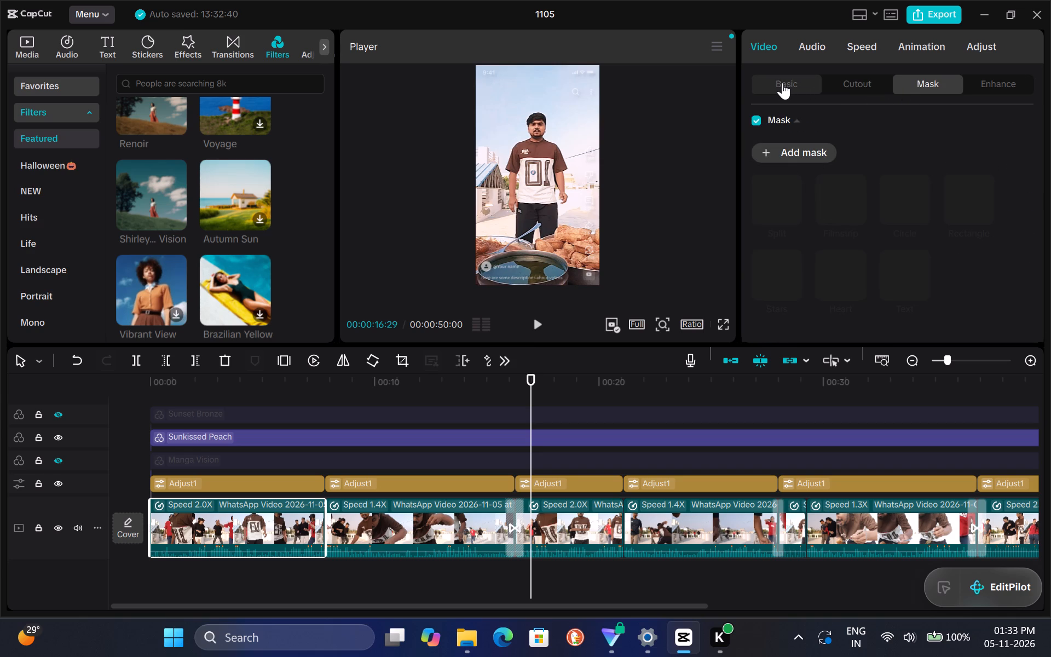
click(782, 83)
scroll(852, 149, down, 1)
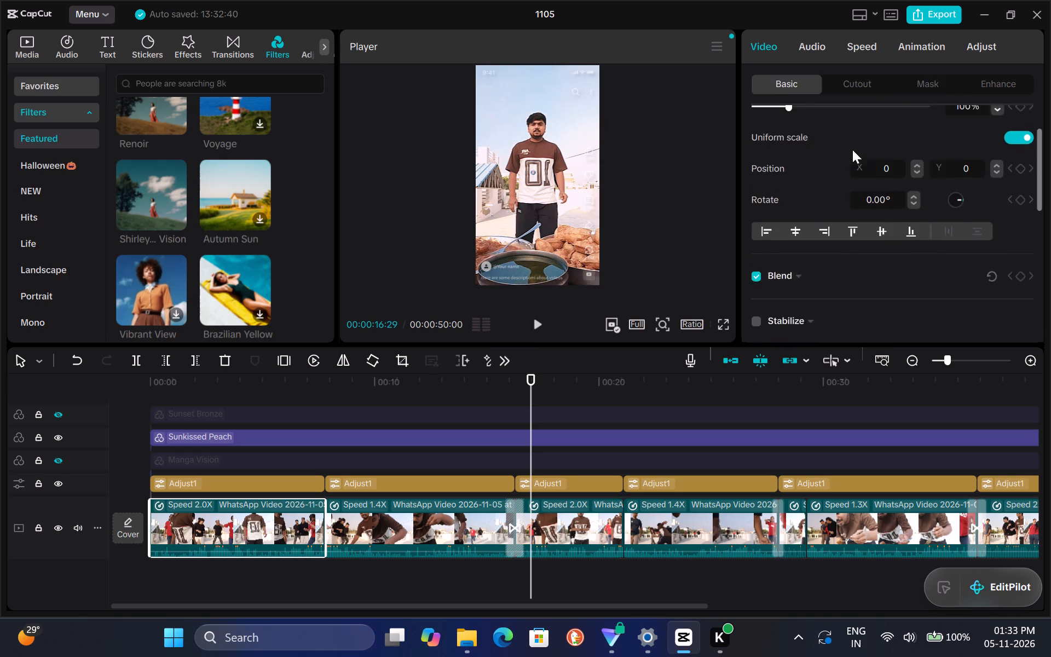
scroll(852, 149, down, 6)
scroll(852, 149, right, 1)
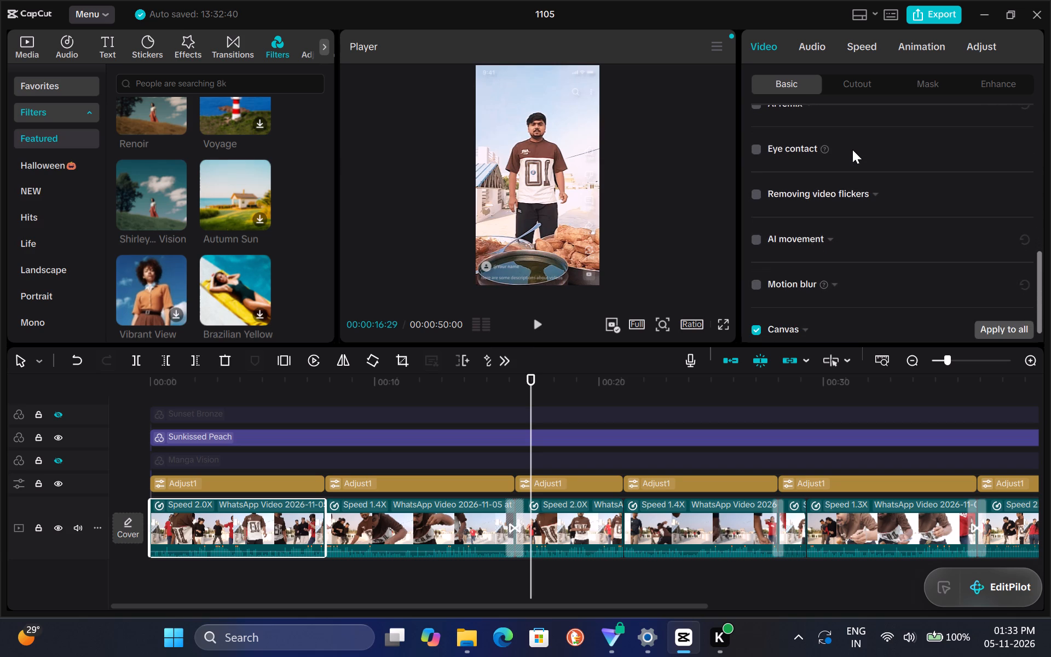
scroll(852, 149, right, 2)
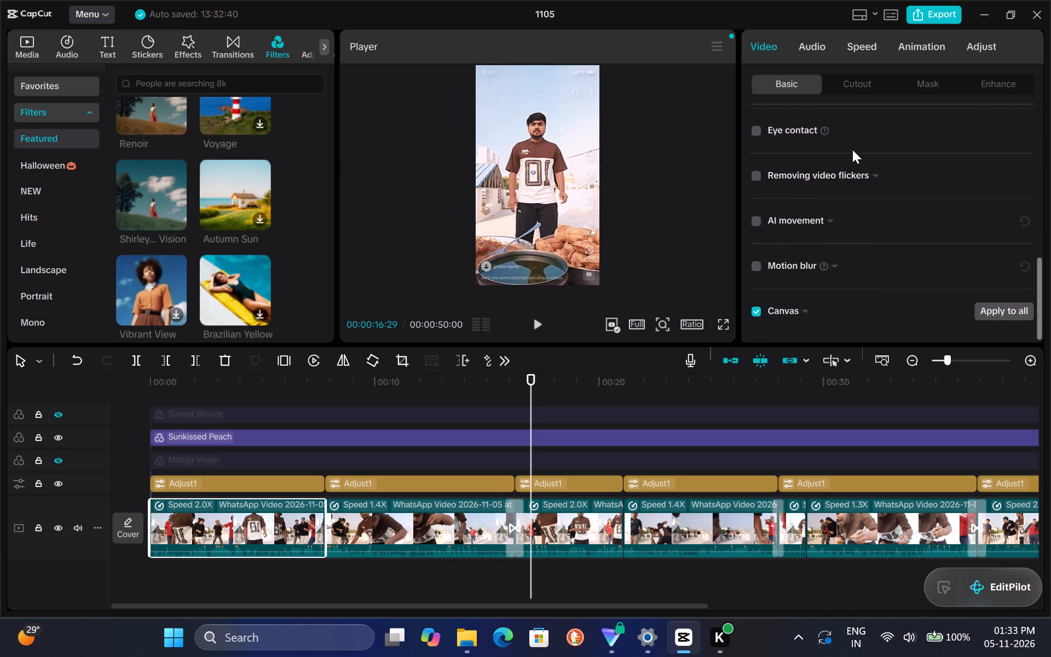
scroll(852, 149, right, 1)
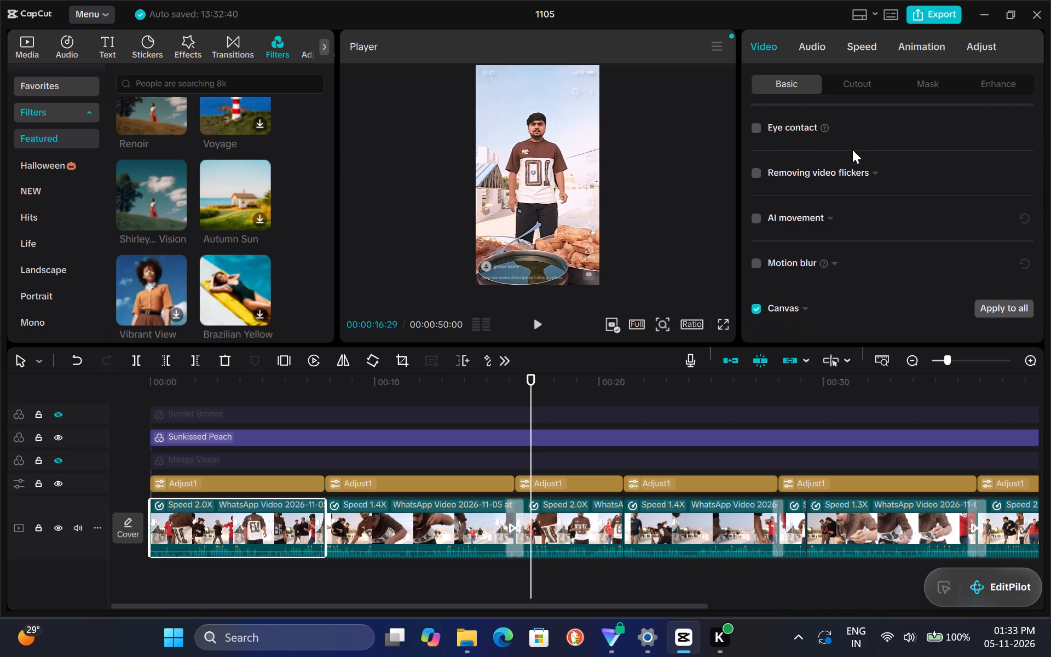
scroll(852, 149, right, 1)
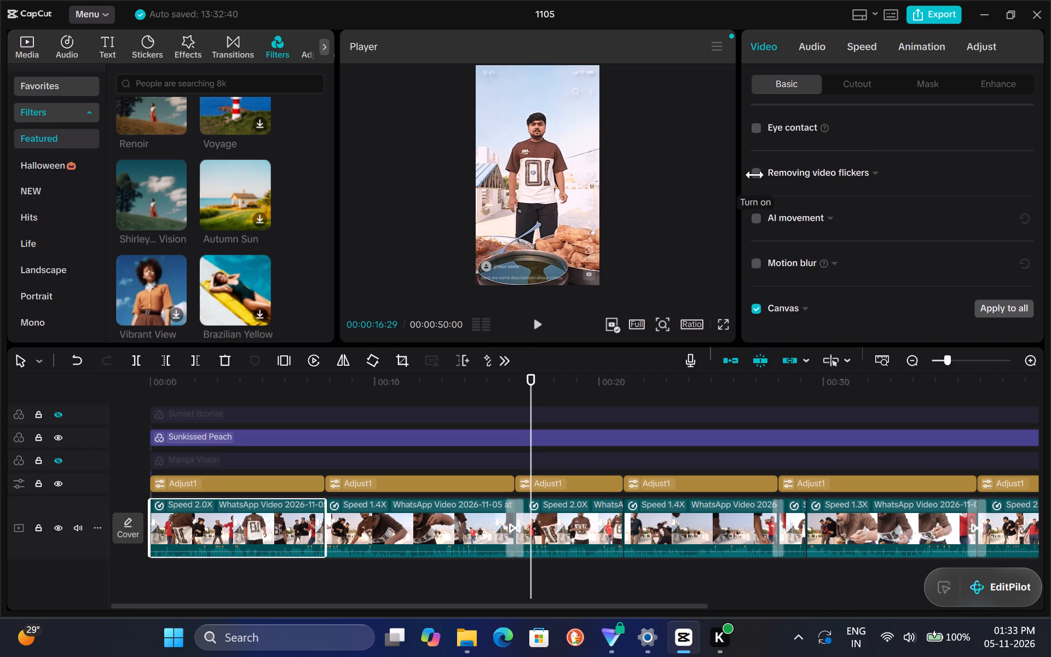
click(758, 175)
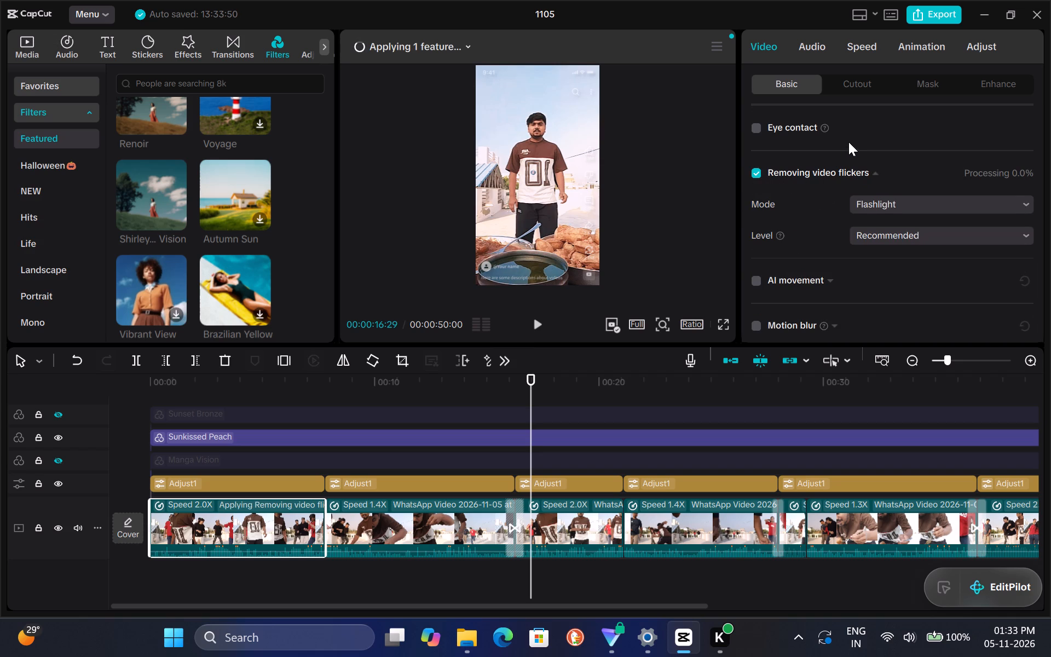
Enable Motion blur on the first video clip.
scroll(848, 142, down, 1)
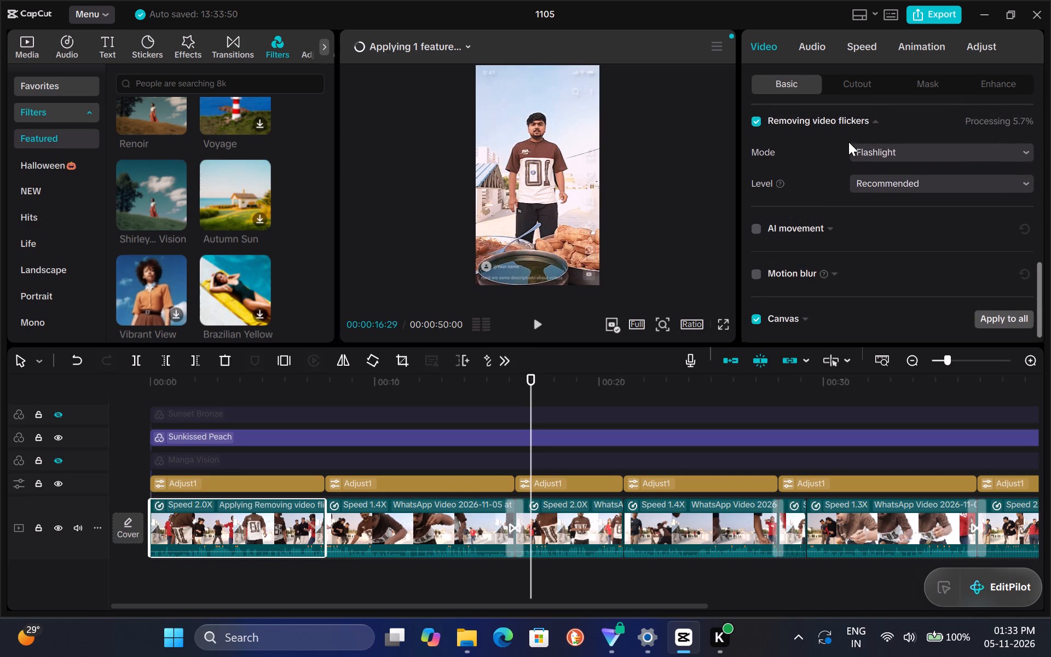
click(759, 274)
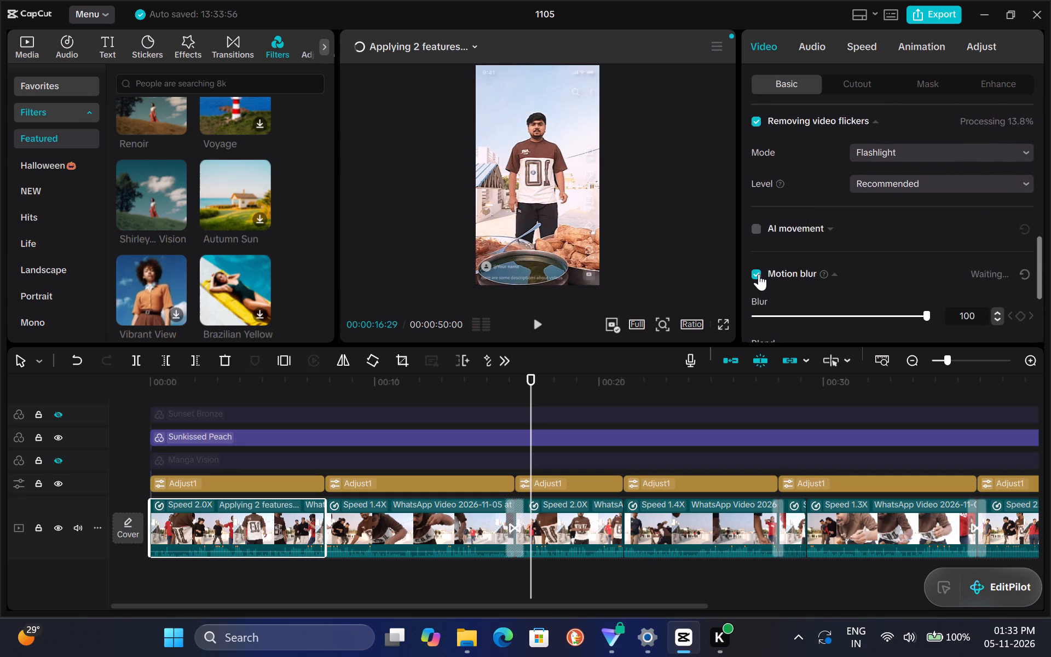
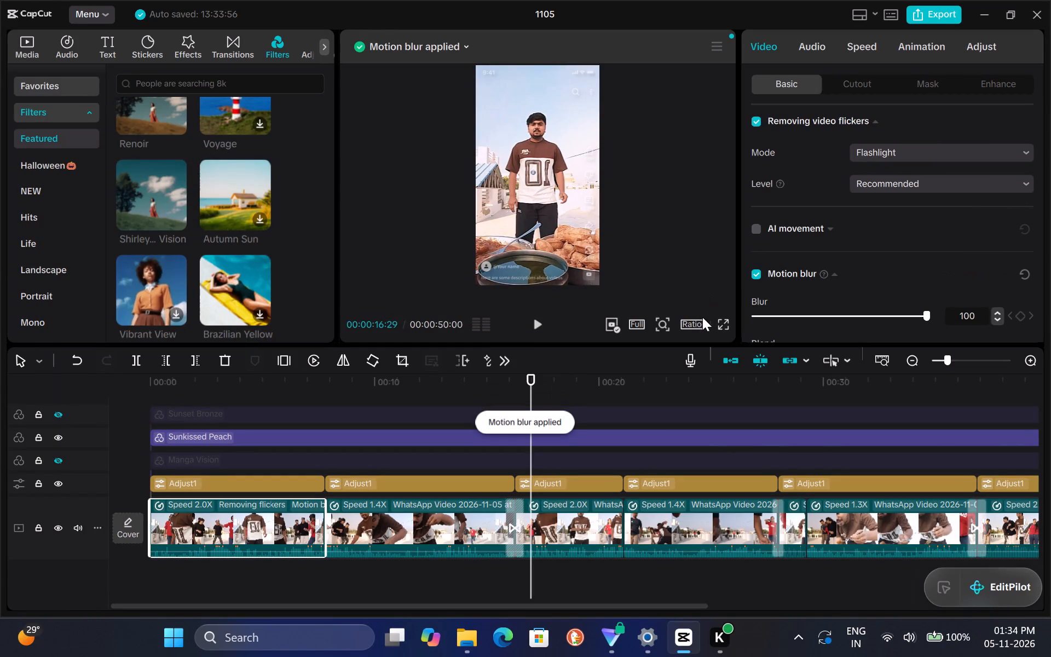
Play back the video from the start in full screen to review the motion blur on the first clip.
click(726, 327)
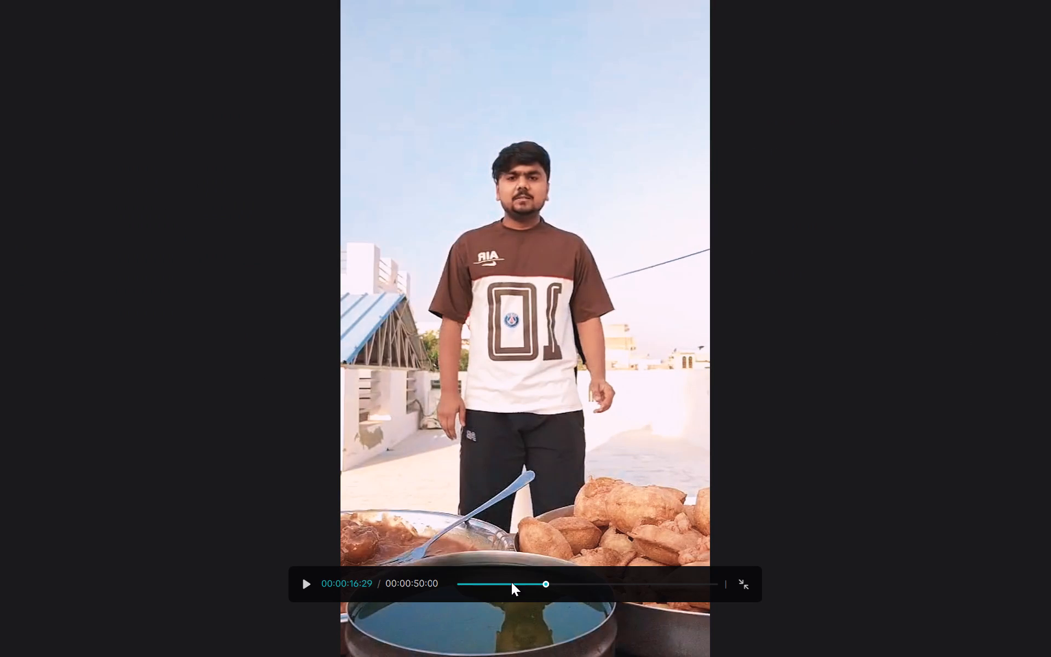
drag(511, 582, 429, 581)
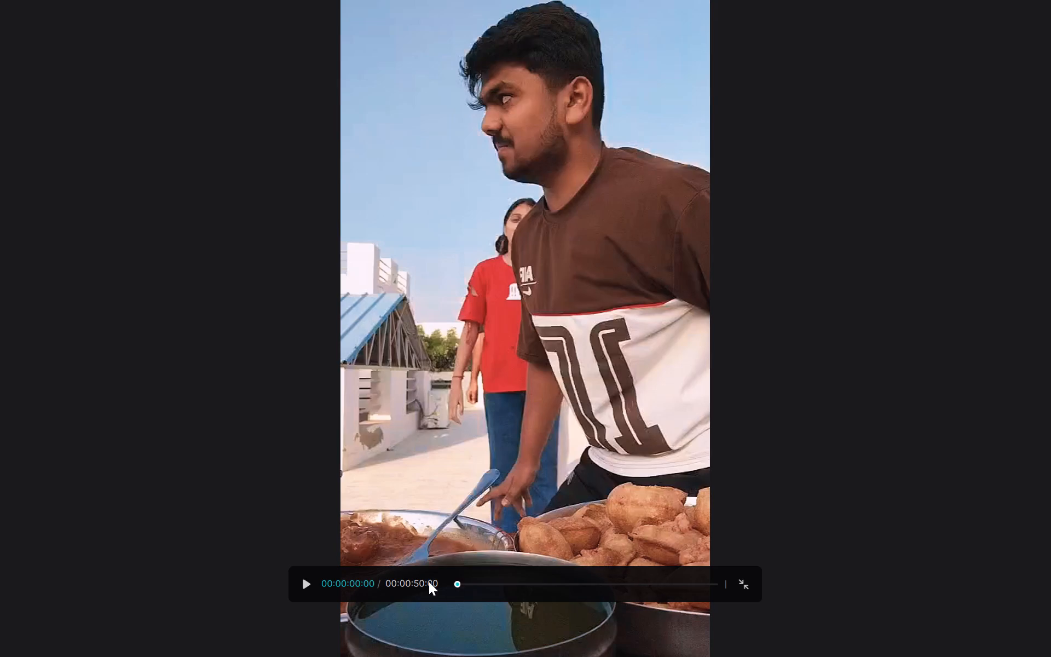
key(space)
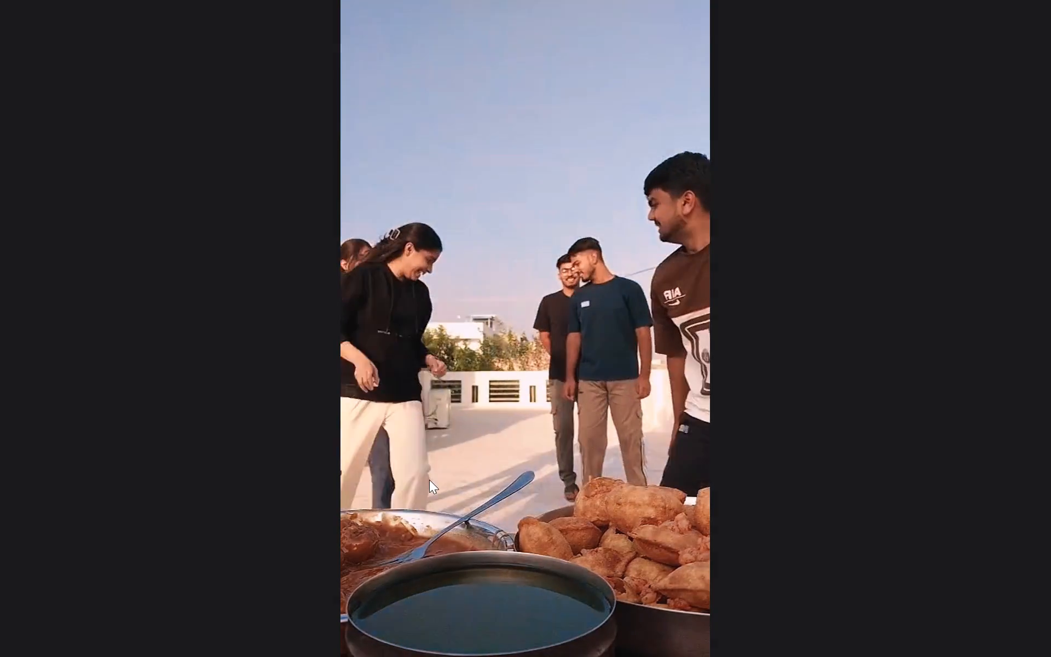
key(space)
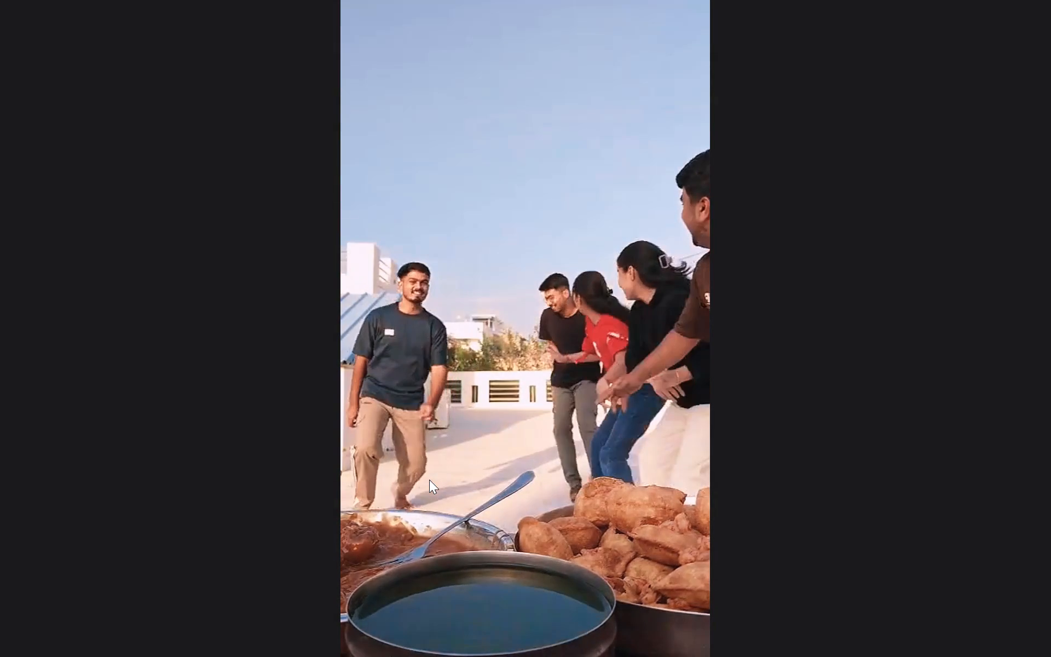
key(Escape)
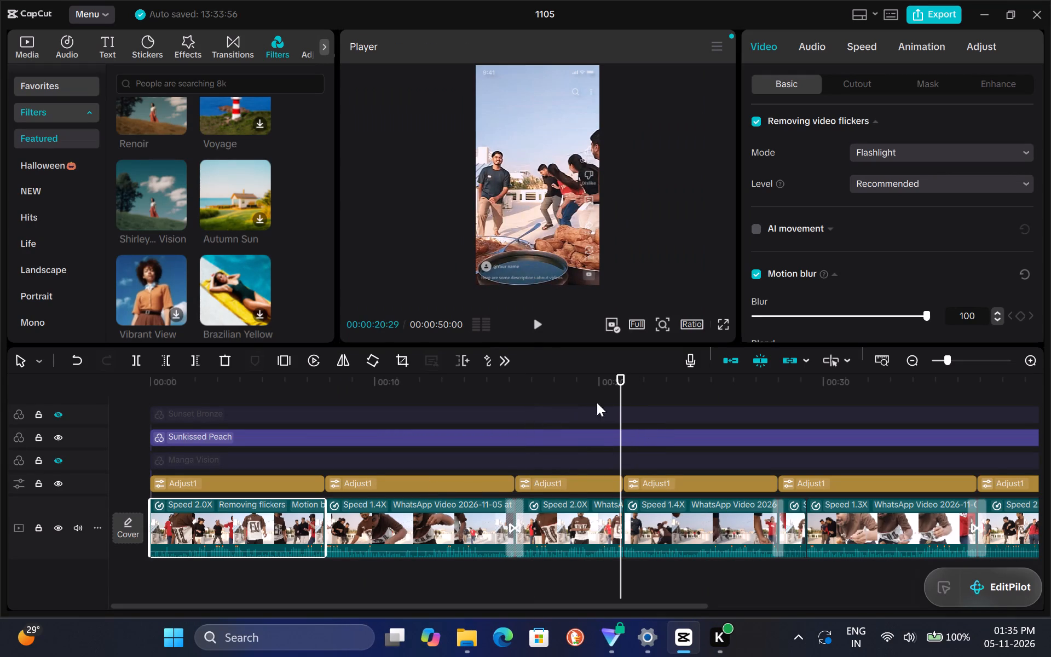
Turn off Motion blur on the first video clip, keeping Removing video flickers enabled.
drag(620, 403, 564, 402)
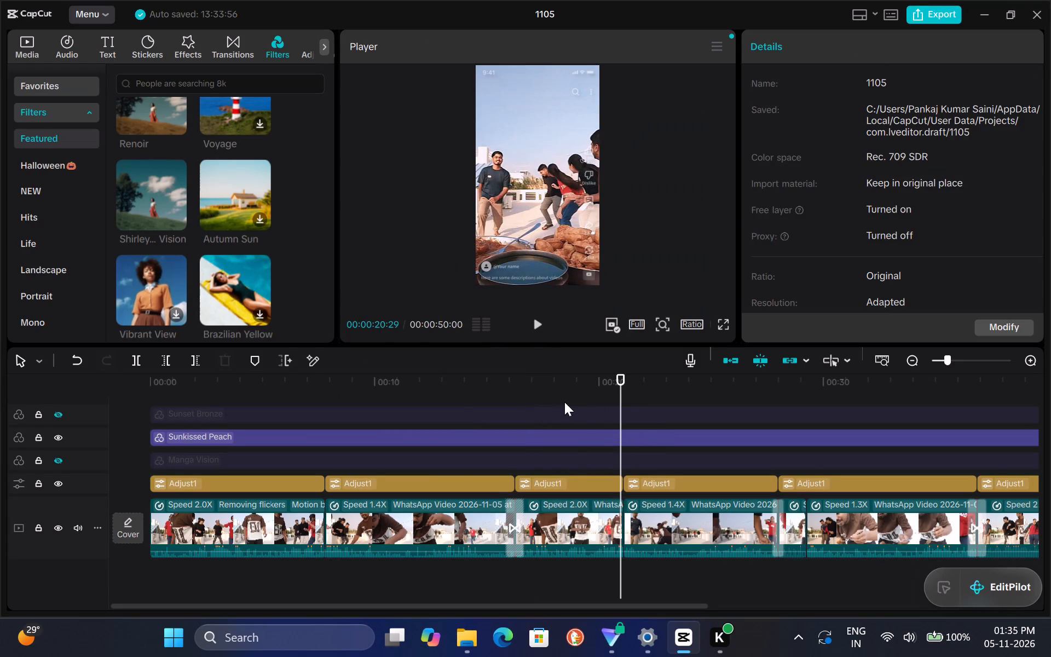
drag(564, 402, 473, 402)
drag(446, 401, 311, 418)
click(232, 389)
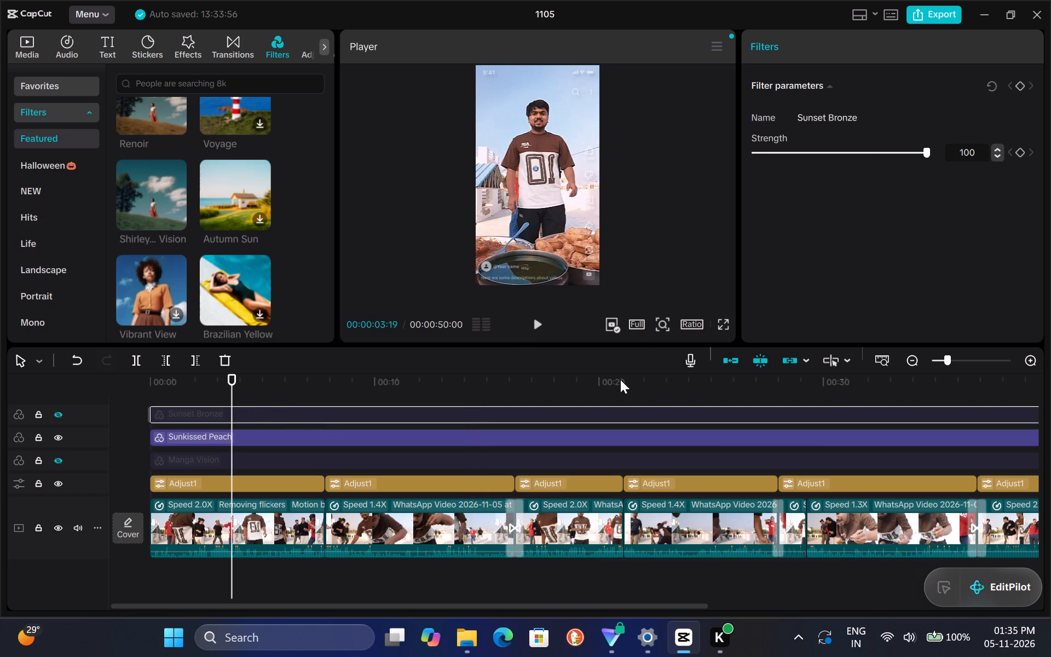
click(310, 508)
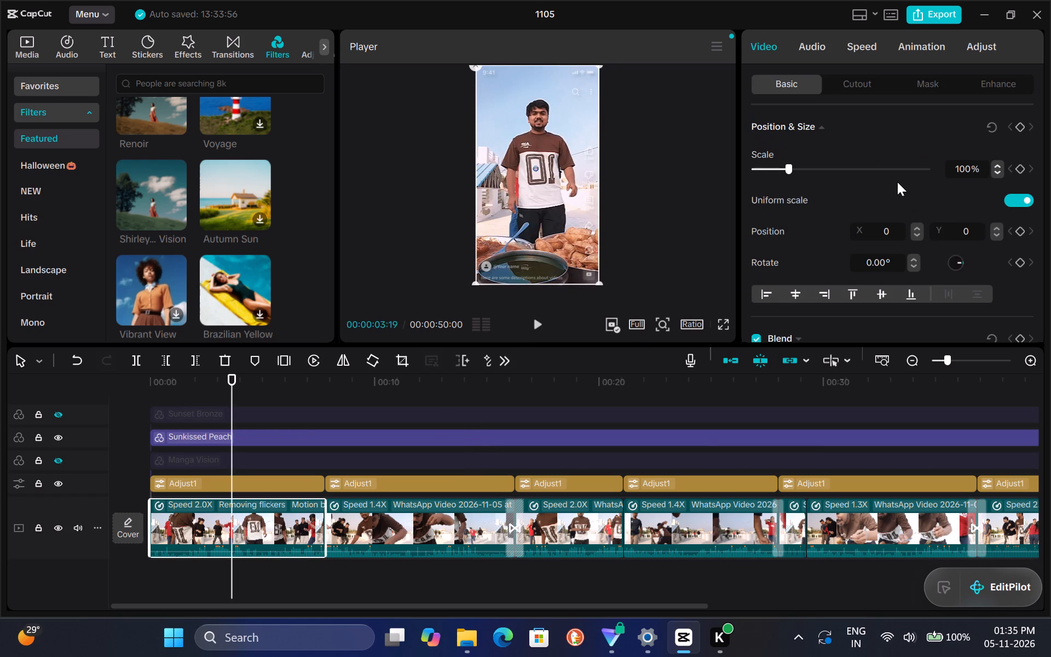
scroll(897, 182, down, 6)
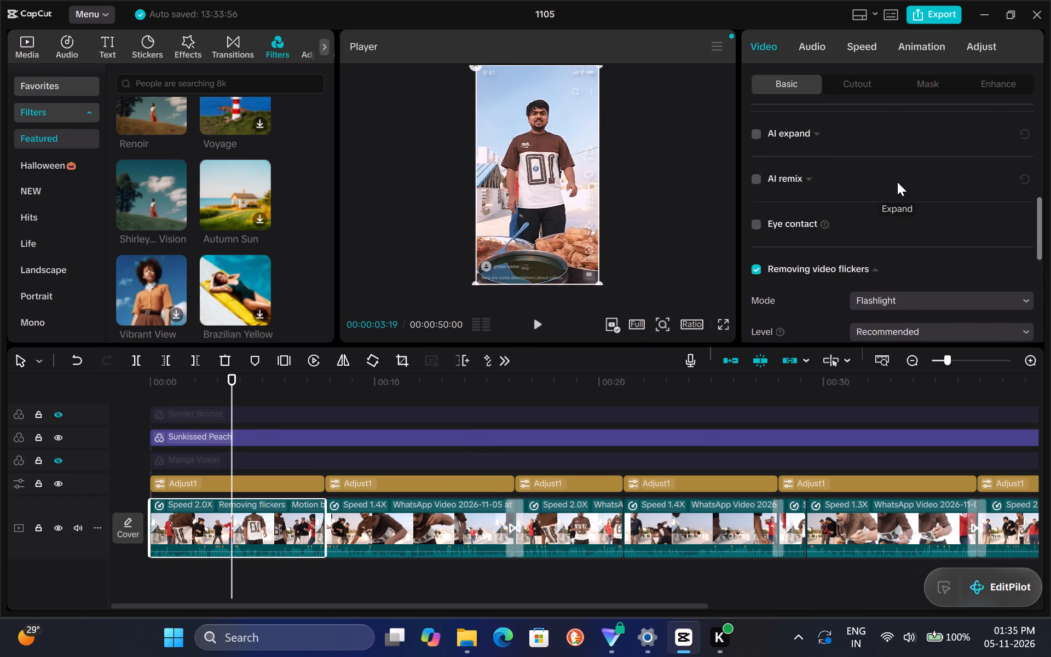
scroll(897, 182, down, 1)
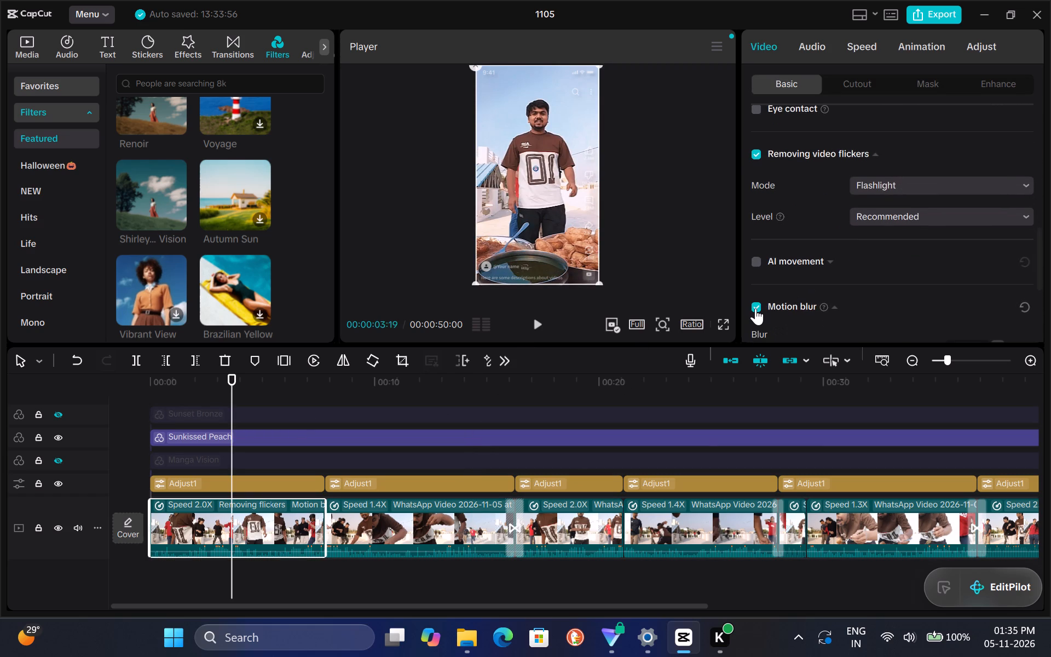
click(755, 308)
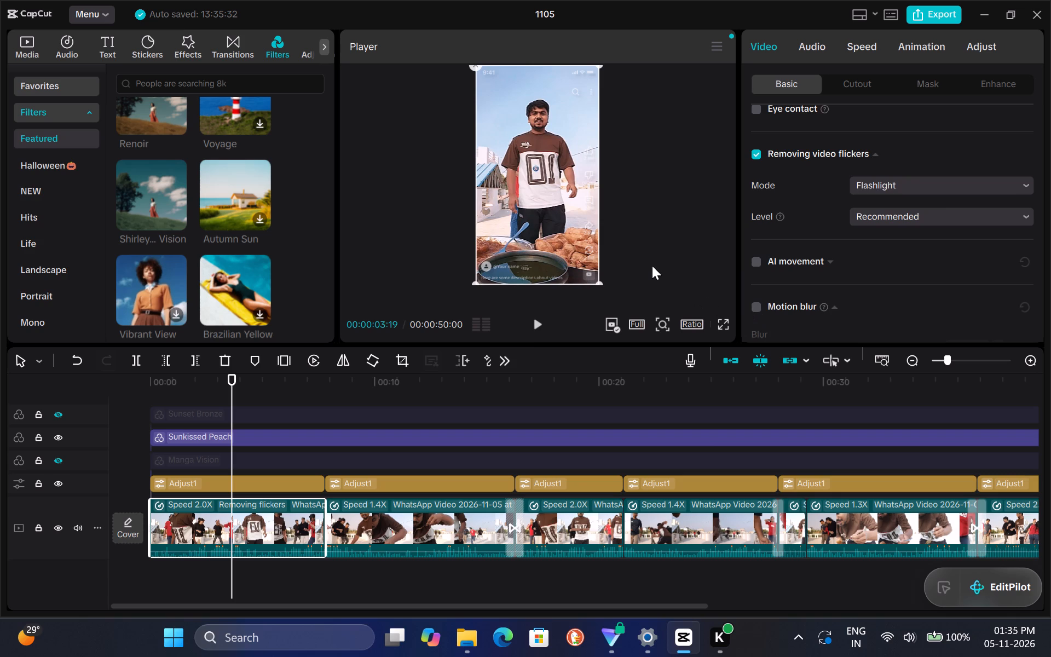
Play back the opening of the video in full screen to review the first clip without motion blur.
click(719, 318)
key(Up)
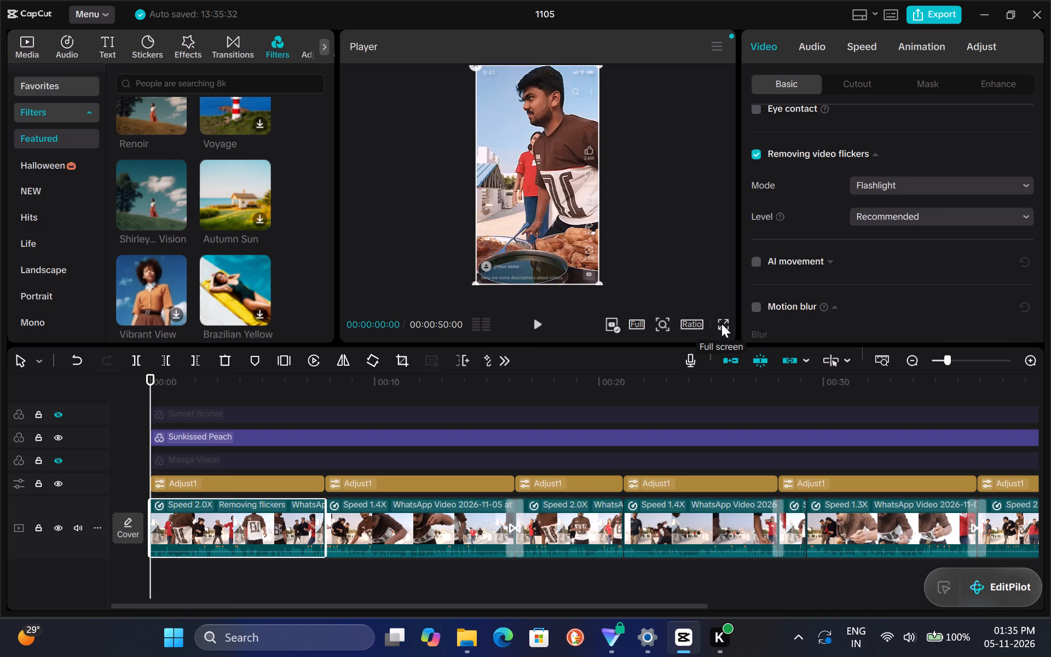
click(721, 324)
key(space)
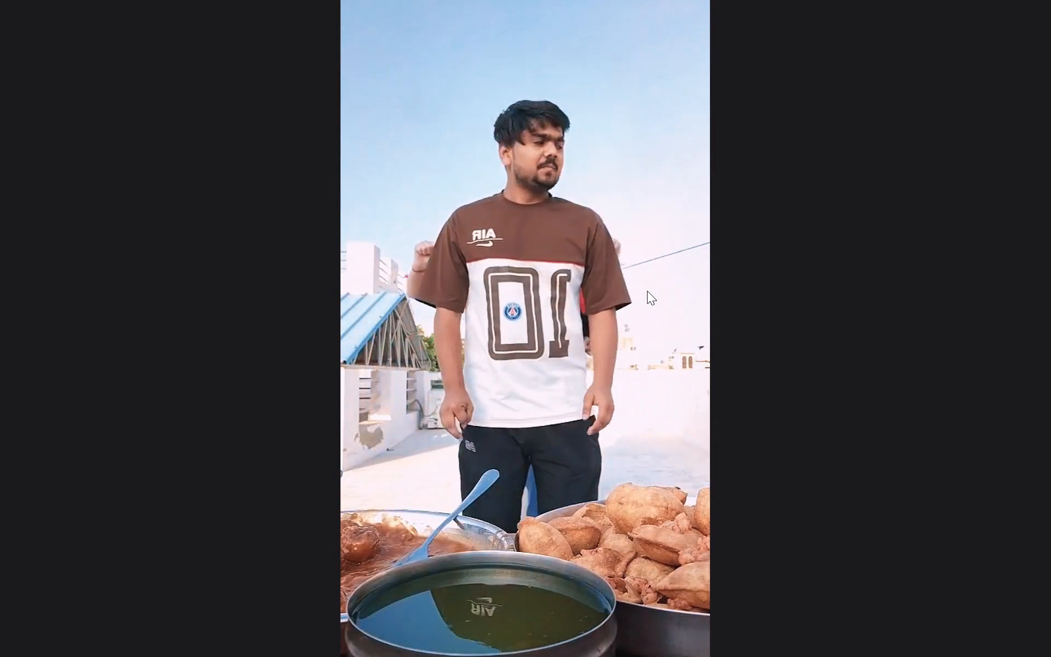
key(space)
key(Escape)
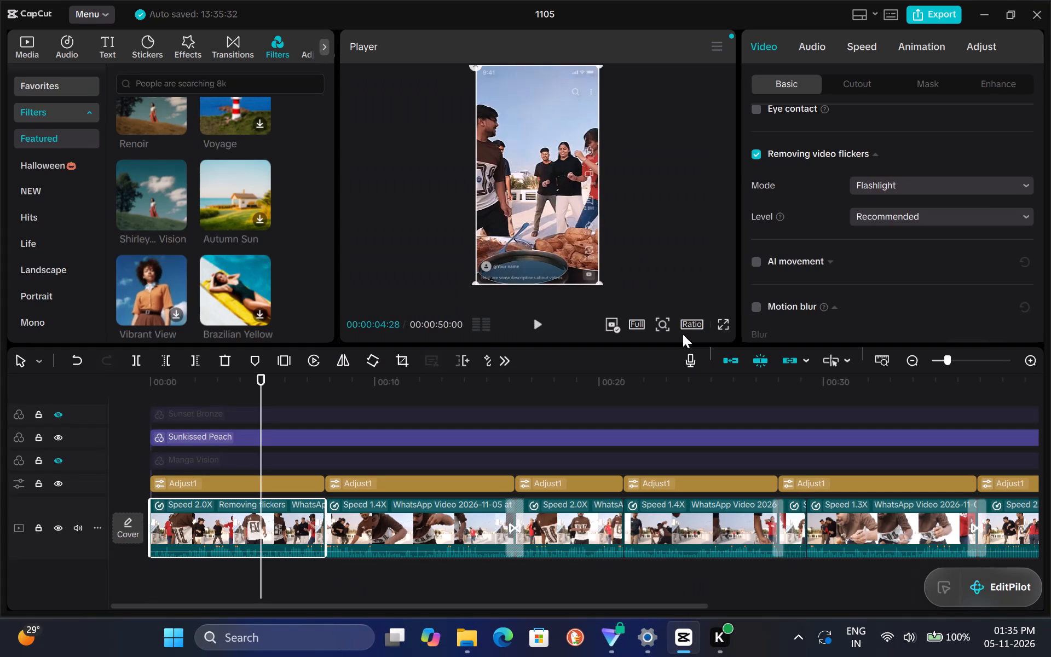
Look through the featured filters and the first clip's color adjustment and entrance animation options.
scroll(290, 226, down, 3)
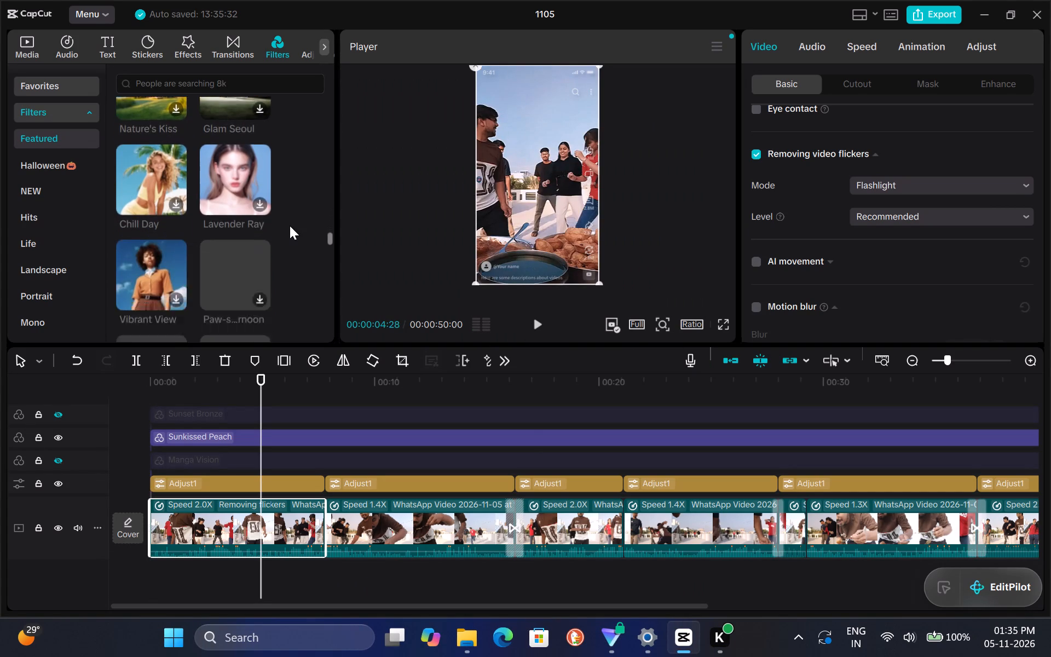
scroll(290, 226, down, 1)
scroll(290, 226, up, 7)
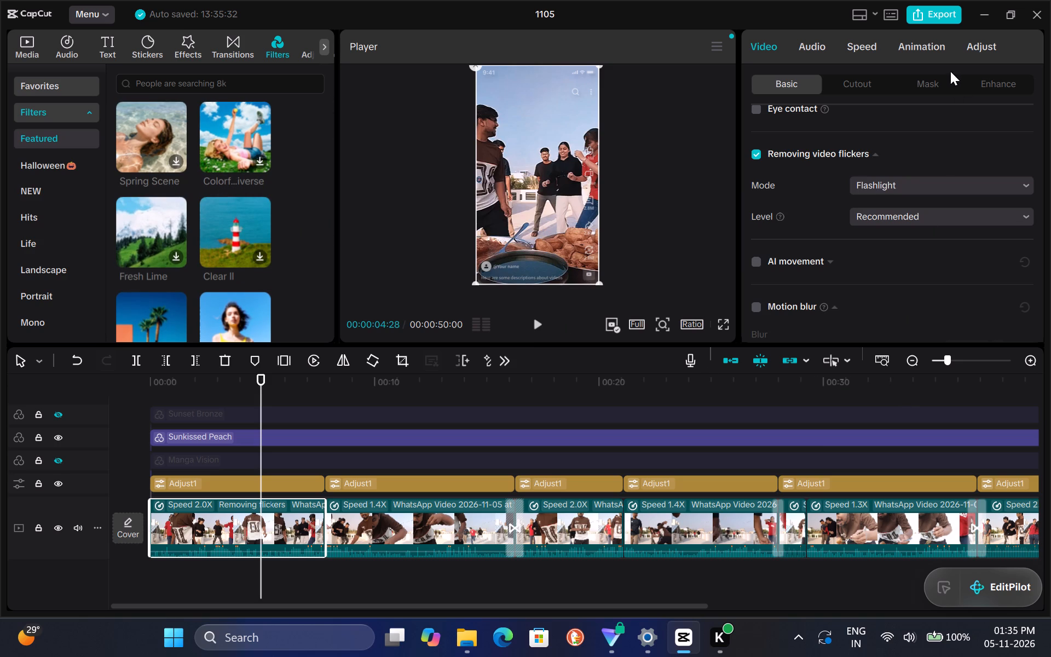
click(977, 53)
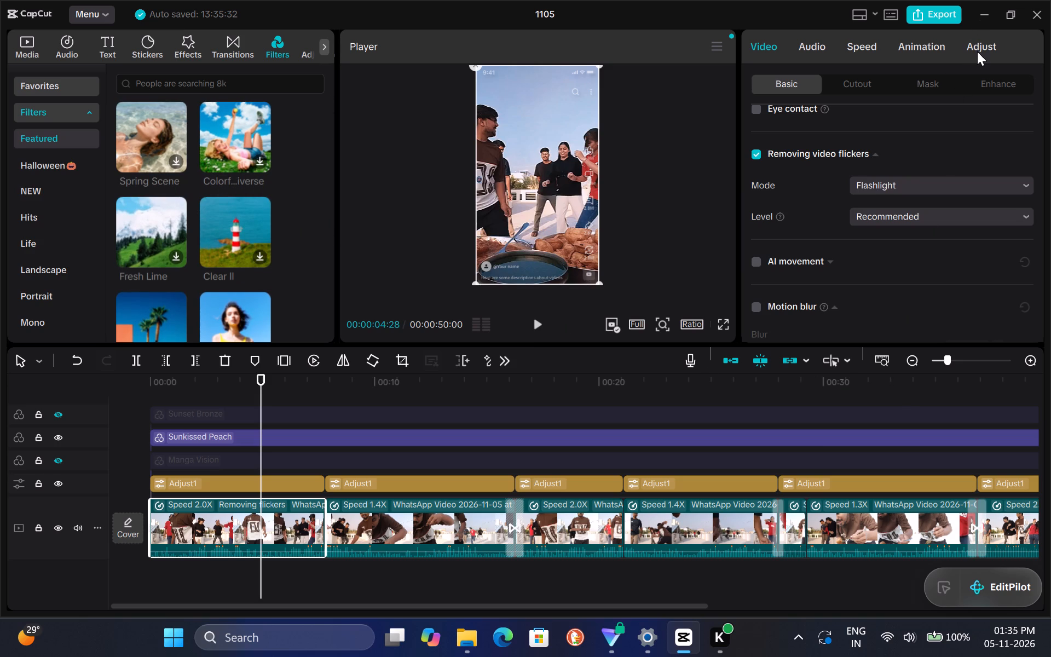
click(977, 51)
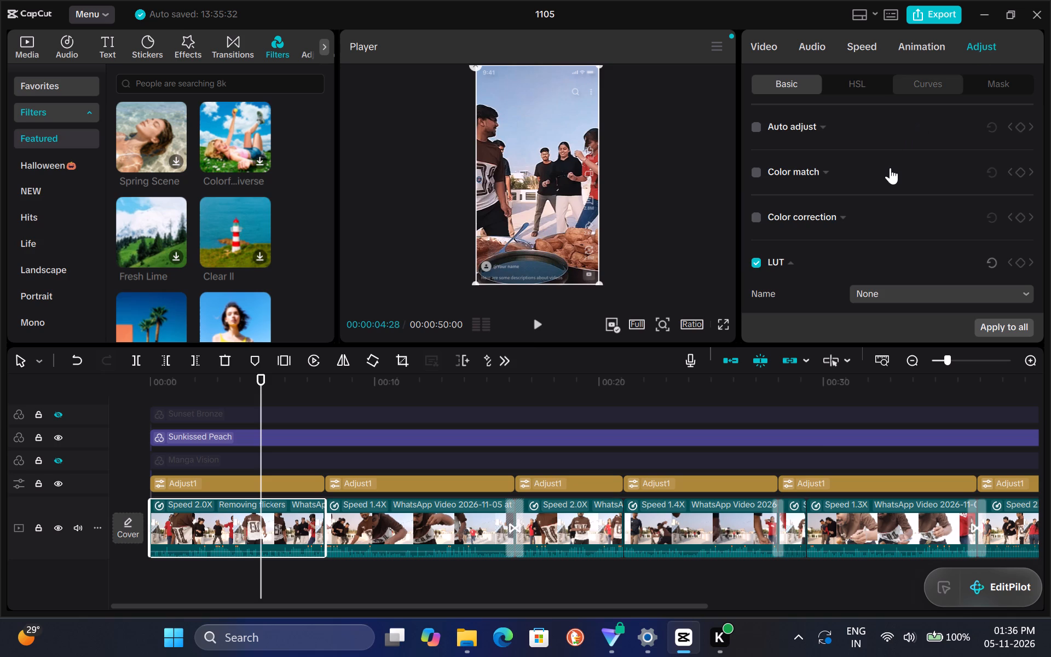
scroll(890, 168, down, 1)
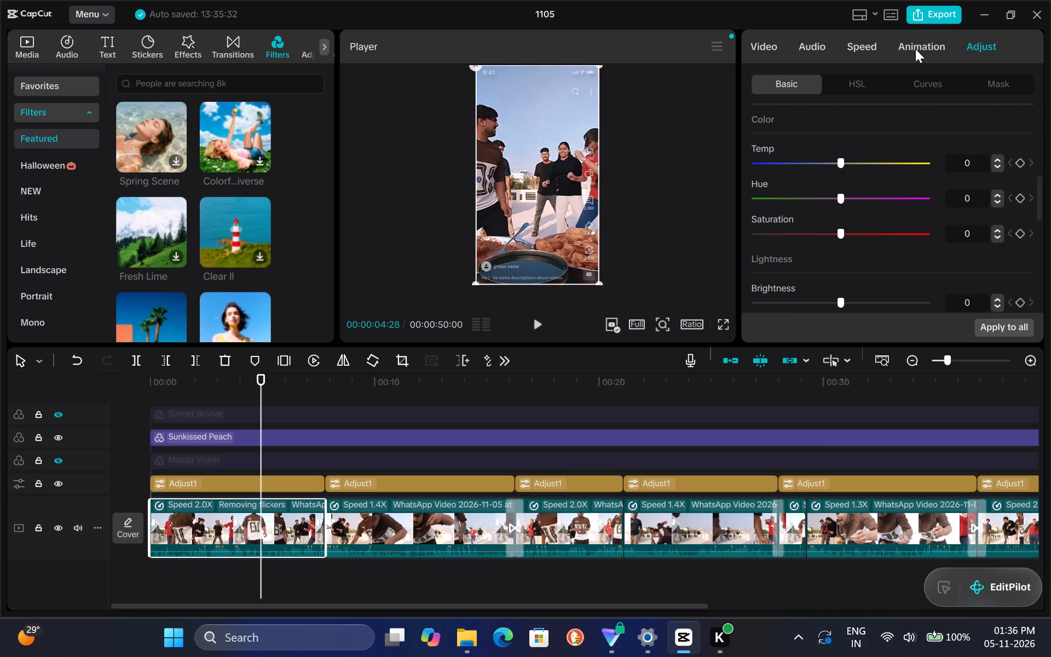
click(915, 48)
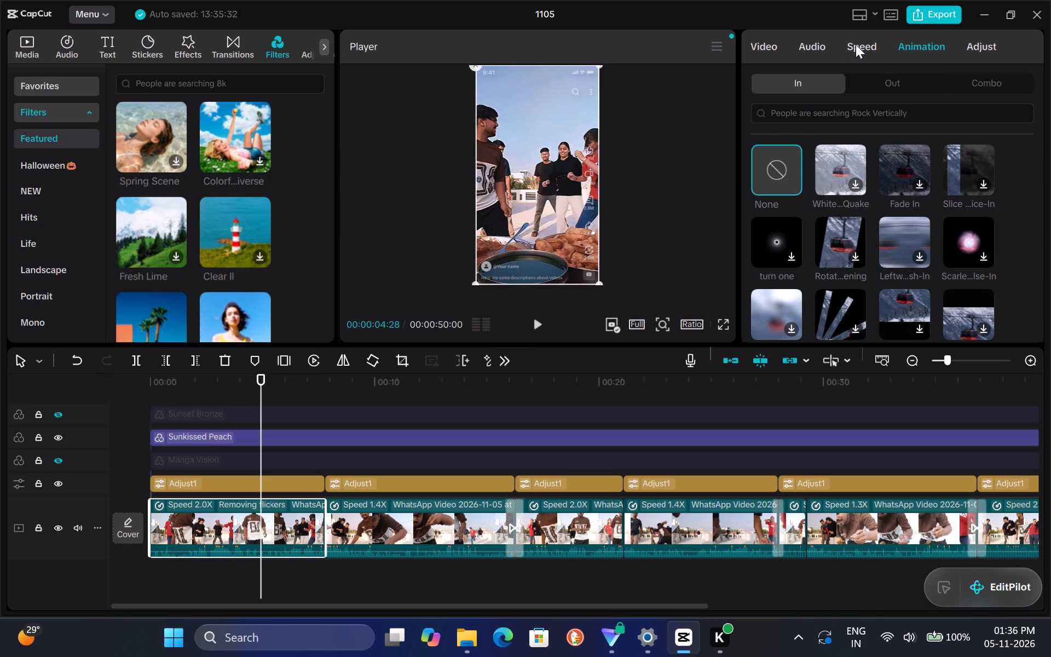
click(761, 39)
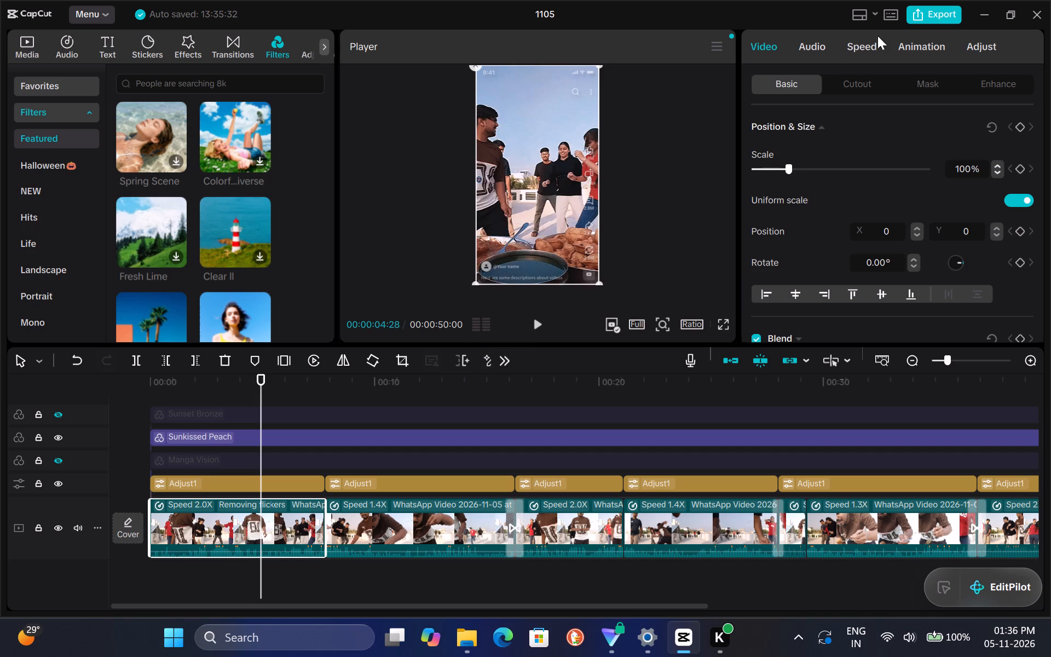
Open the export settings and title the exported video Food Challenge.
click(921, 11)
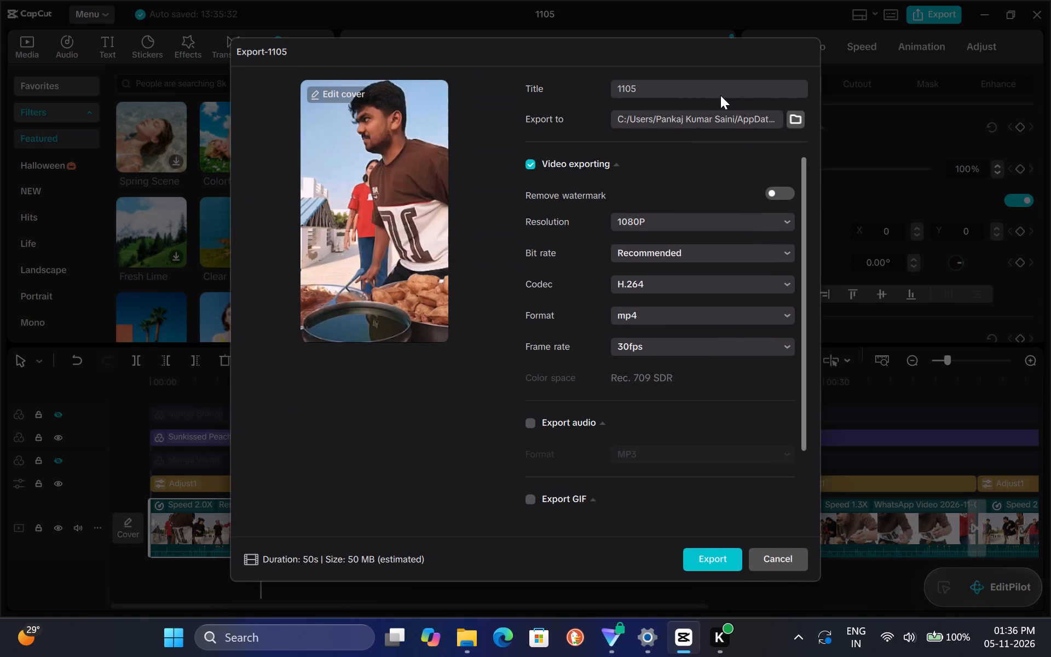
double_click(681, 91)
key(BackSpace)
text(Food)
key(space)
text(Ch)
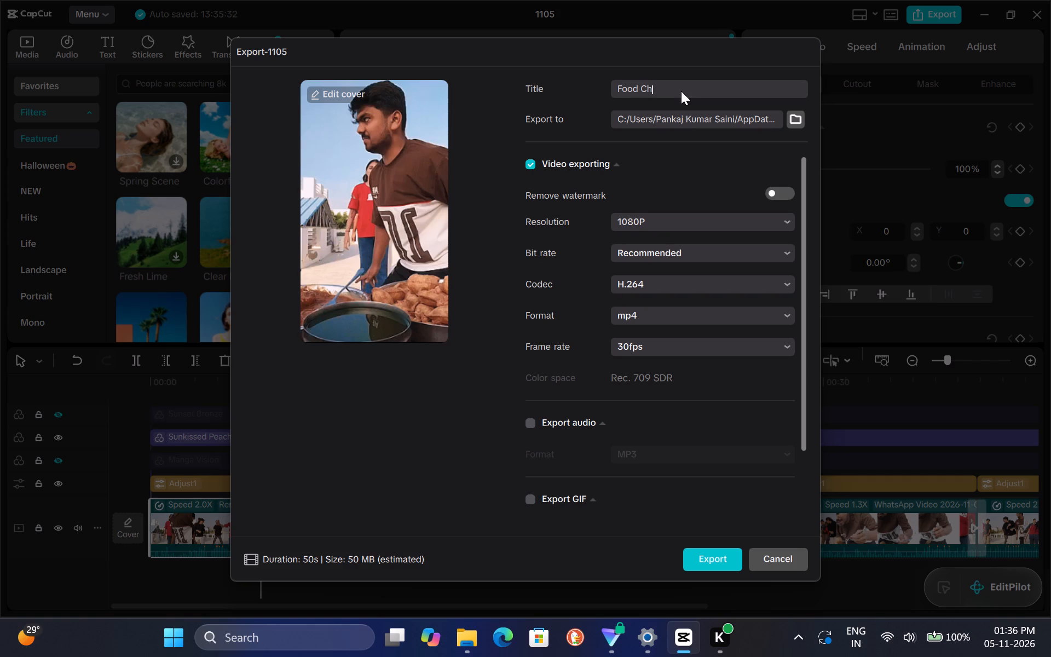
text(allenge)
Check the export destination folder and the available export resolutions.
click(765, 118)
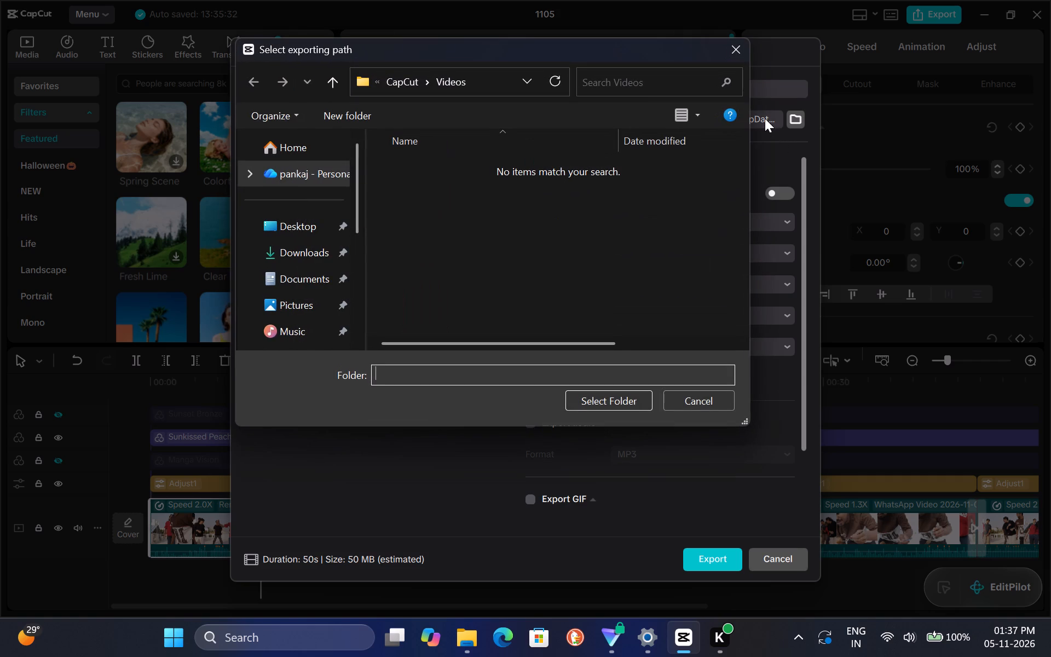
click(734, 54)
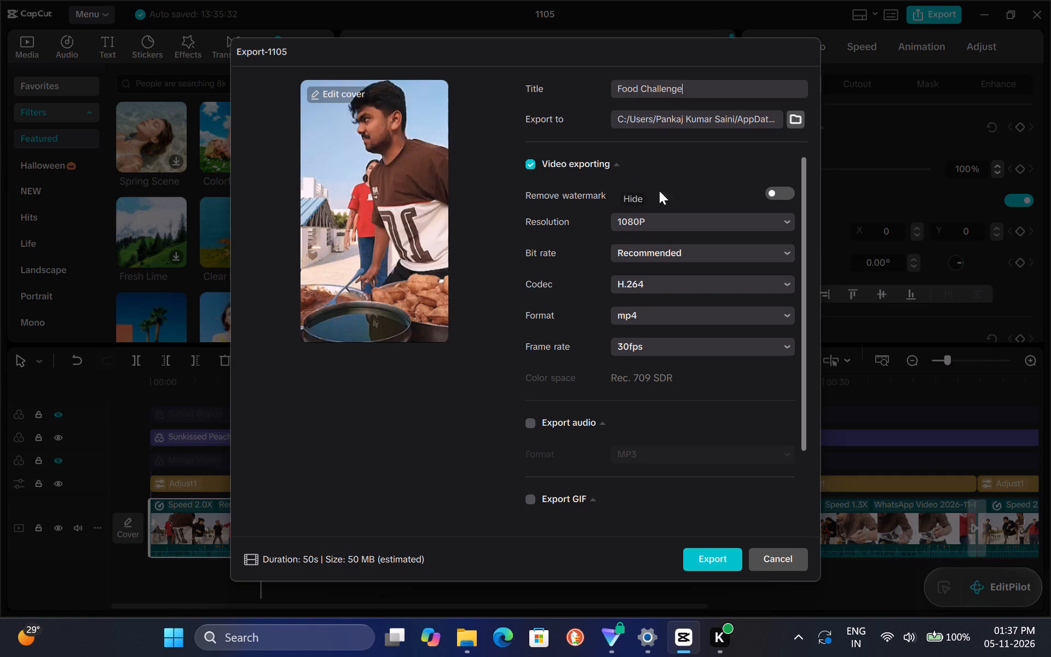
click(735, 224)
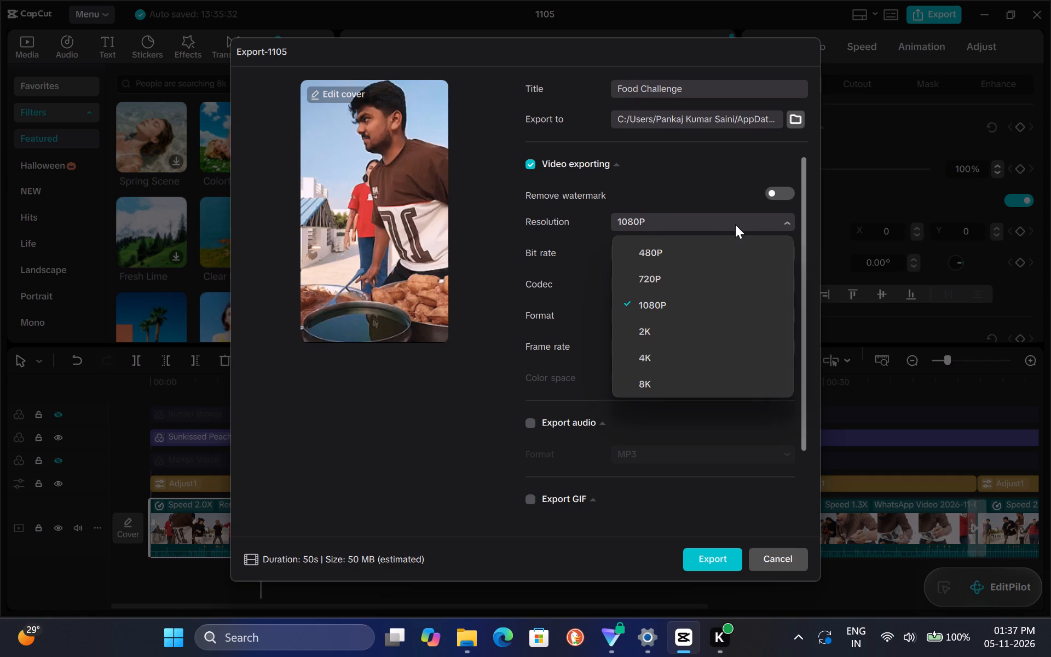
click(735, 224)
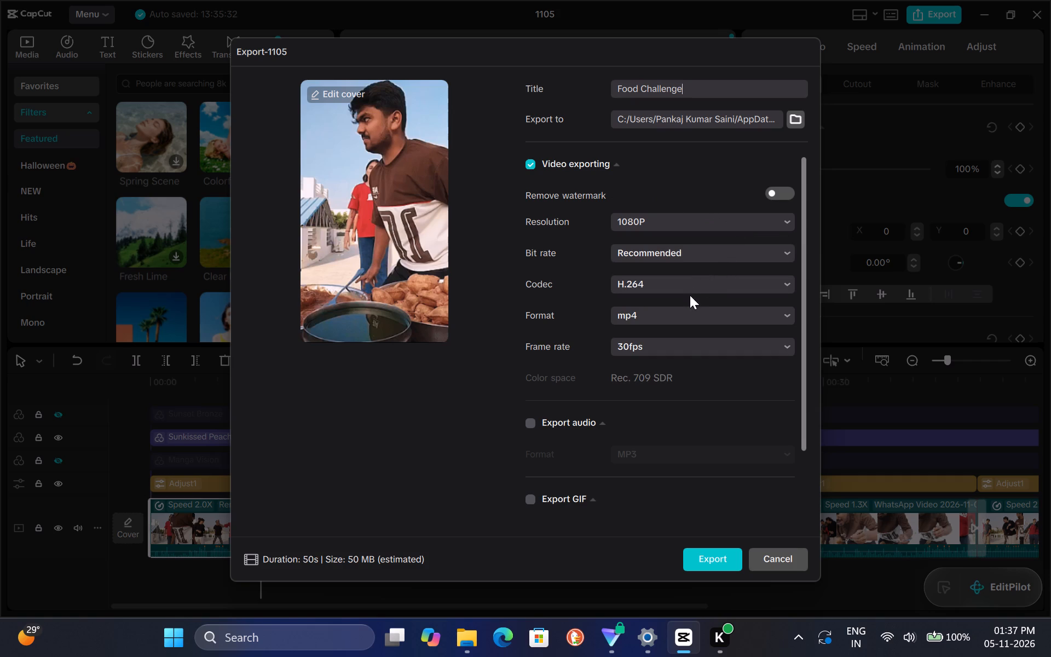
Set the video export frame rate to 60fps.
click(689, 344)
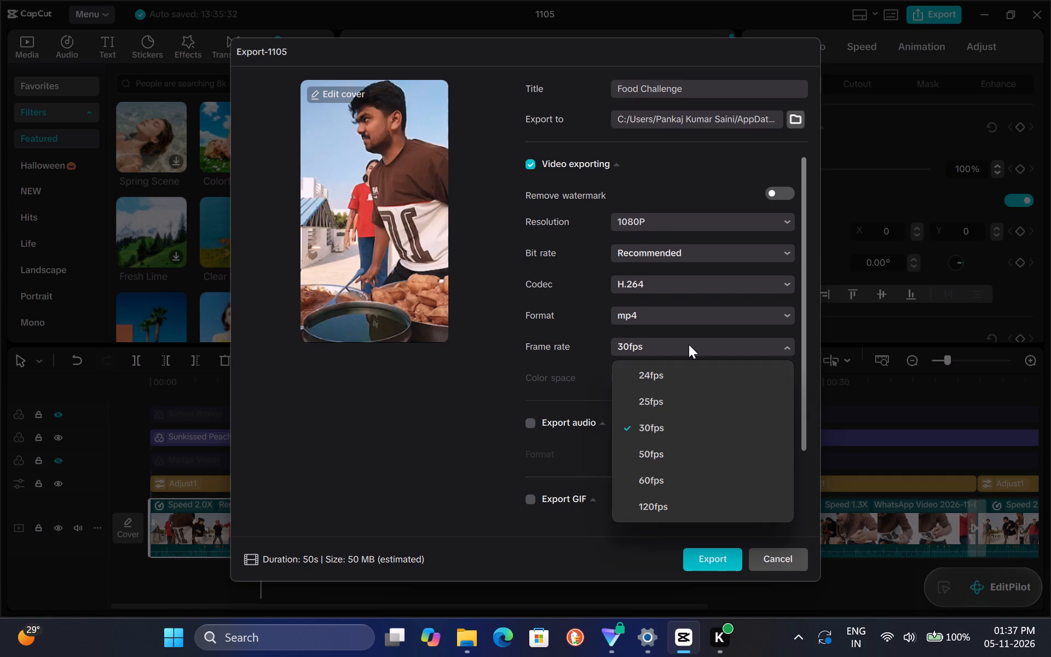
click(655, 471)
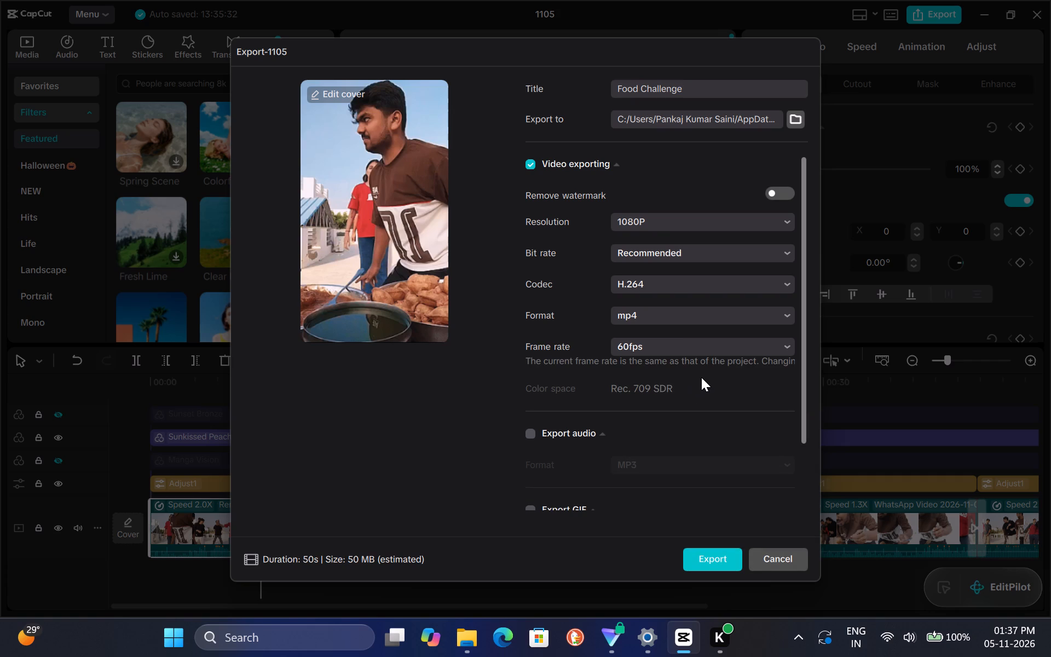
Check the remaining audio, GIF and copyright export options and start exporting the Food Challenge video.
scroll(701, 377, left, 2)
scroll(738, 364, down, 1)
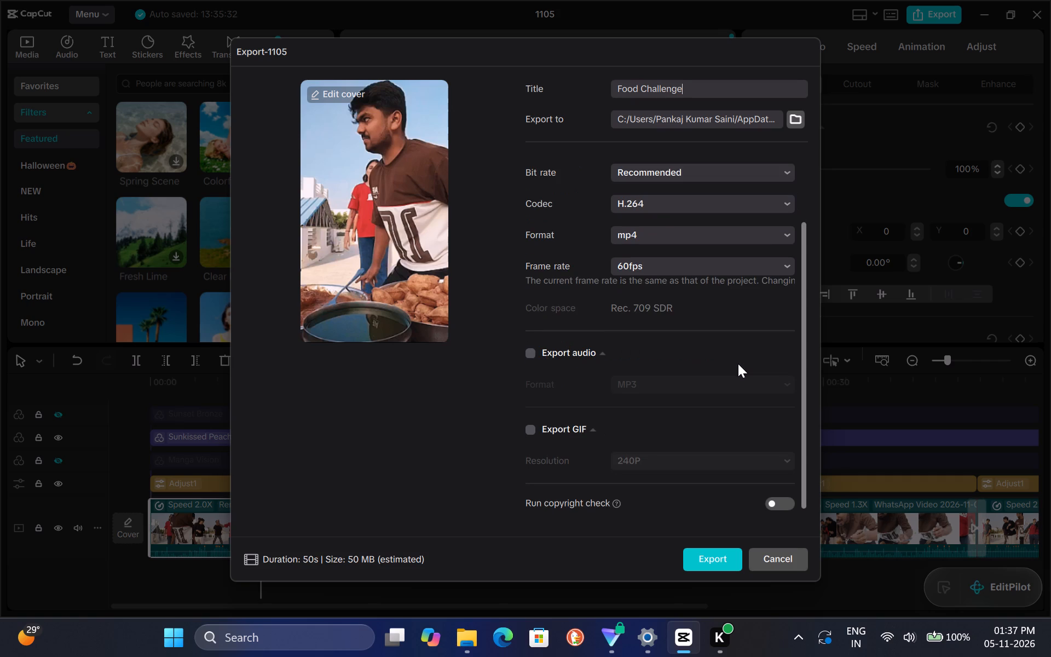
scroll(738, 364, down, 1)
click(716, 558)
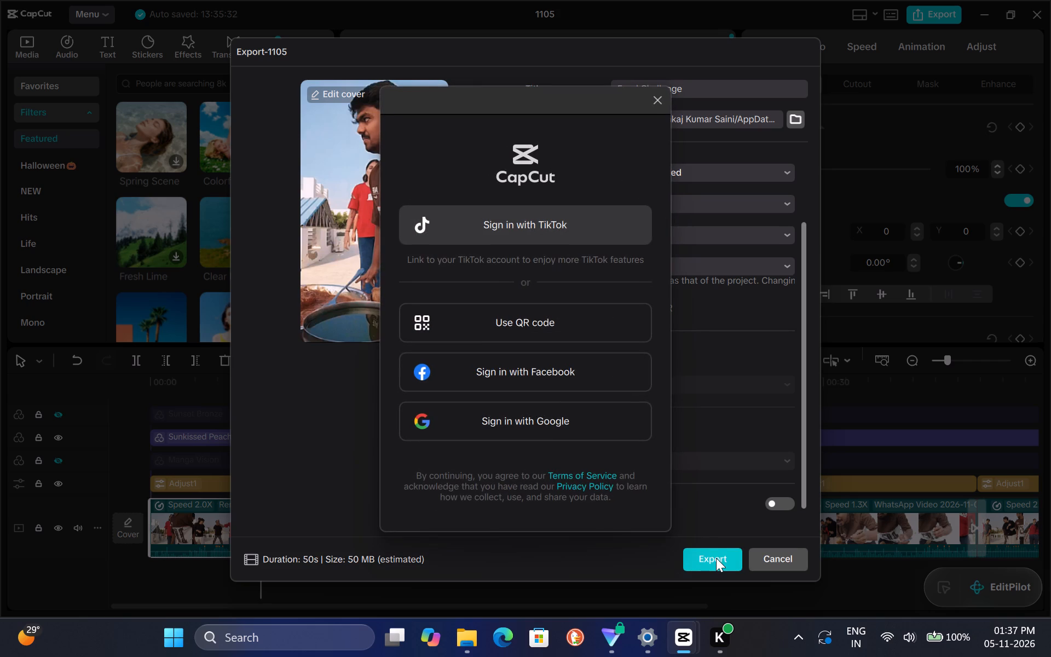
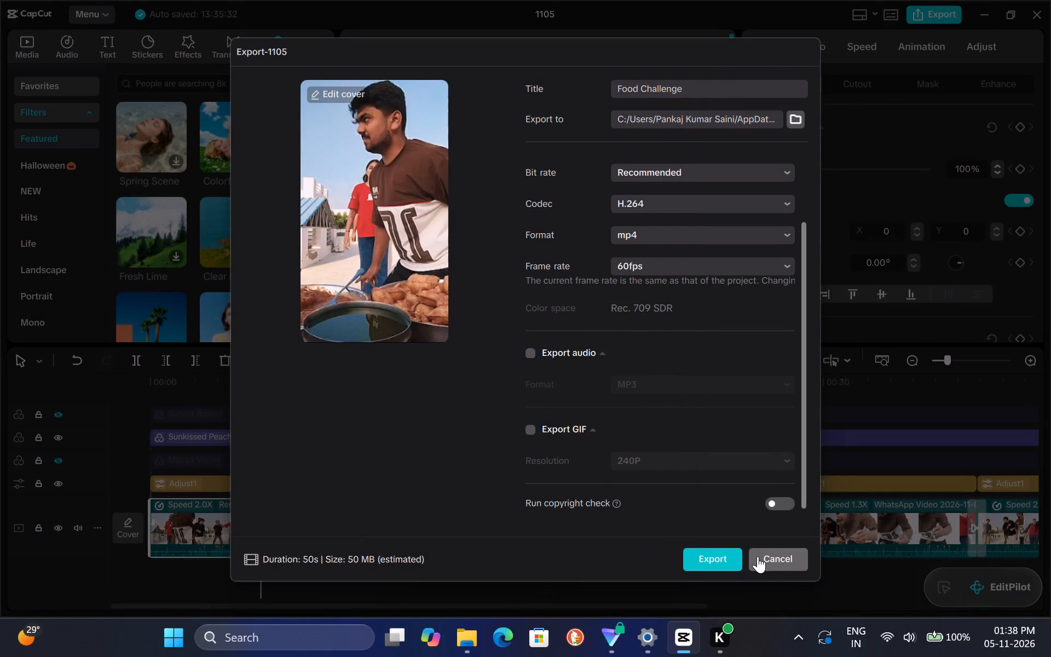
Dismiss the export settings without exporting the video.
click(759, 556)
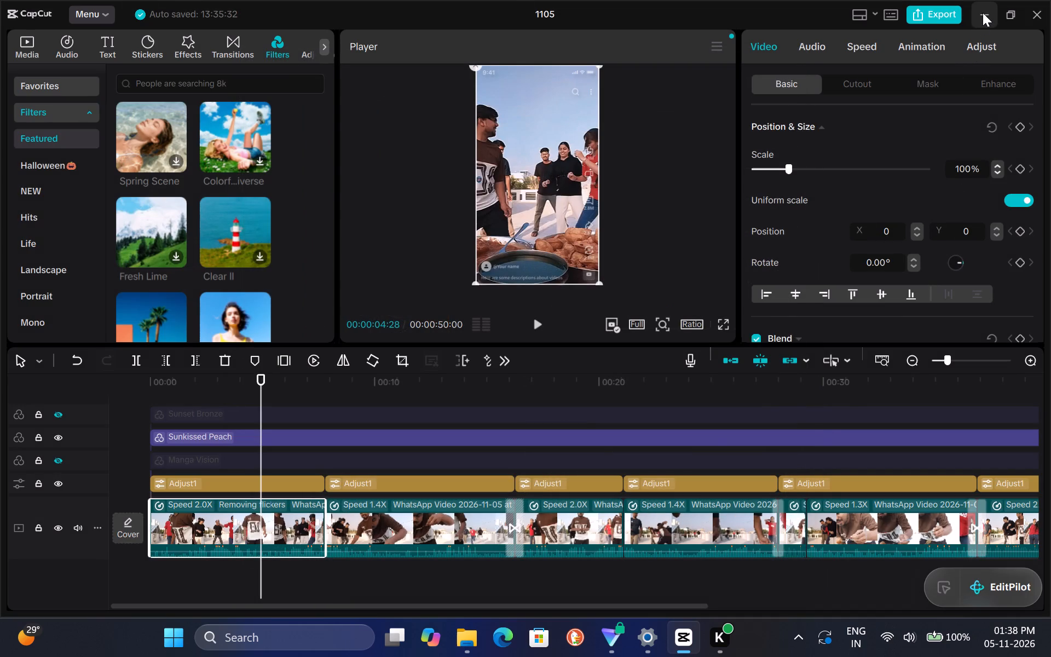
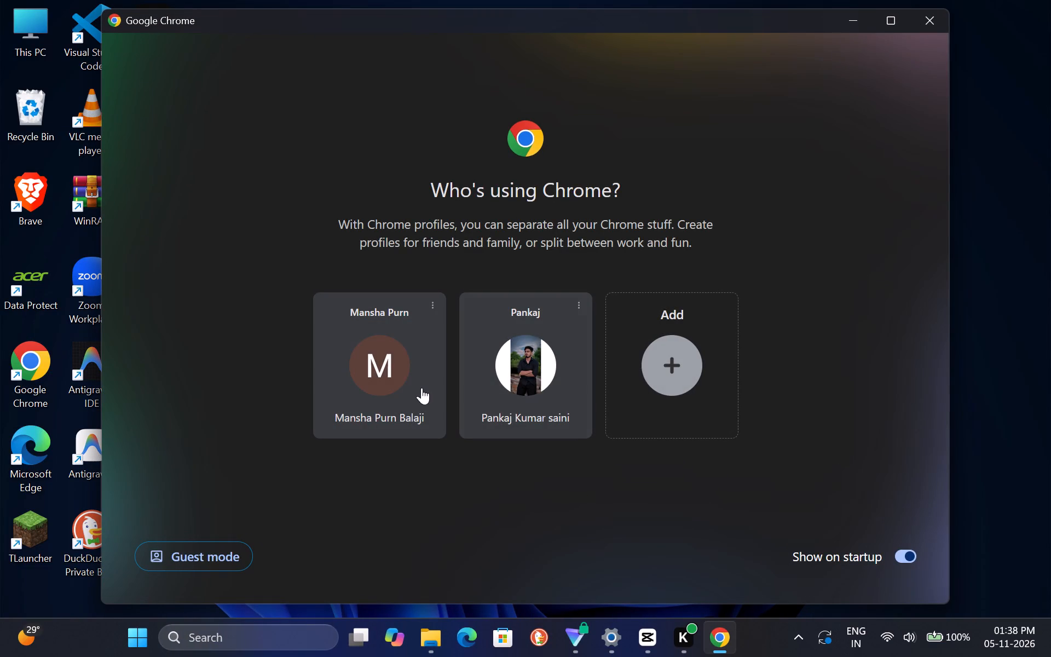
Open Chrome with the profile marked by the letter M and maximize its window.
click(385, 379)
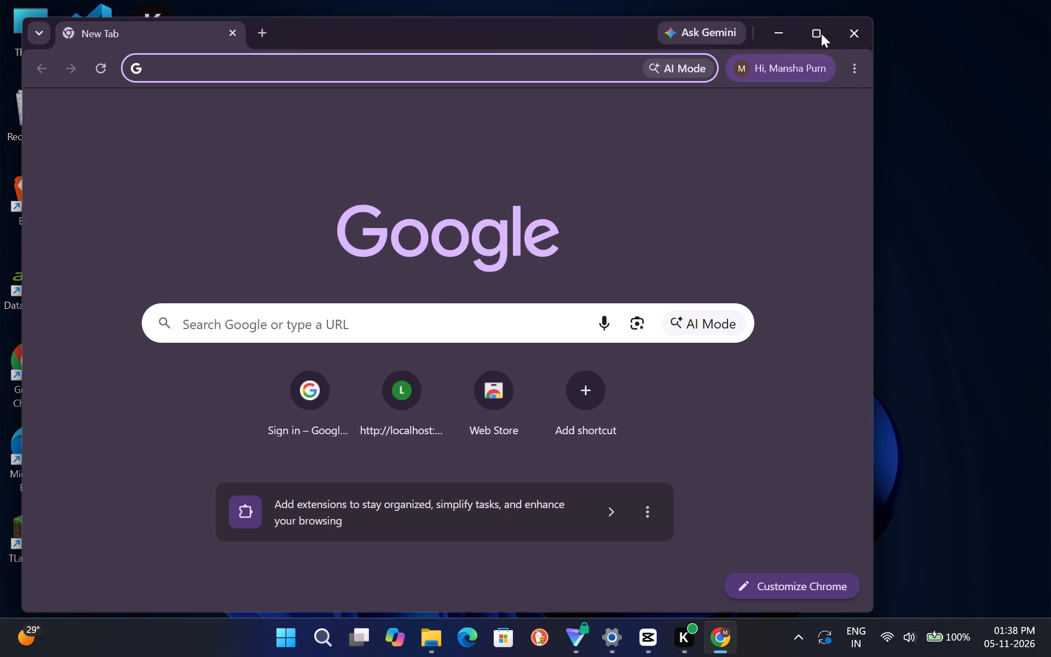
click(815, 28)
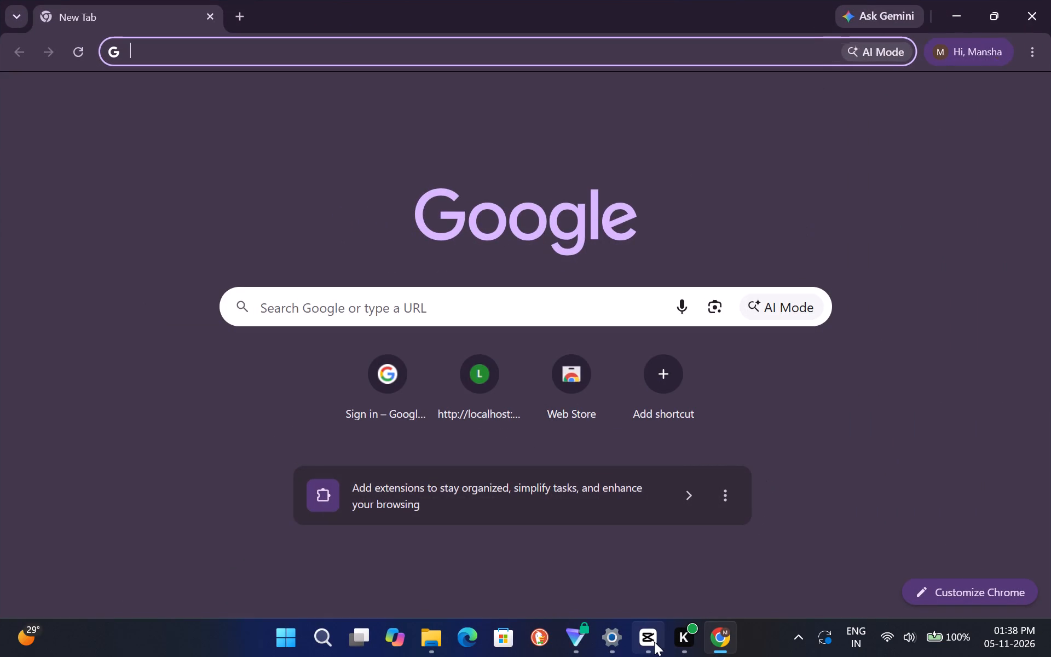
Switch back to CapCut and set the frame rate to 50fps in the 1105 project's export settings.
click(643, 641)
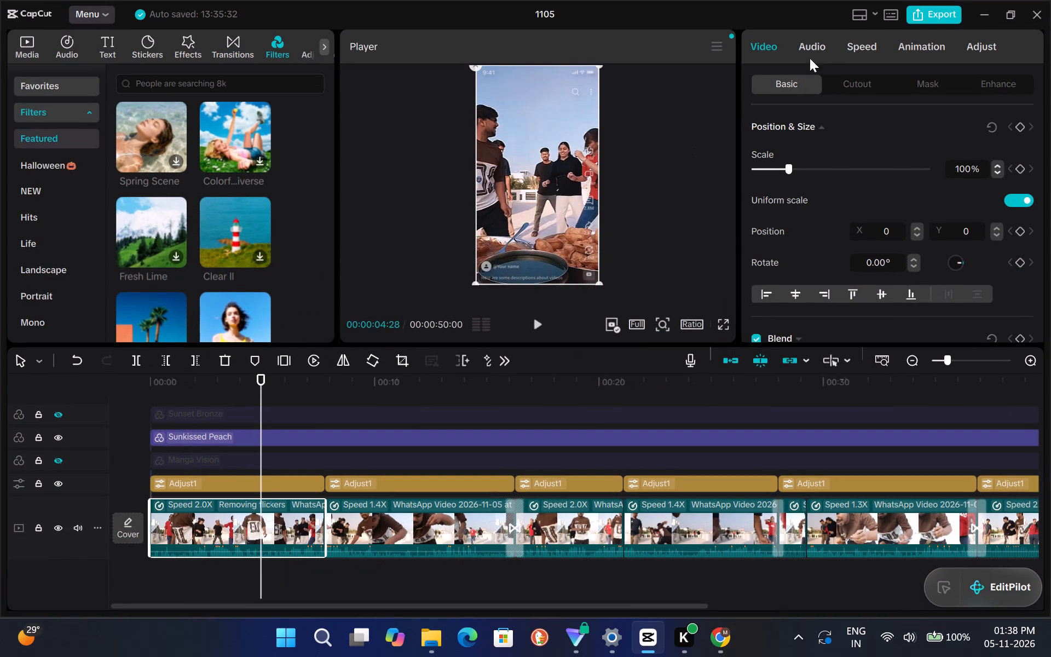
click(923, 9)
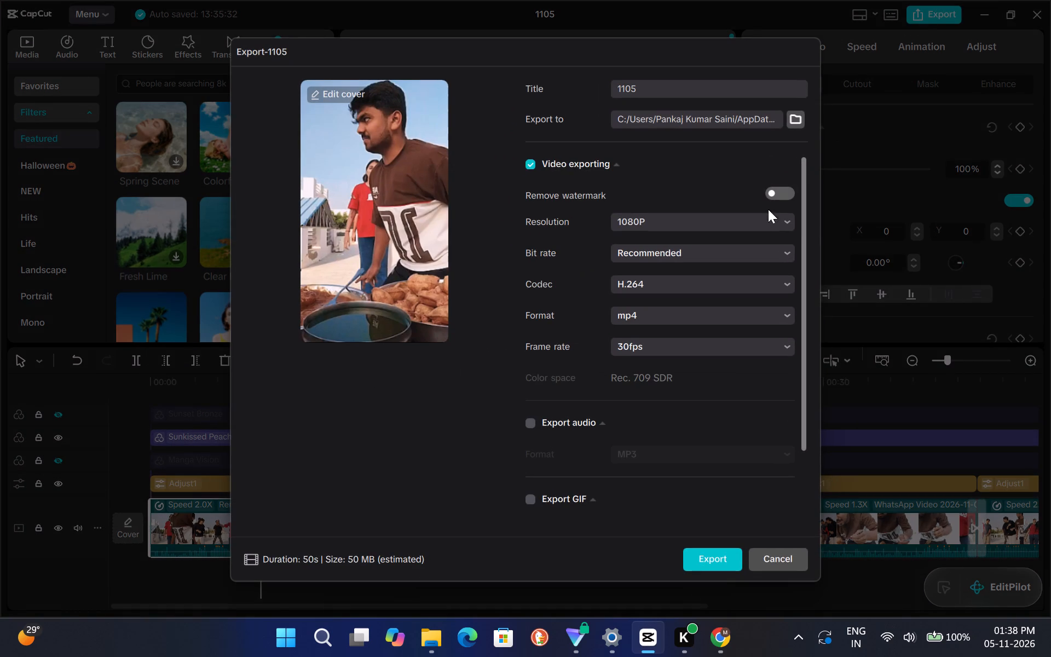
click(665, 345)
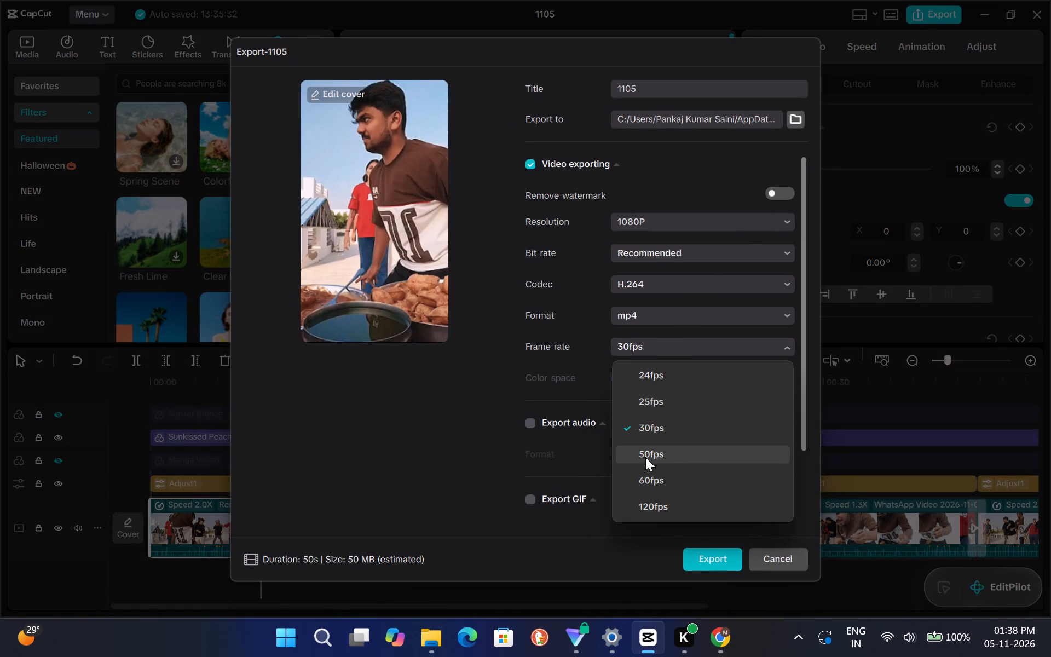
click(645, 457)
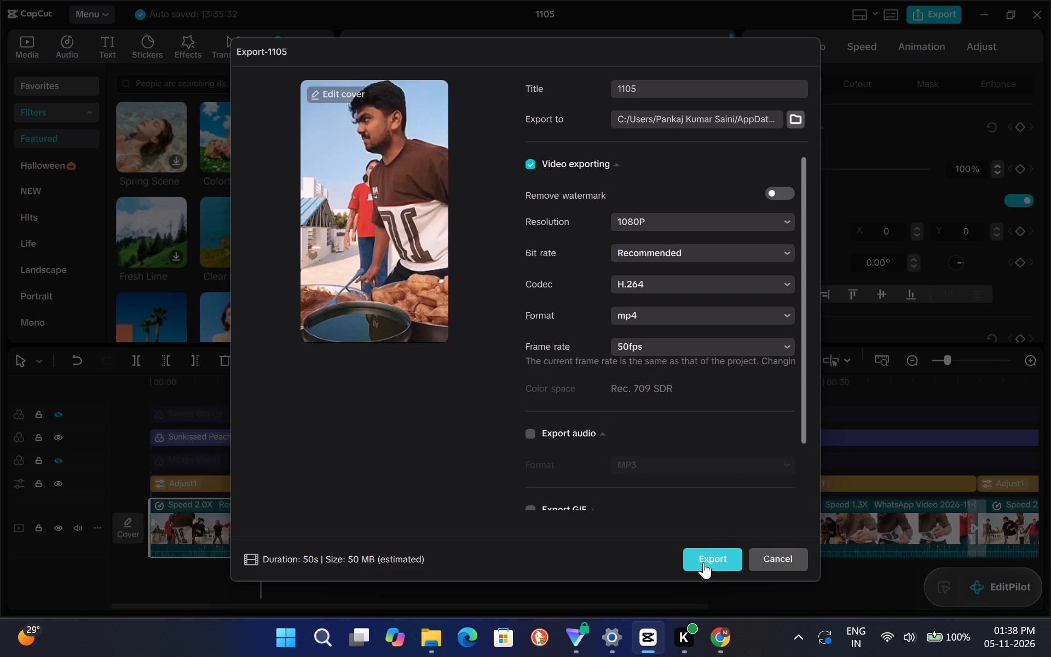
Replace the export title with "Food Challlenge".
click(675, 87)
key(BackSpace)
key(BackSpace)
key(BackSpace)
key(BackSpace)
key(BackSpace)
key(BackSpace)
key(BackSpace)
key(BackSpace)
key(BackSpace)
key(BackSpace)
key(BackSpace)
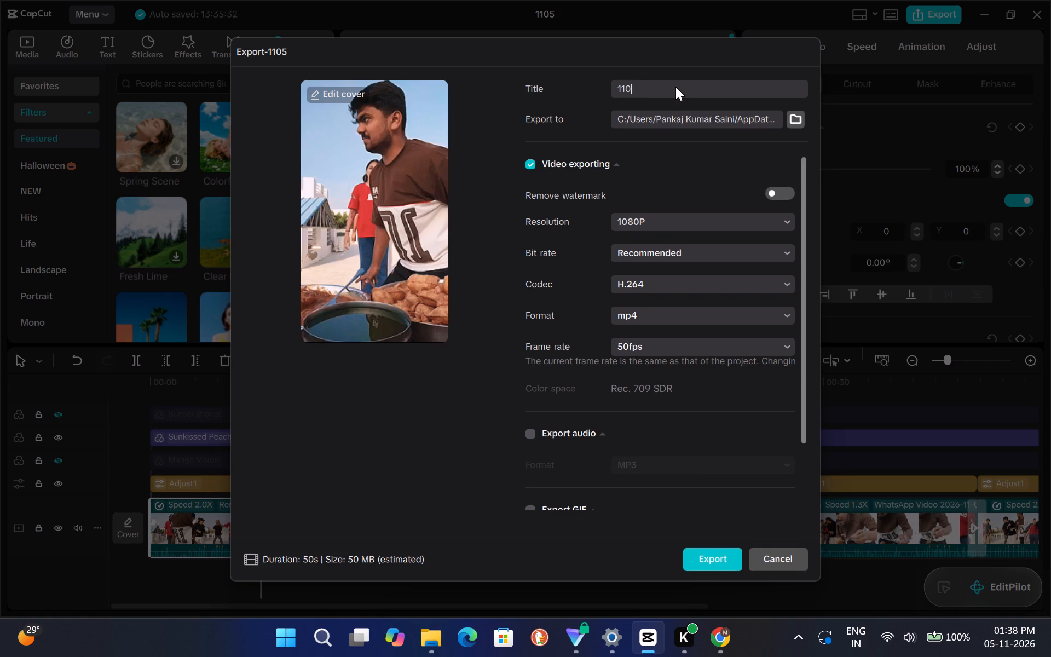
text(Foo)
key(d)
key(space)
text(Challlenge)
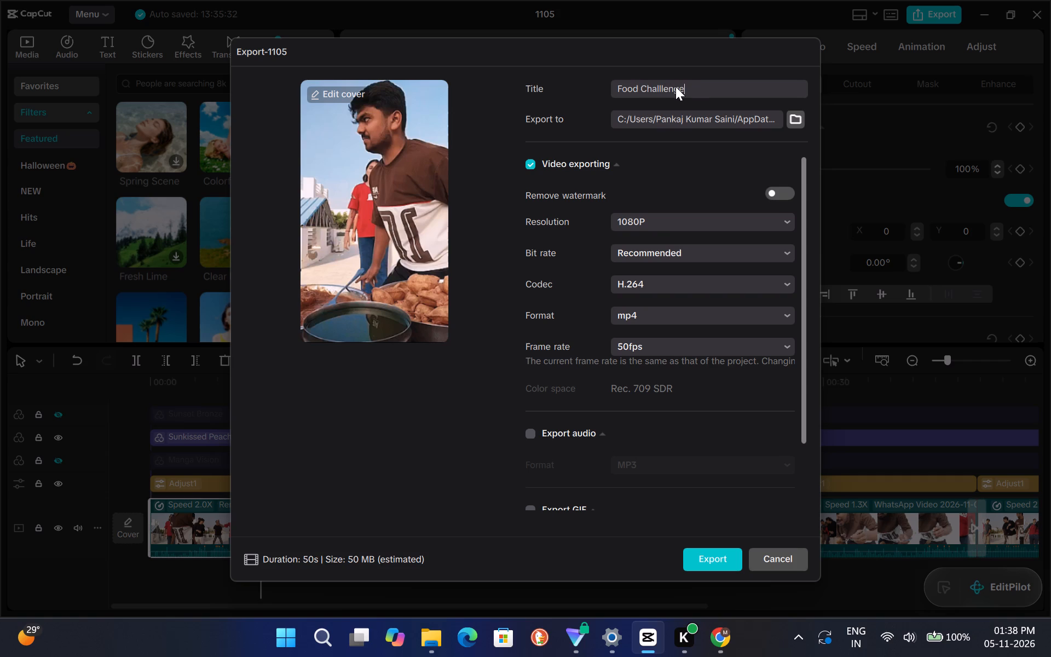
Start exporting the video with the chosen settings.
click(721, 555)
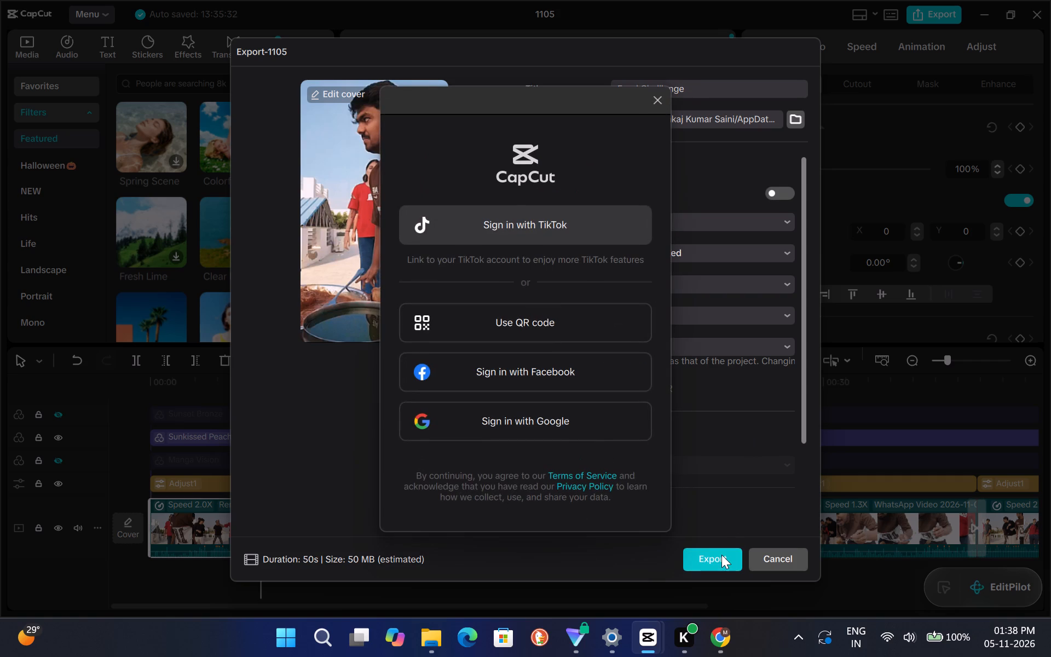
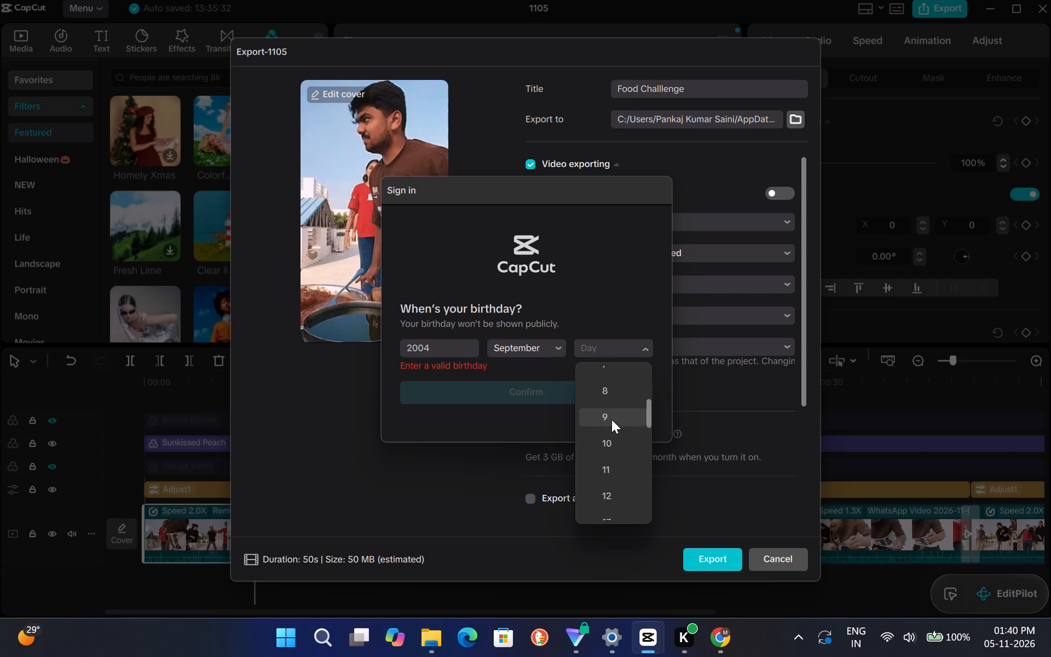
Choose the day of birth to complete the birthday entry in the CapCut sign-in form.
scroll(611, 419, down, 3)
click(607, 430)
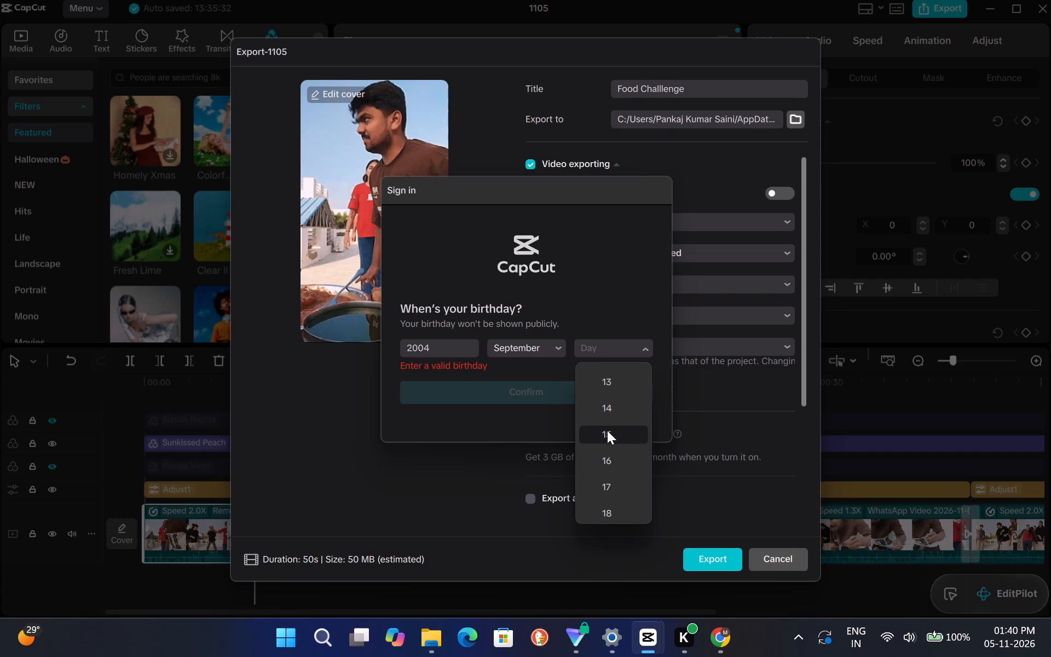
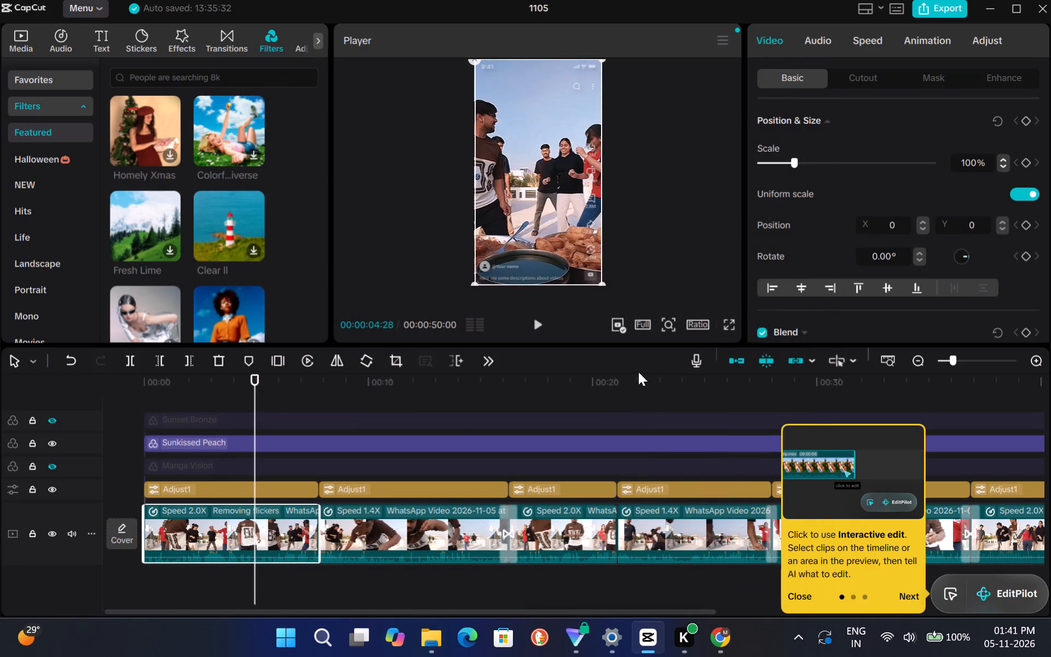
Switch to File Explorer and look through Home and the personal OneDrive storage, including its Desktop and Attachments folders.
click(431, 631)
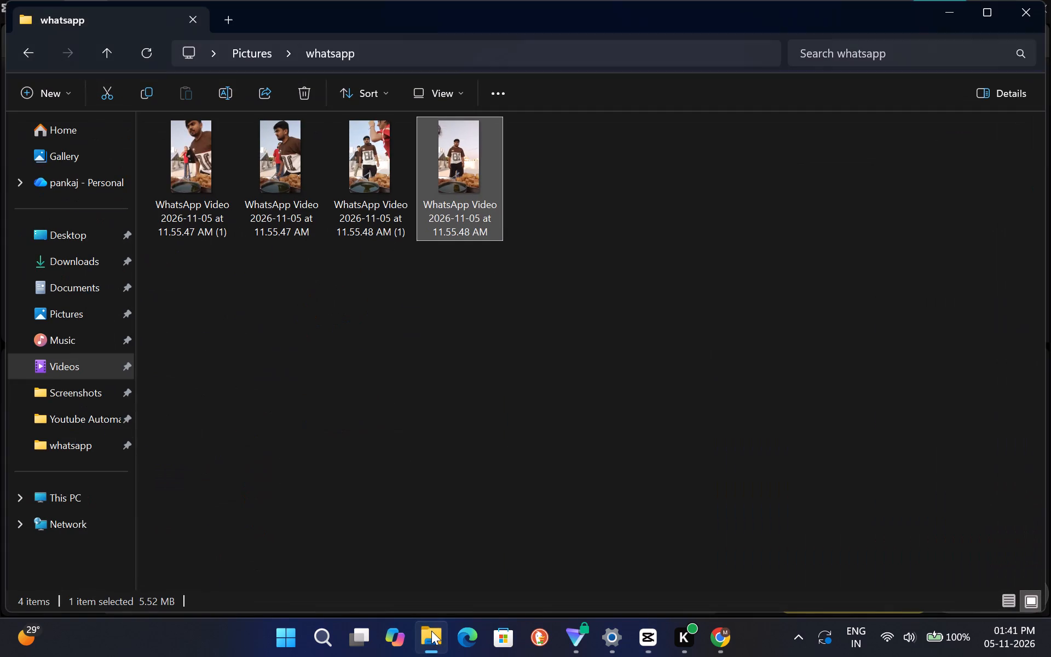
click(68, 175)
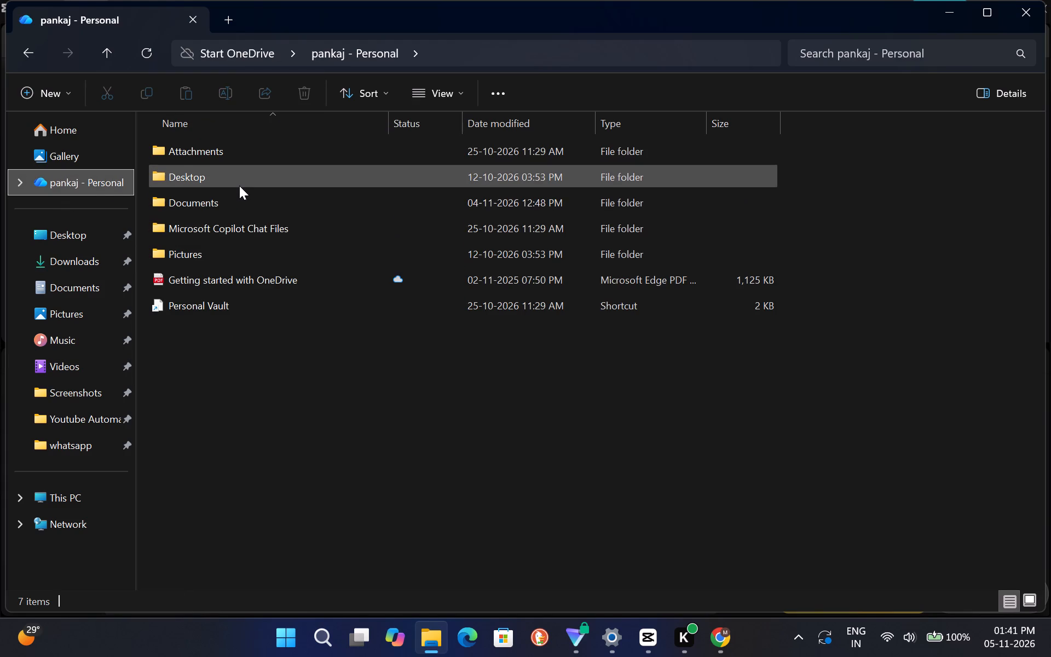
double_click(239, 186)
key(BackSpace)
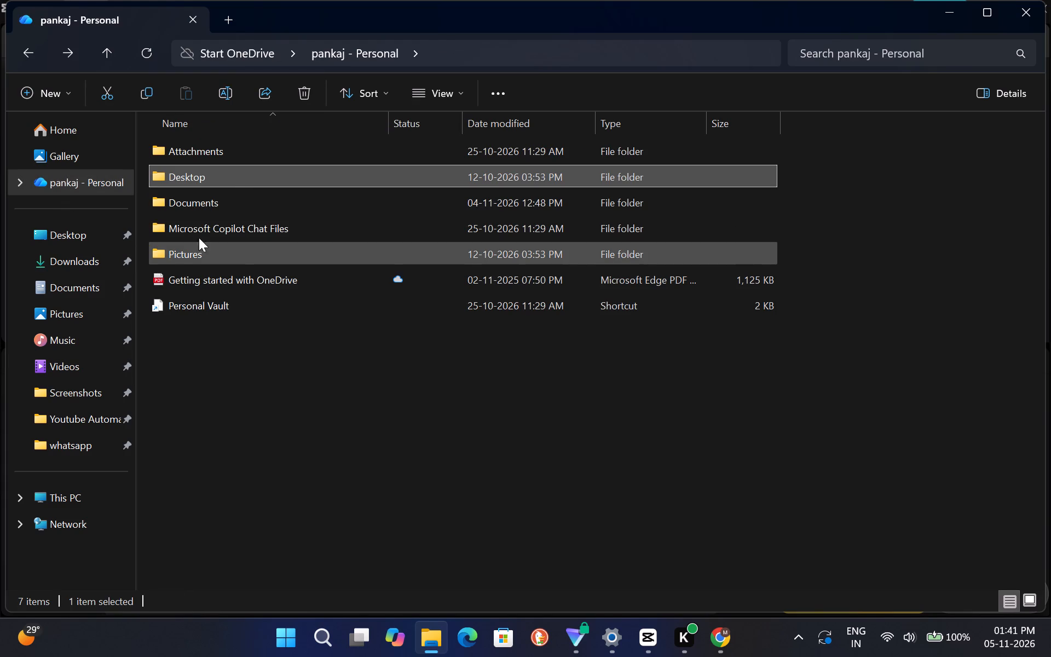
click(83, 131)
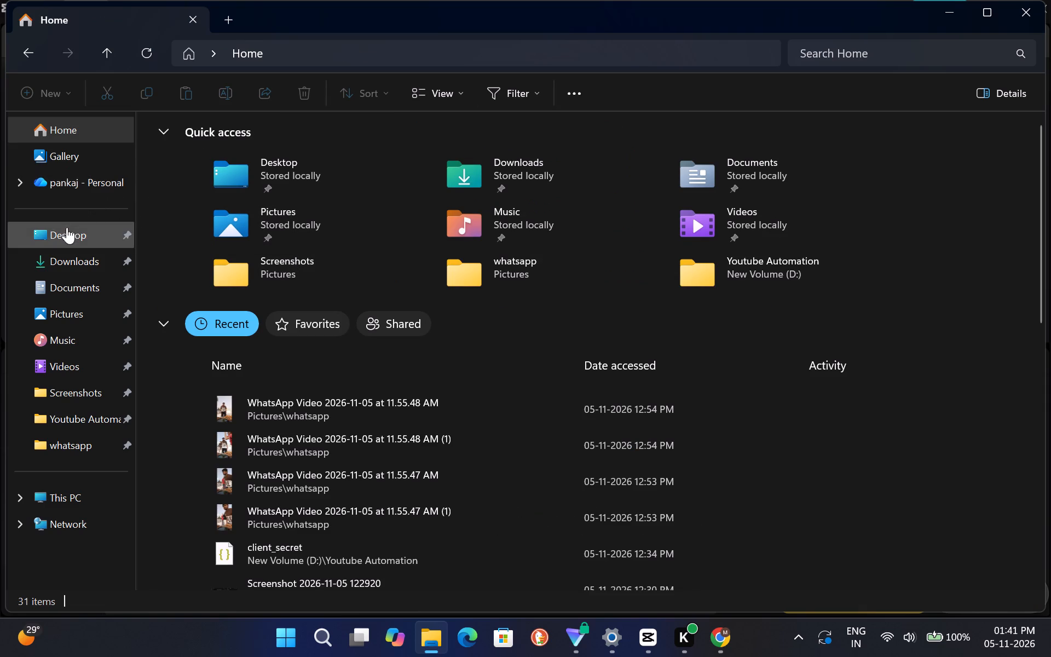
click(88, 186)
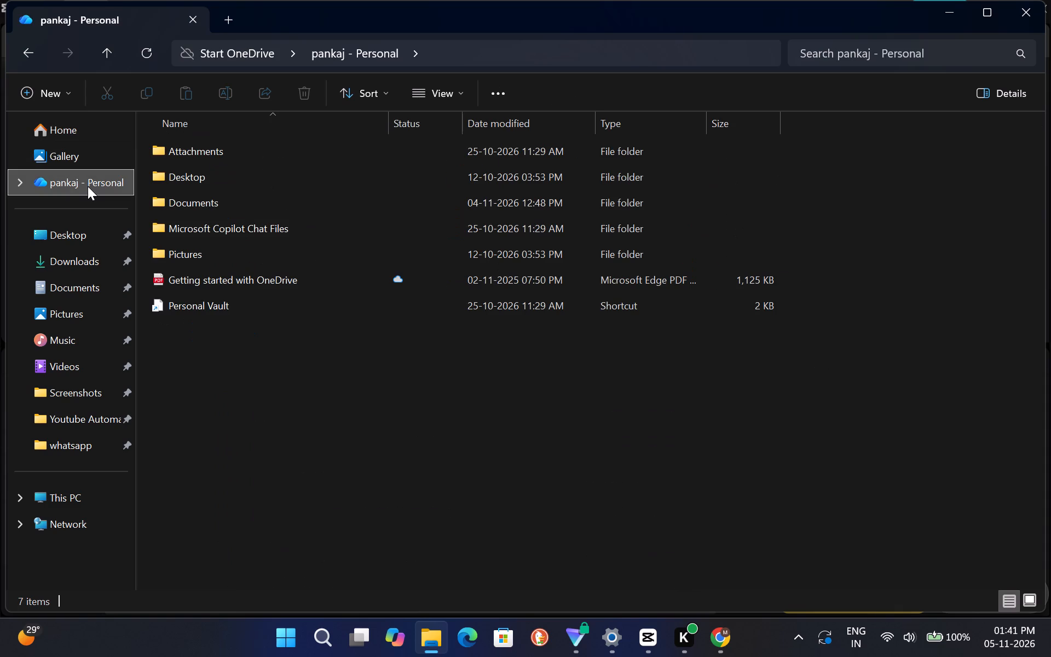
double_click(207, 156)
key(BackSpace)
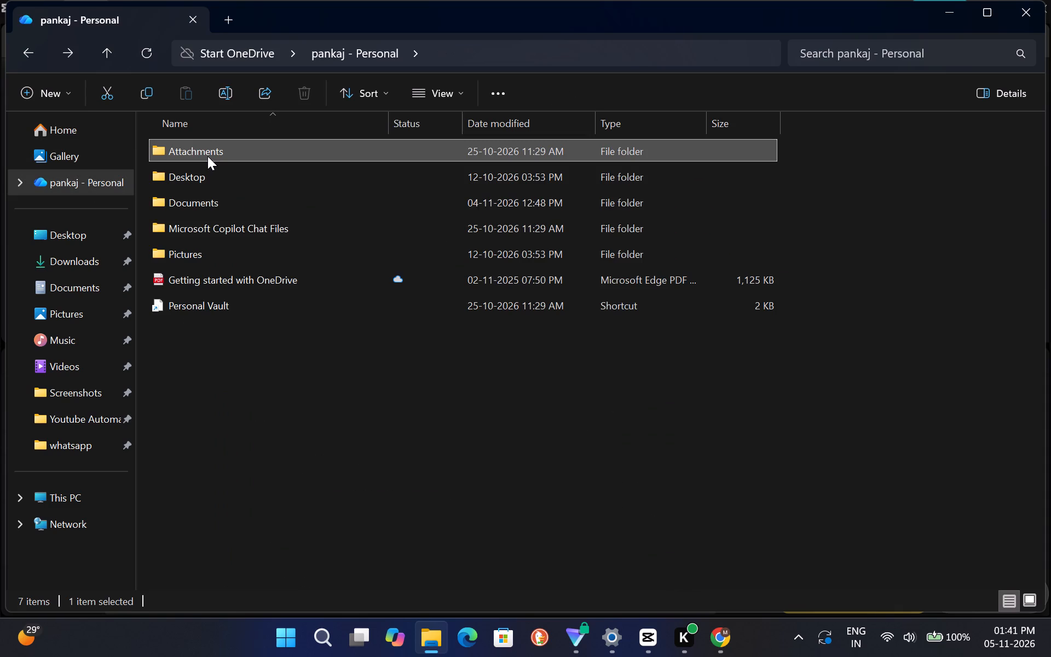